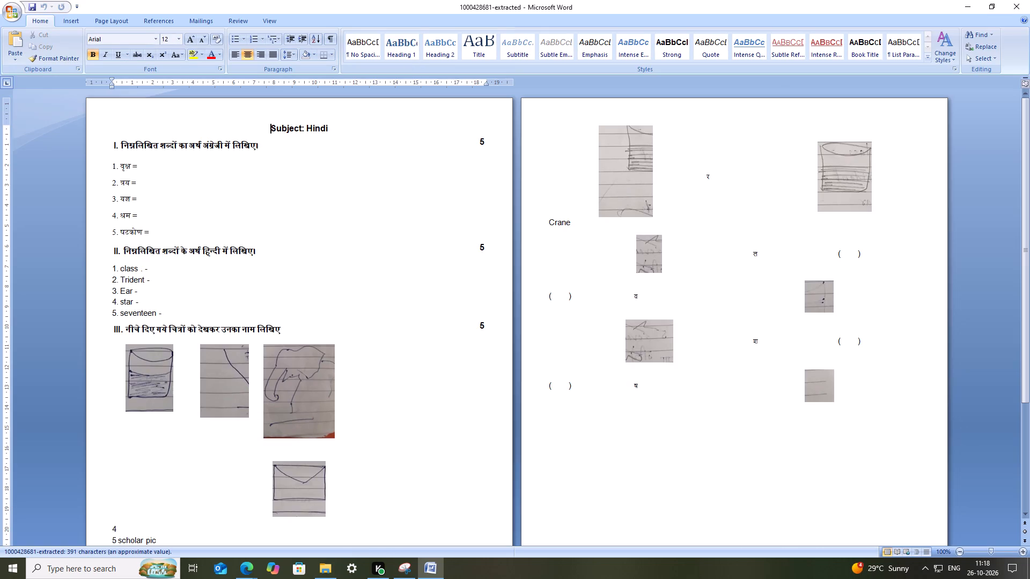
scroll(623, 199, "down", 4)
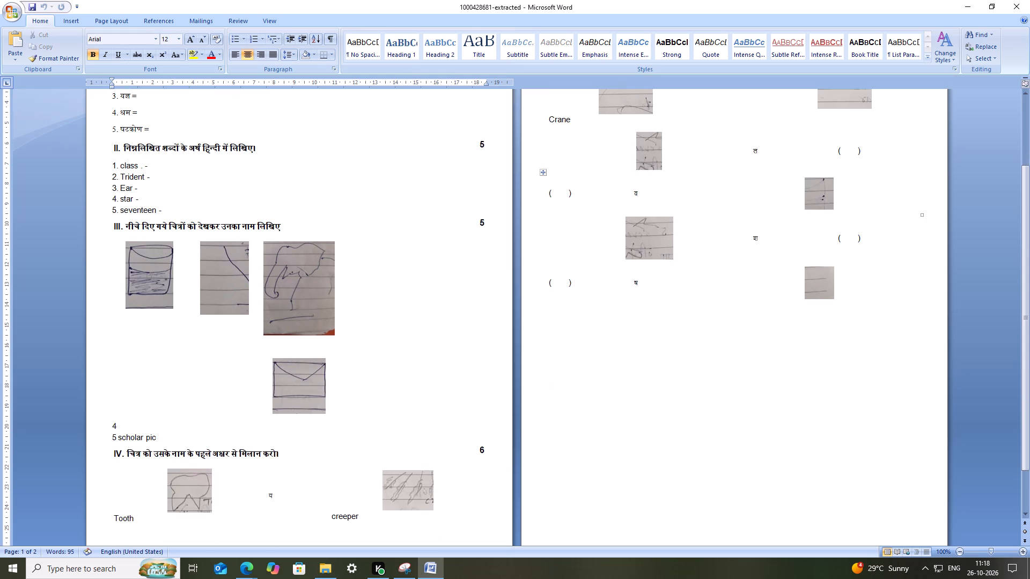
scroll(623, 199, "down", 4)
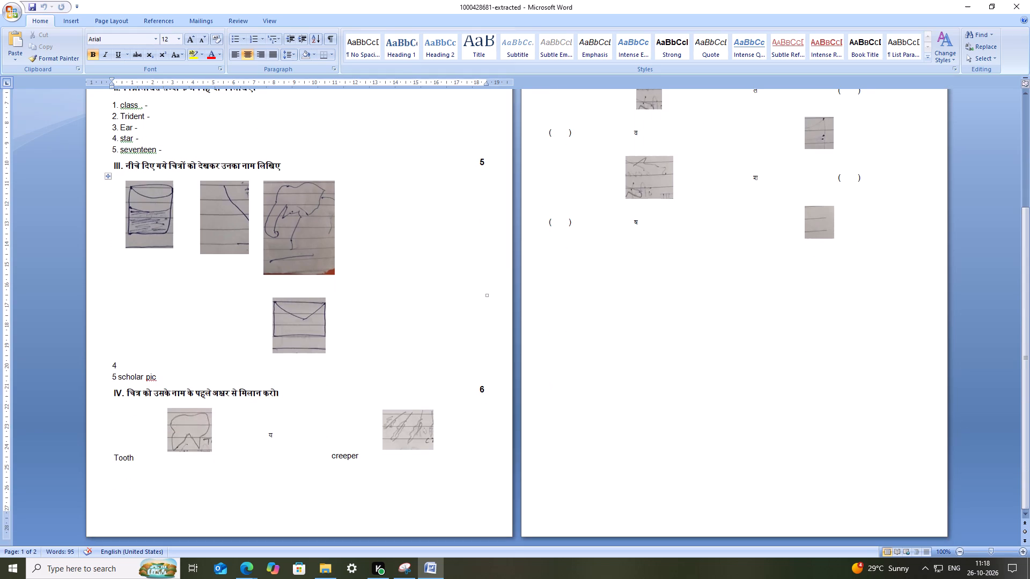
Insert a space between निम्न and लिखित in the section I heading and save the document.
scroll(307, 280, "up", 7)
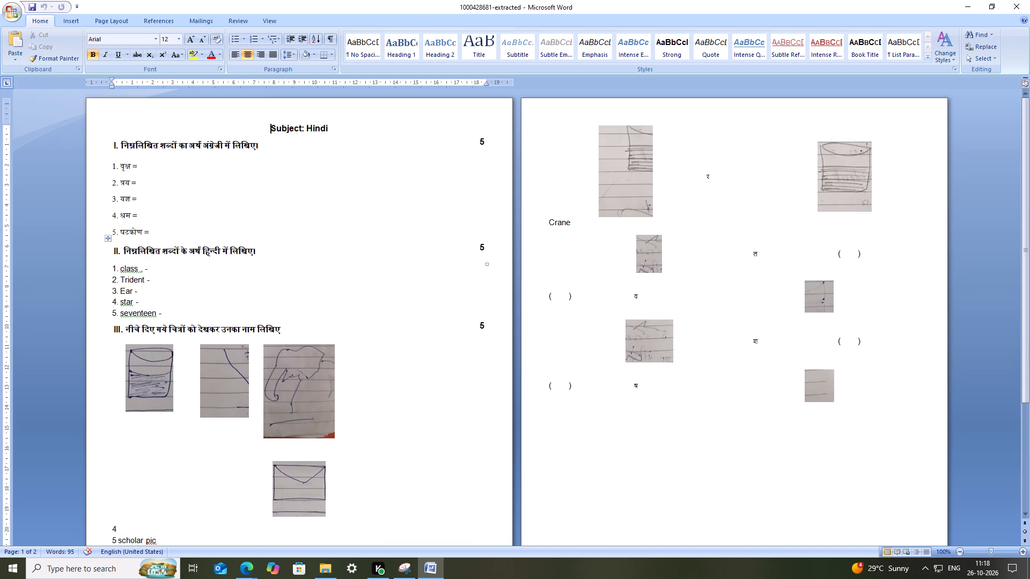
left_click(137, 144)
key("space")
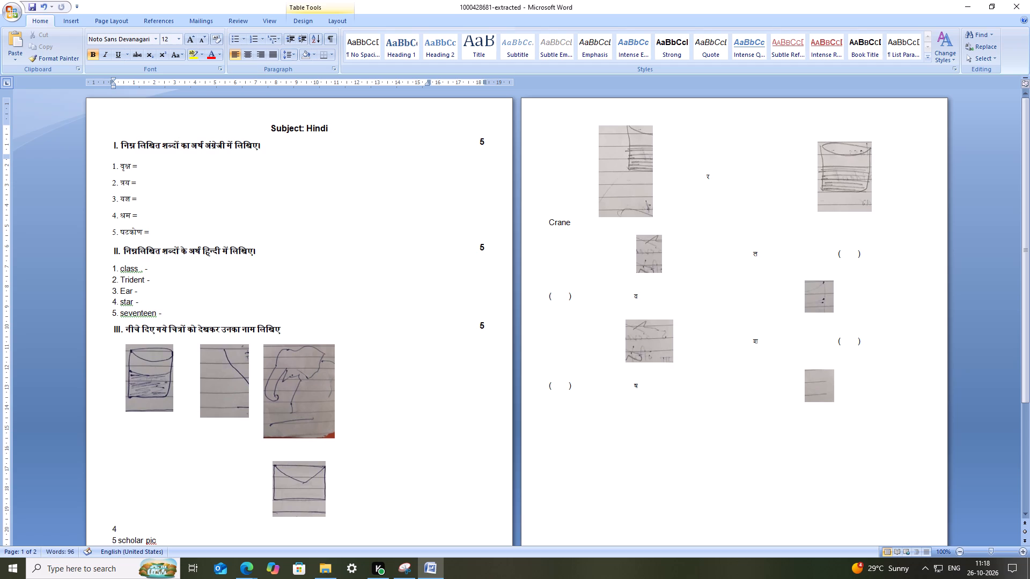
key("ctrl+w")
key("ctrl+s")
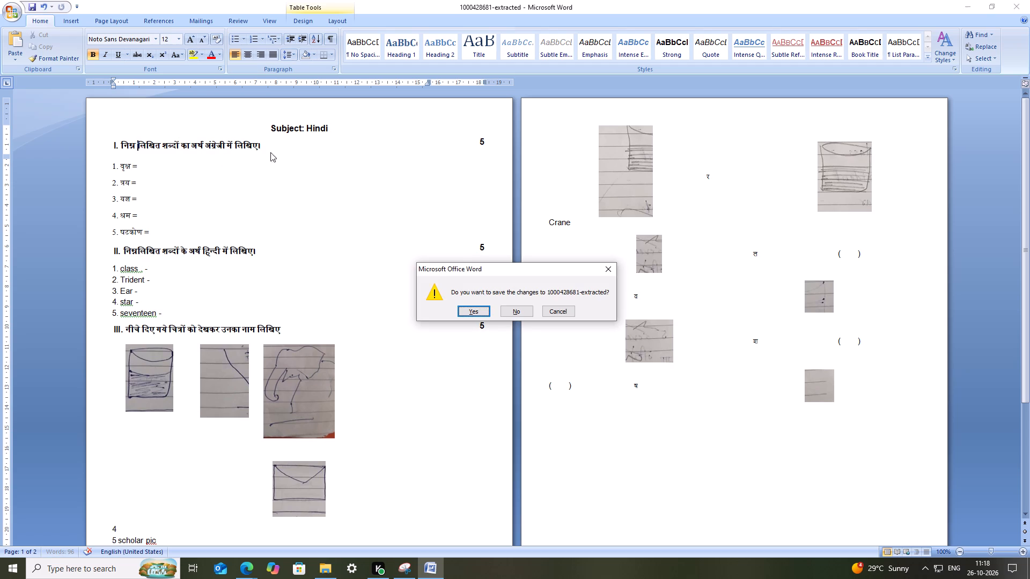
left_click(635, 272)
left_click(621, 270)
left_click(617, 270)
left_click(611, 268)
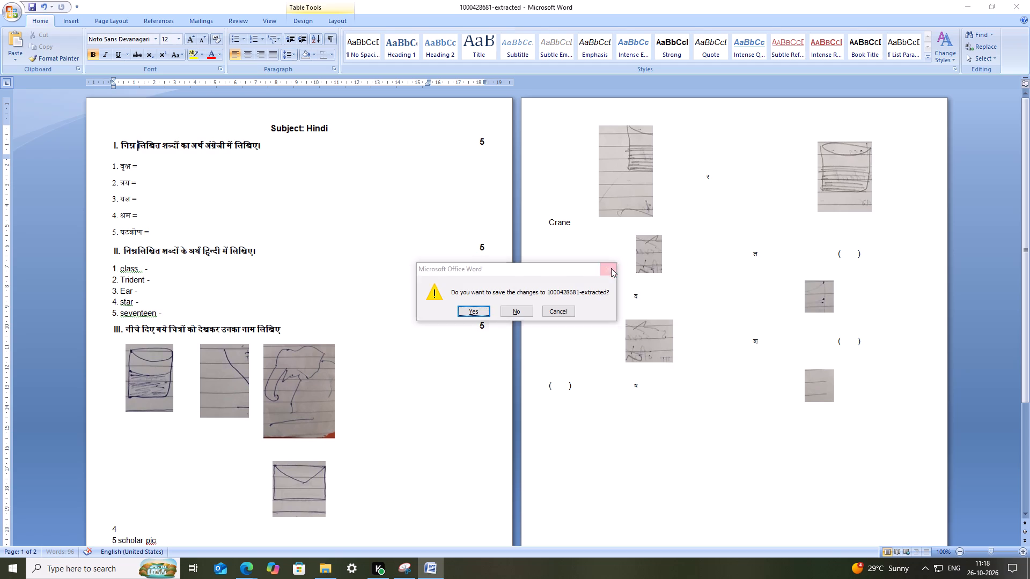
key("ctrl+s")
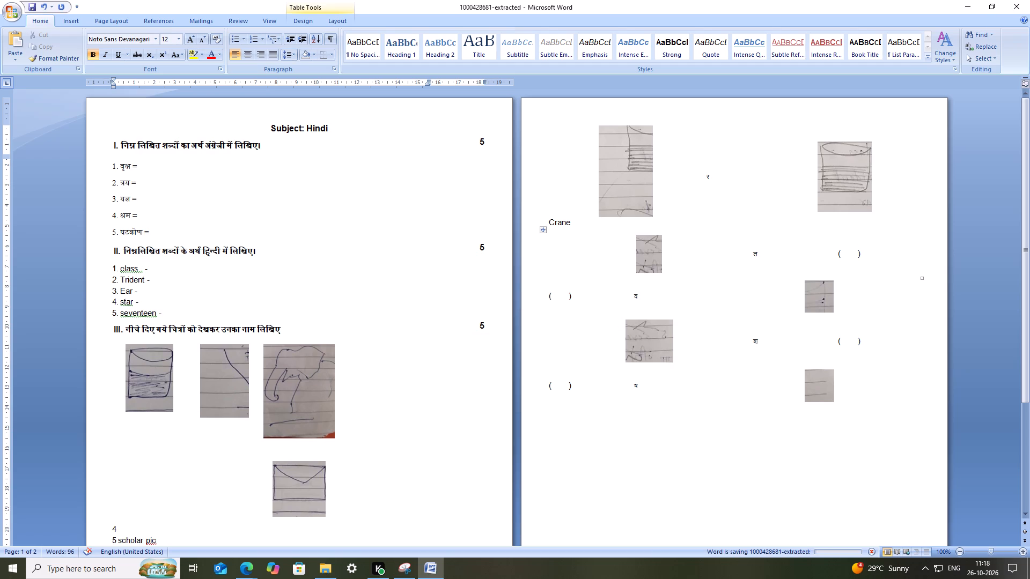
Insert a space between निम्न and लिखित in the section II heading and save the document.
left_click(135, 249)
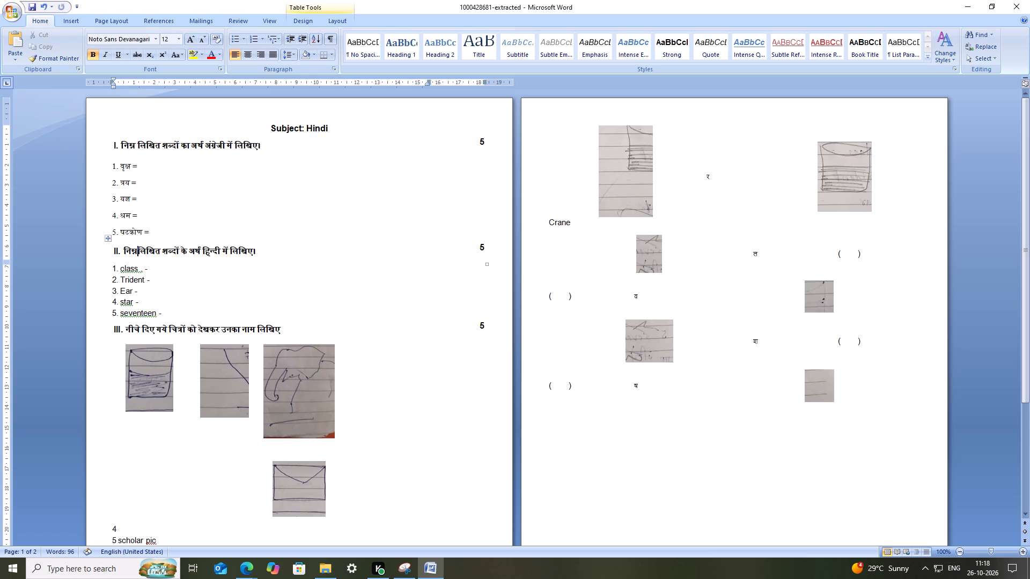
key("space")
key("ctrl+s")
left_click(372, 262)
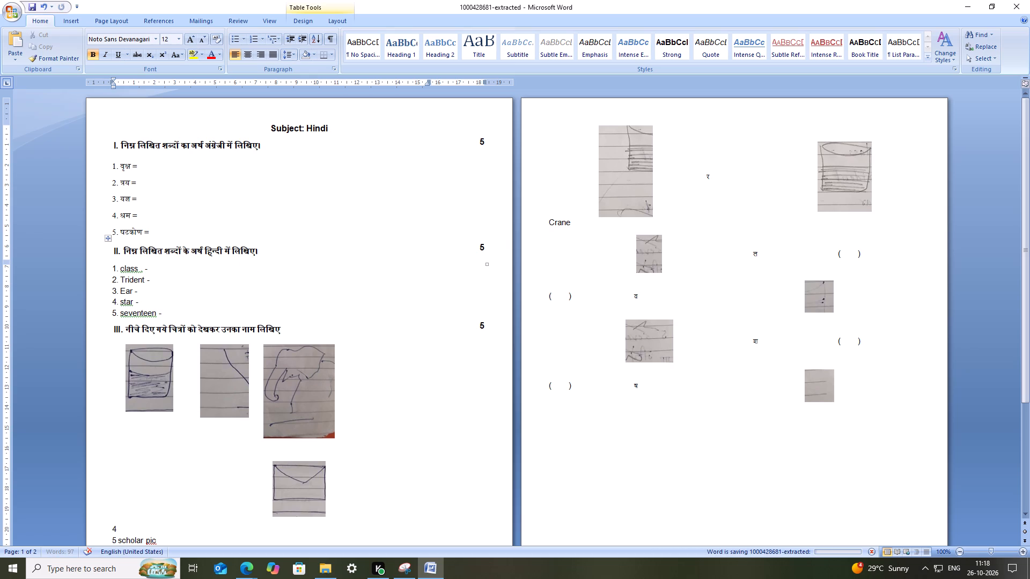
Add "Class 1 fa 4" before "Subject: Hindi" in the title line and save the document.
scroll(409, 278, "down", 2)
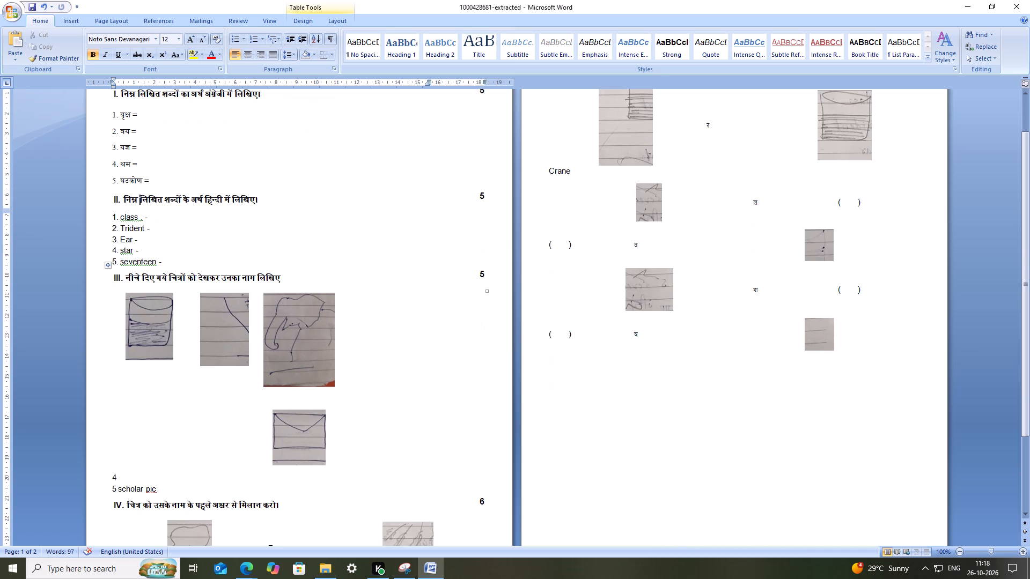
scroll(409, 278, "up", 4)
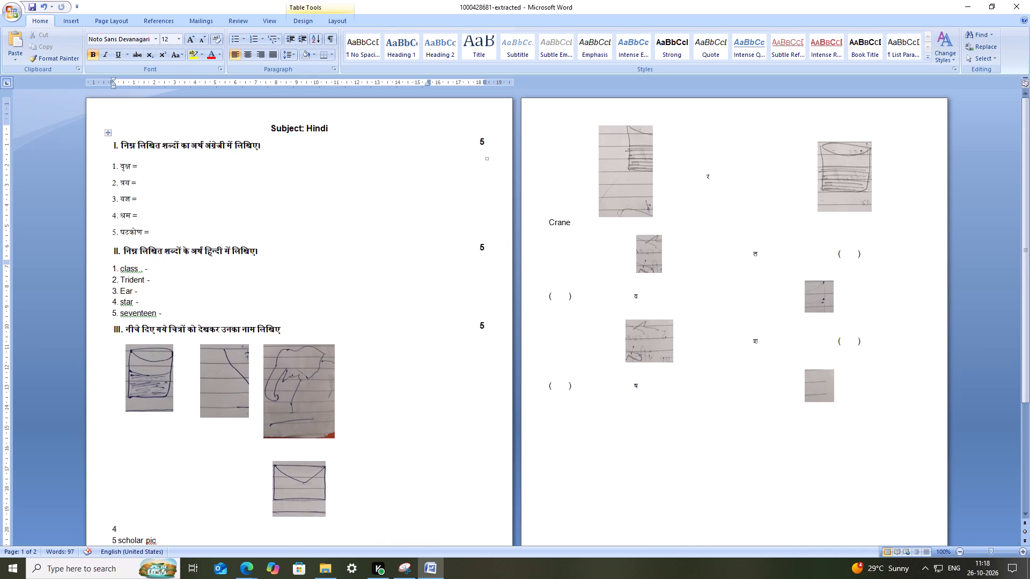
left_click(271, 126)
type("class")
key("space")
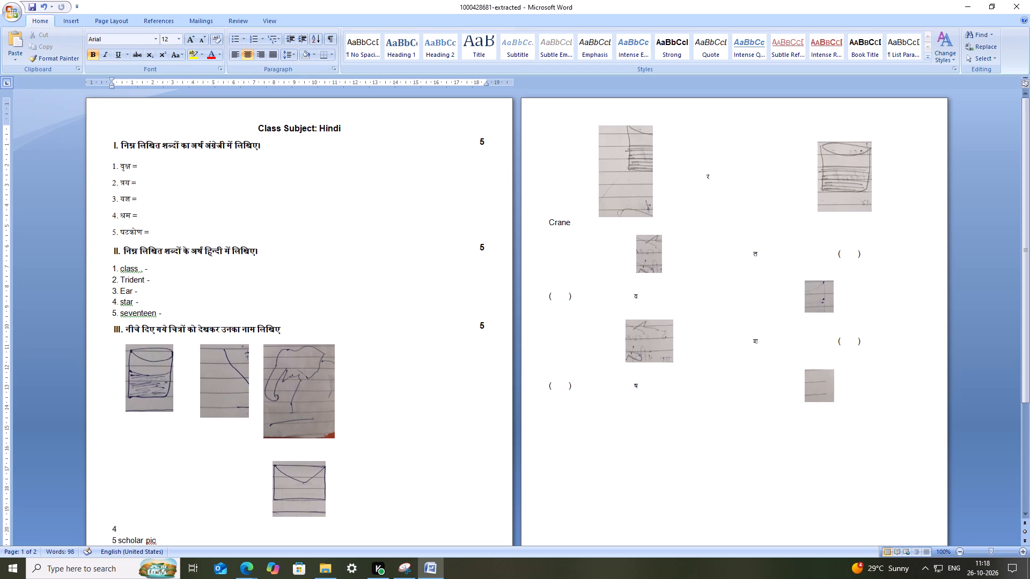
type("1 fa 4")
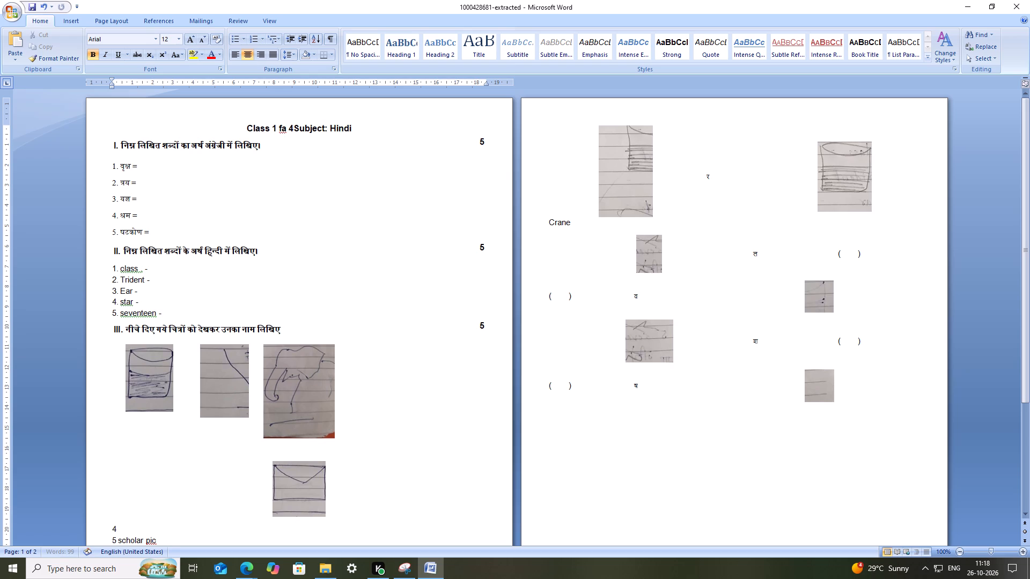
key("space")
key("ctrl+s")
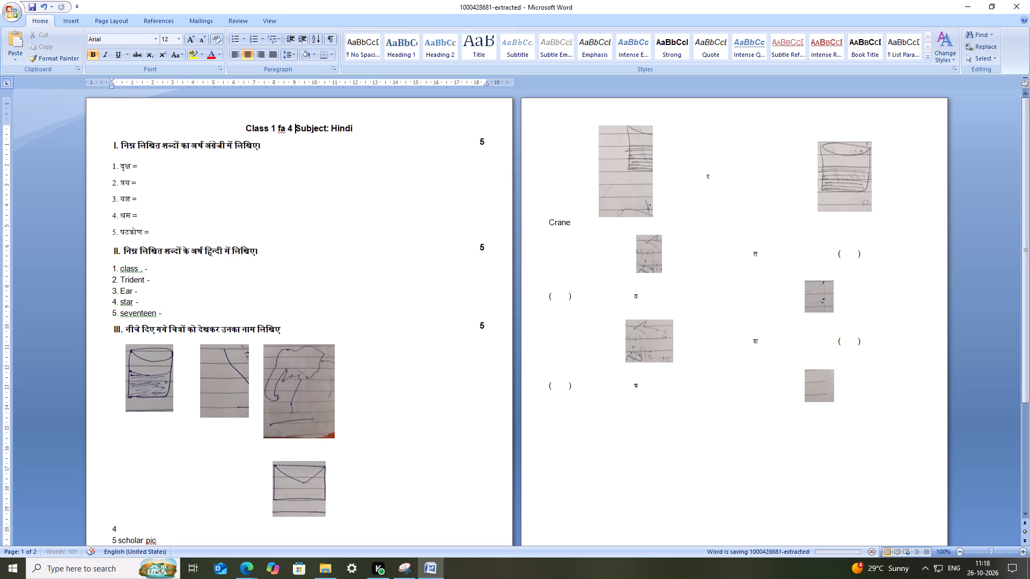
key("ctrl+s")
key("ctrl+s")
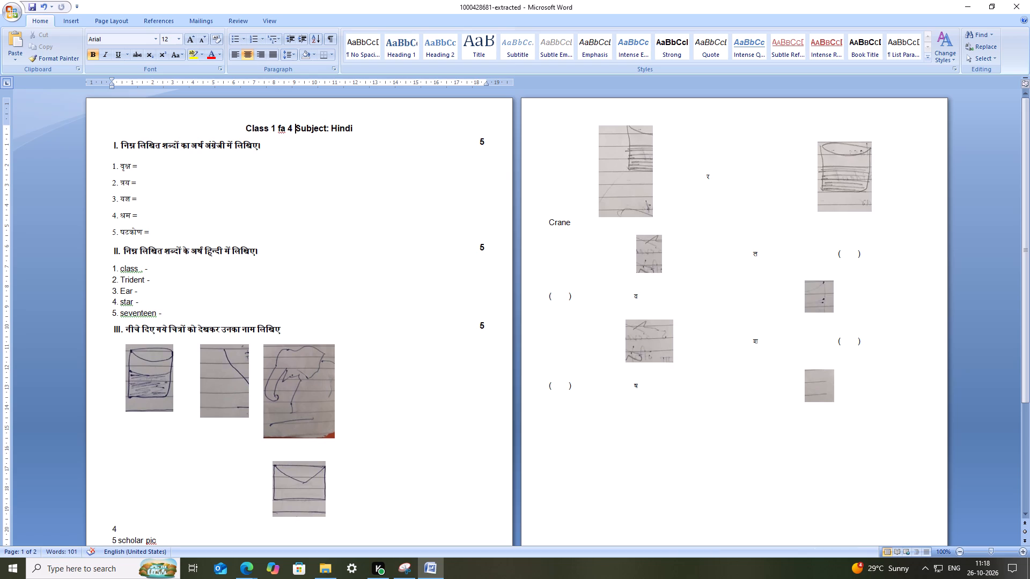
Move the envelope drawing in section III up into the picture row, beside the third drawing.
scroll(403, 236, "down", 6)
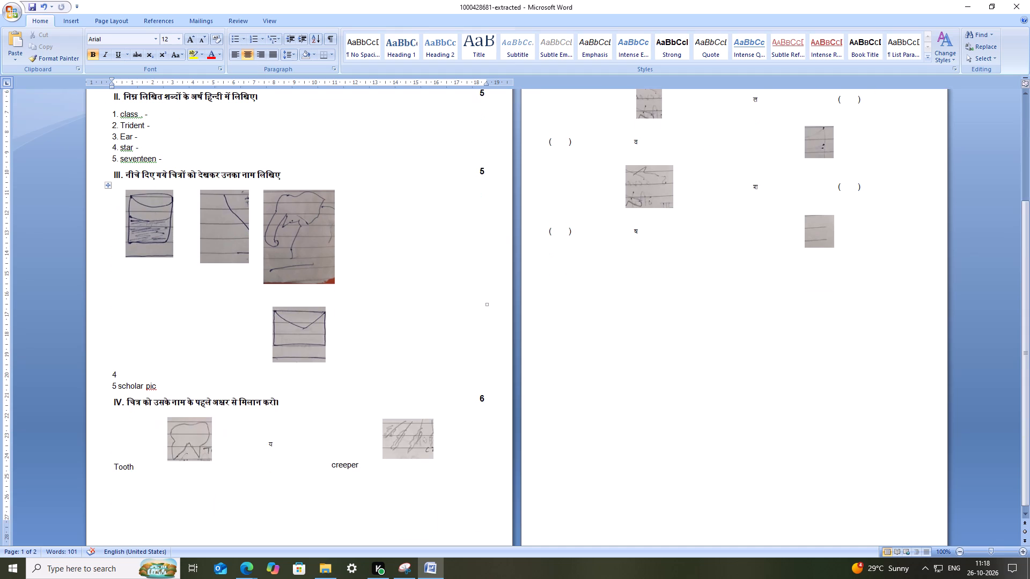
scroll(356, 260, "down", 3)
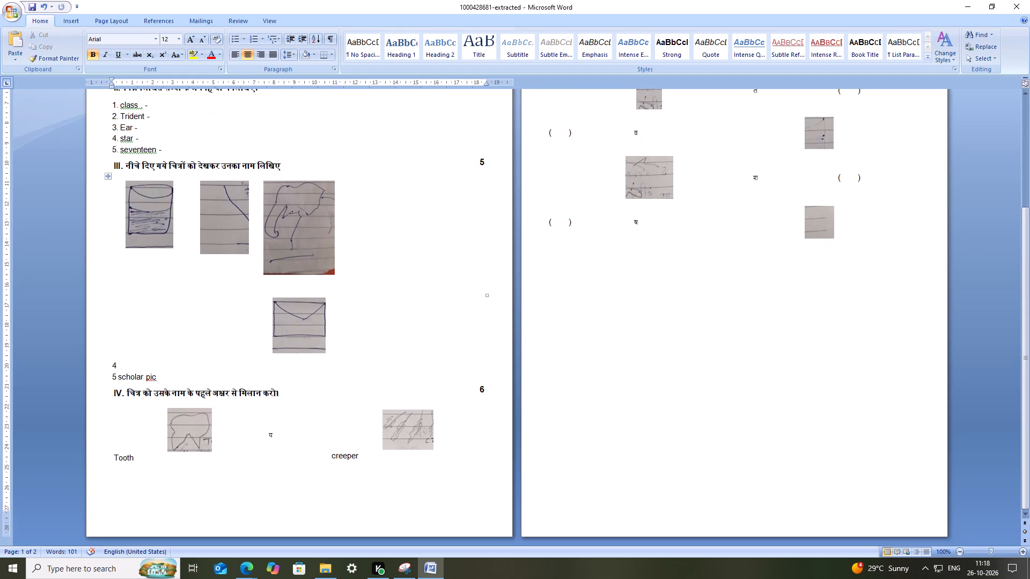
left_click_drag(314, 315, 314, 315)
left_click_drag(314, 315, 391, 225)
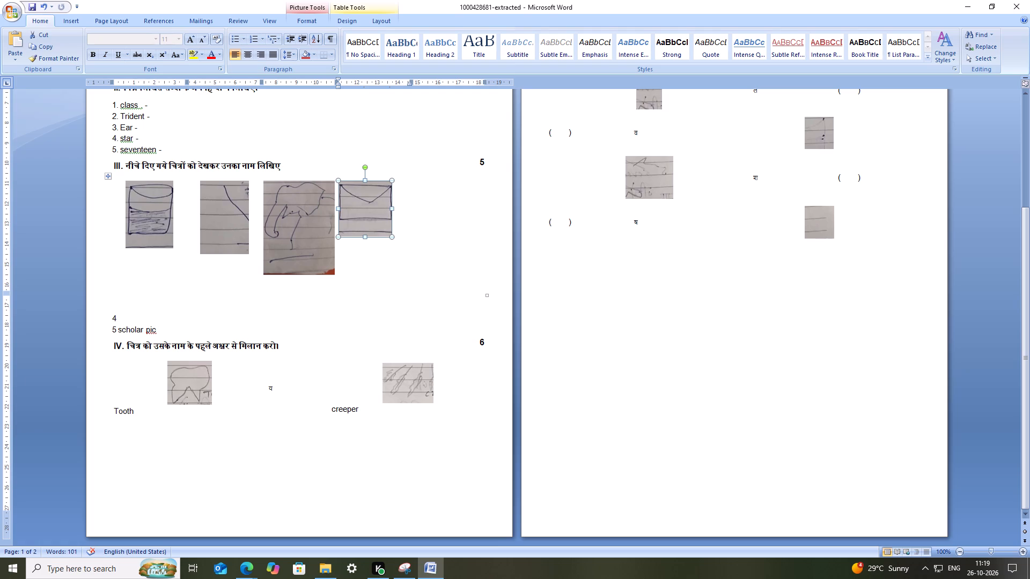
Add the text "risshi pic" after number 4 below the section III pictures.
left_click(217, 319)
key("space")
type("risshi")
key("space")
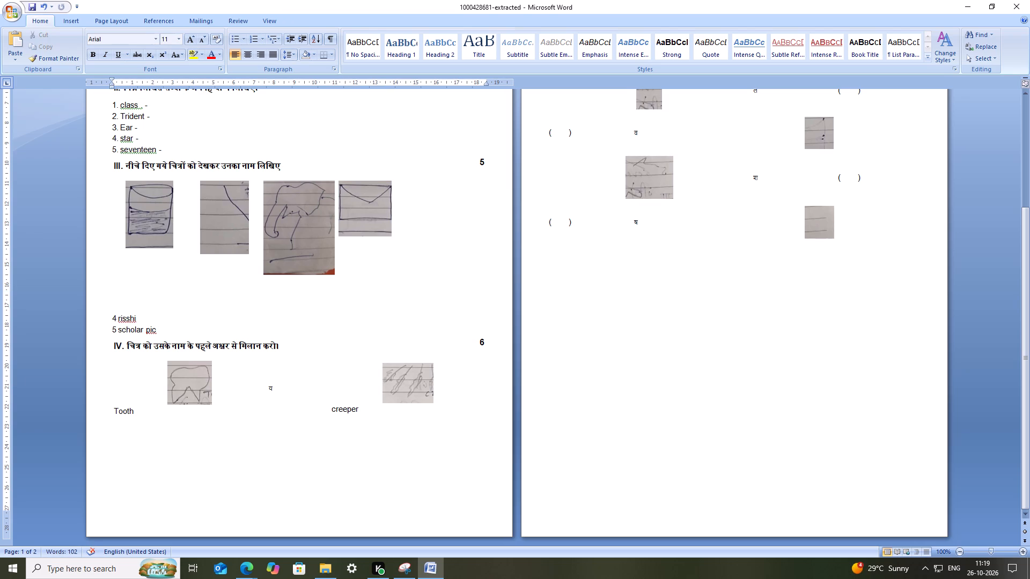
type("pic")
Delete the text lines numbered 4 and 5 below the section III pictures and save the document.
left_click_drag(136, 315, 120, 318)
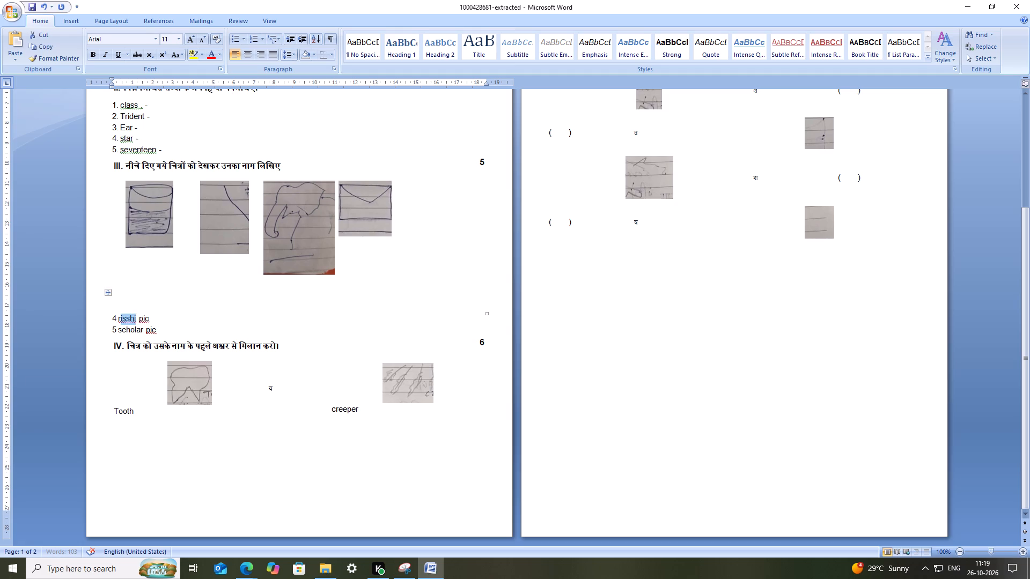
left_click_drag(161, 333, 112, 314)
key("BackSpace")
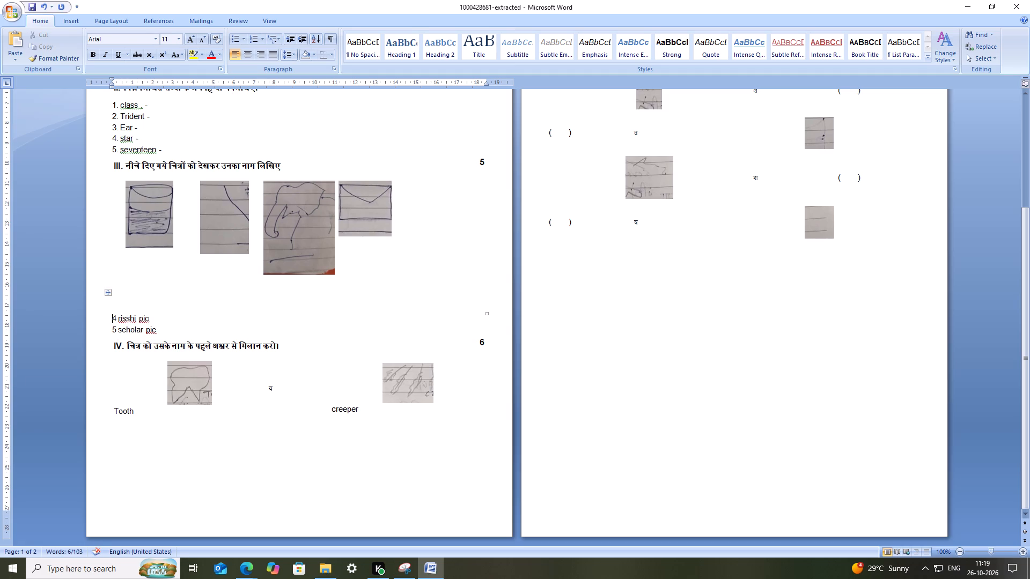
key("BackSpace")
left_click_drag(158, 326, 105, 309)
key("BackSpace")
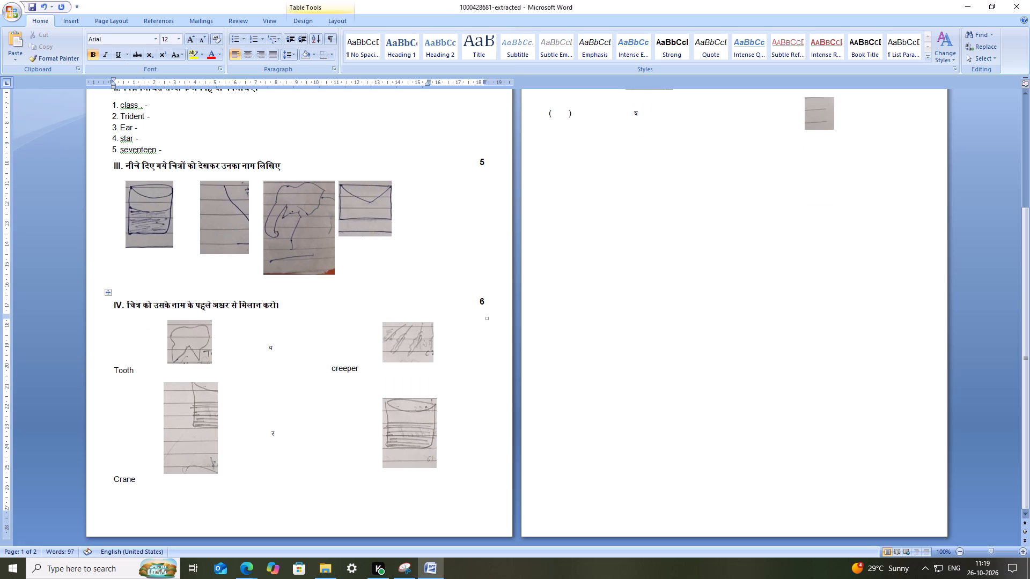
left_click(426, 210)
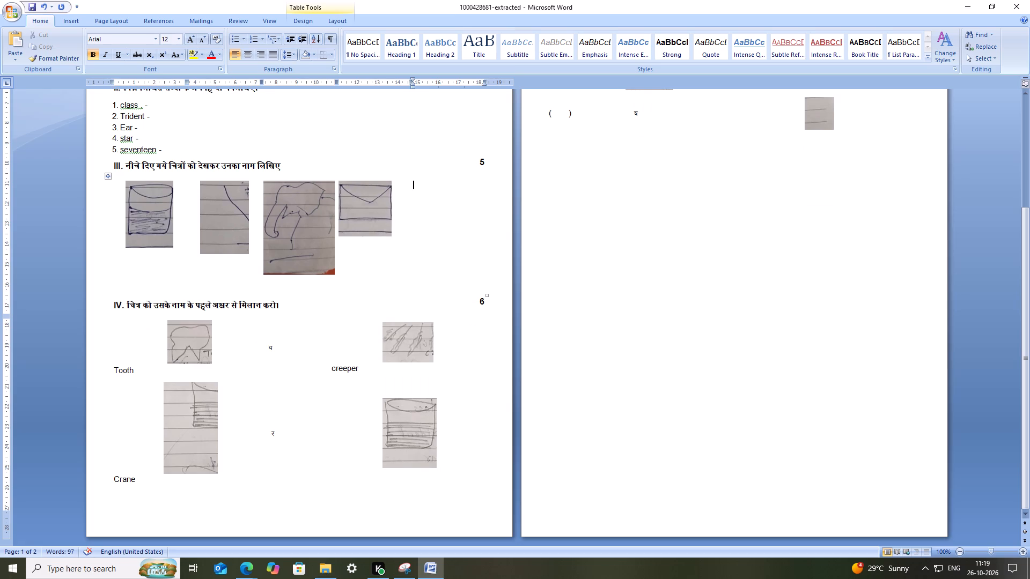
key("ctrl+s")
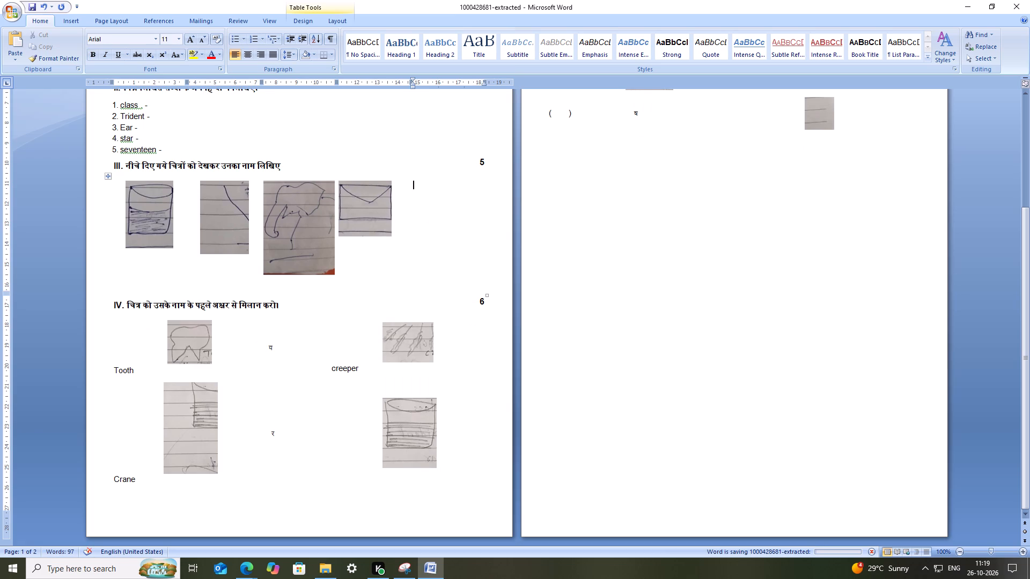
Copy and paste the envelope drawing in section III, placing it in the fifth cell of the picture row.
left_click(363, 225)
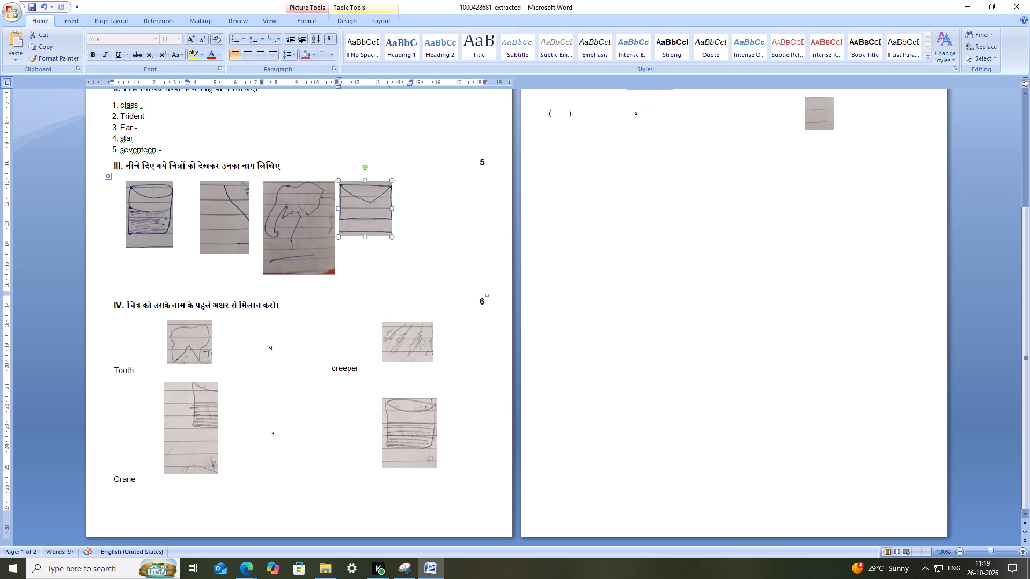
key("ctrl+c")
key("ctrl+v")
left_click_drag(376, 219, 436, 206)
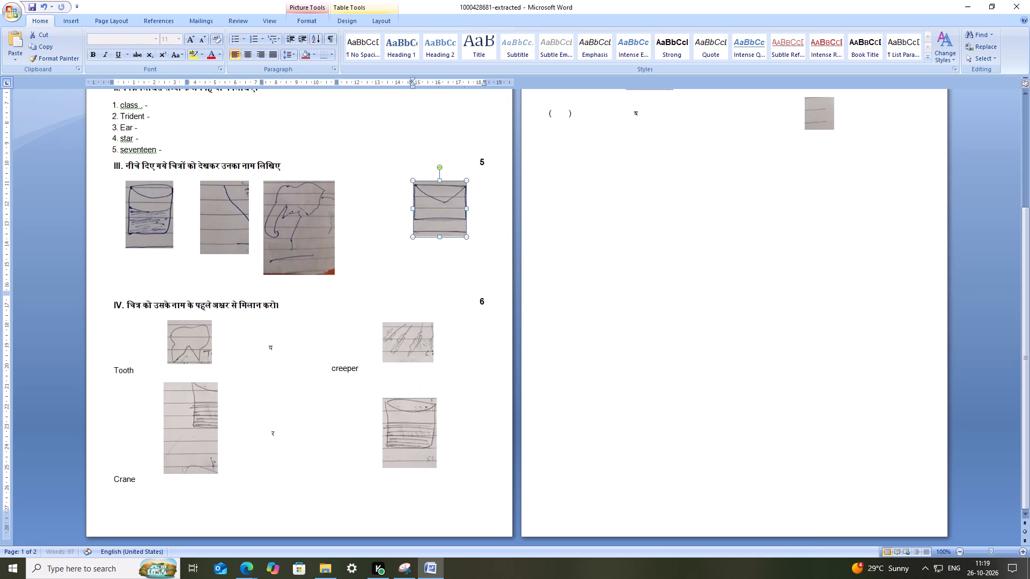
Copy the third drawing in the section III picture row into the empty fourth cell and save the document.
left_click(425, 206)
left_click(316, 214)
right_click(315, 214)
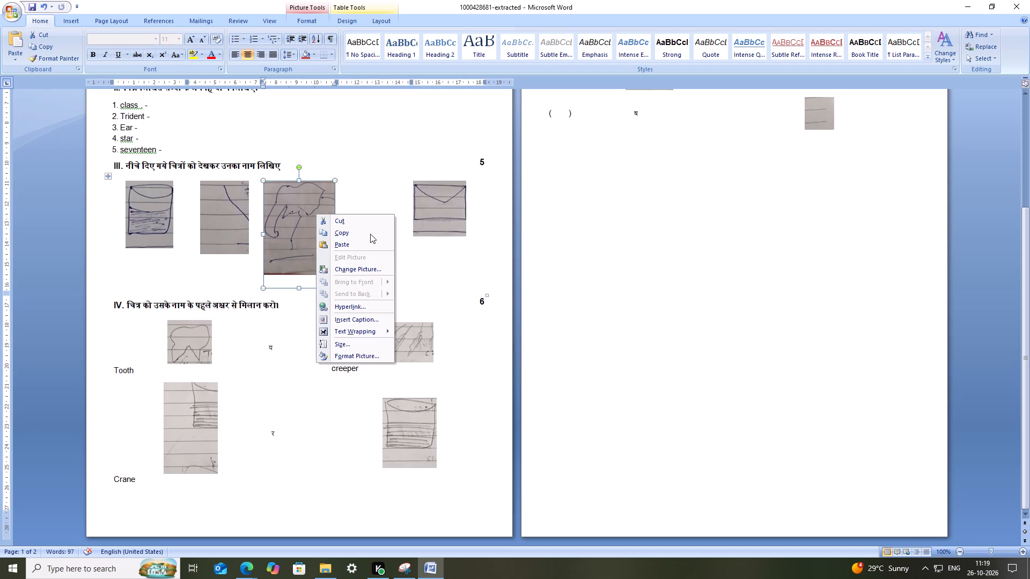
left_click(367, 232)
left_click(357, 211)
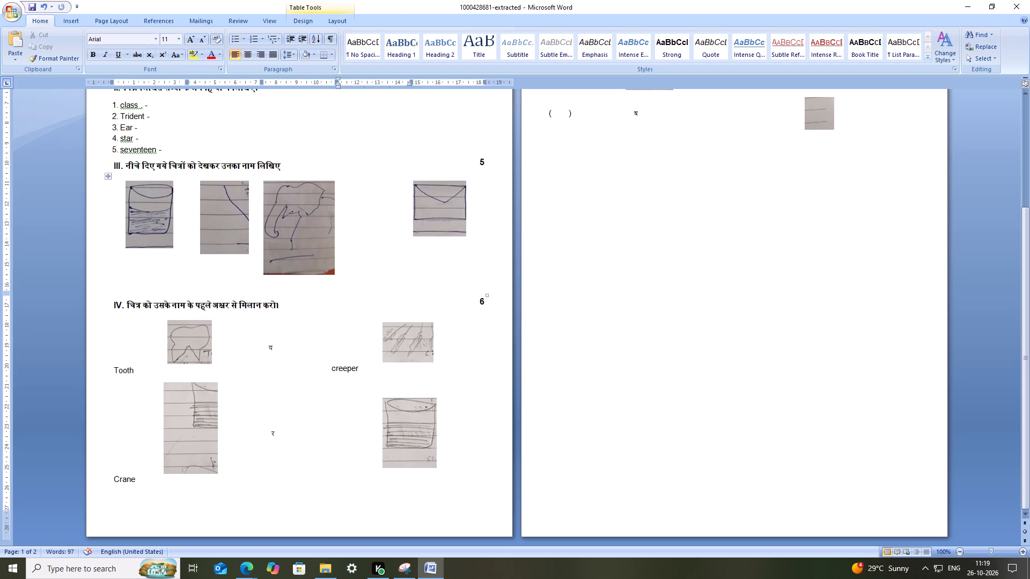
key("ctrl+v")
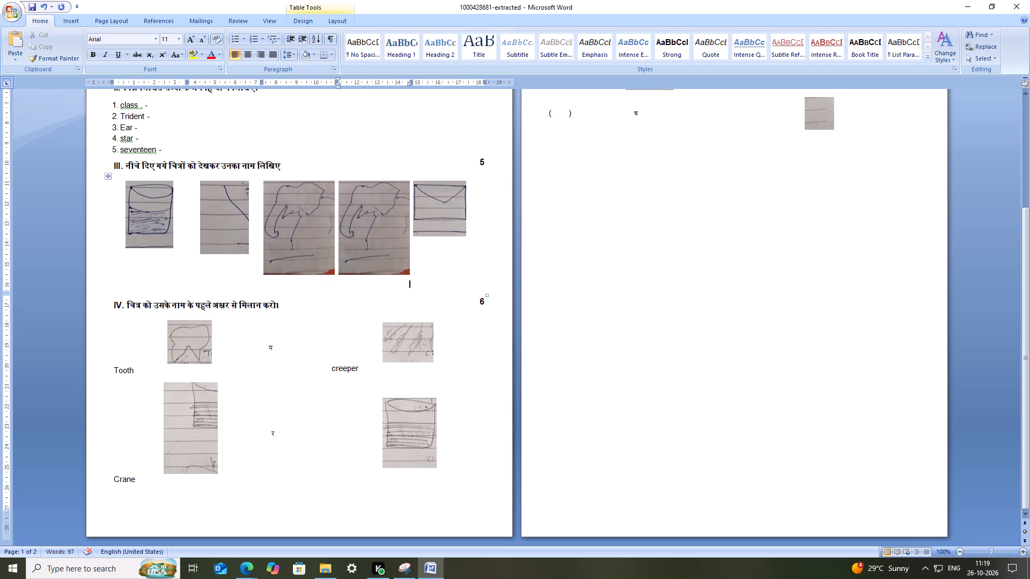
key("ctrl+s")
Select the first drawing in the section III picture row.
left_click(157, 219)
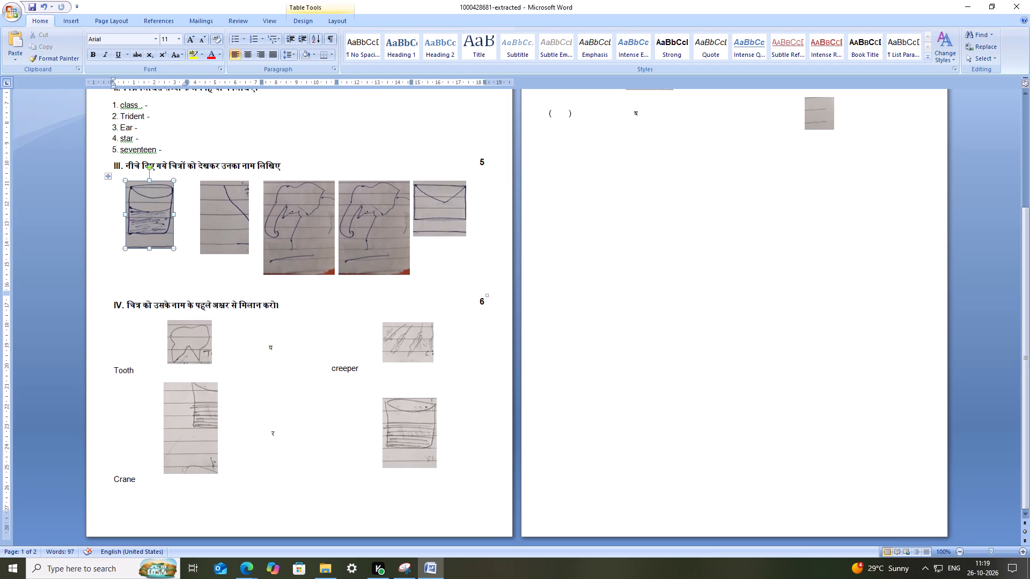
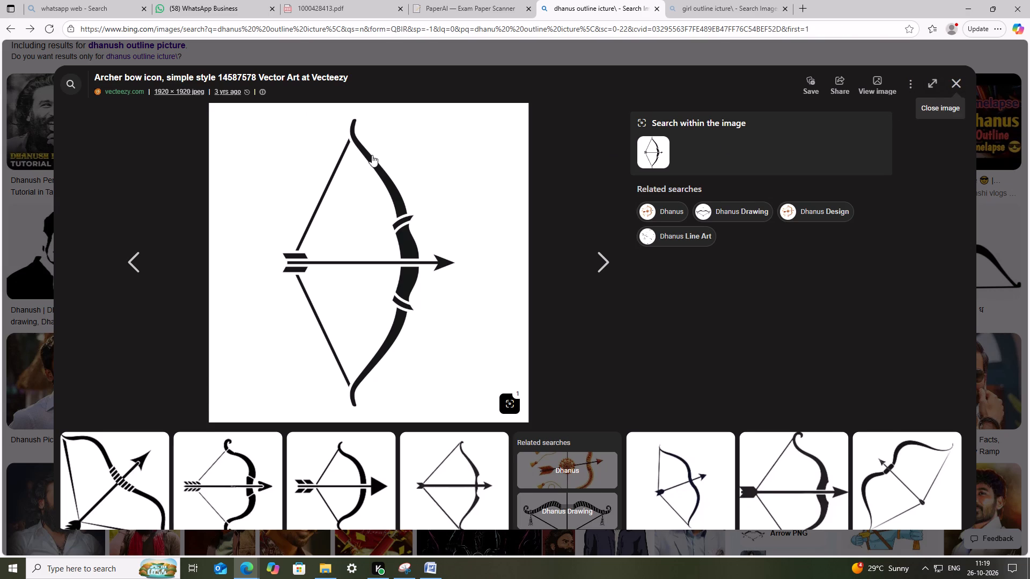
Replace the word "dhanus" in the image search with "juse" and search for "juse outline icture\".
scroll(124, 118, "up", 14)
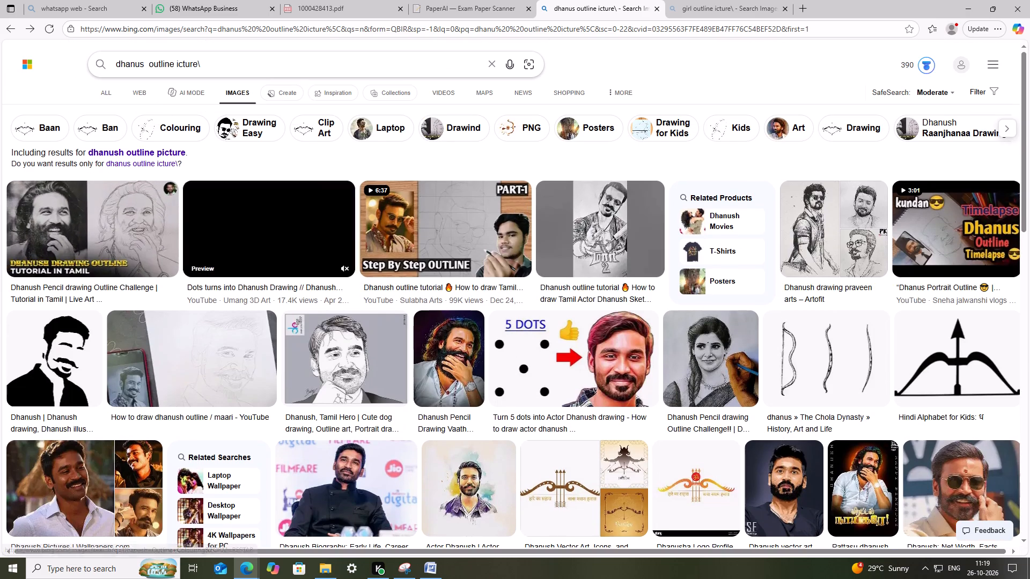
left_click_drag(147, 63, 30, 78)
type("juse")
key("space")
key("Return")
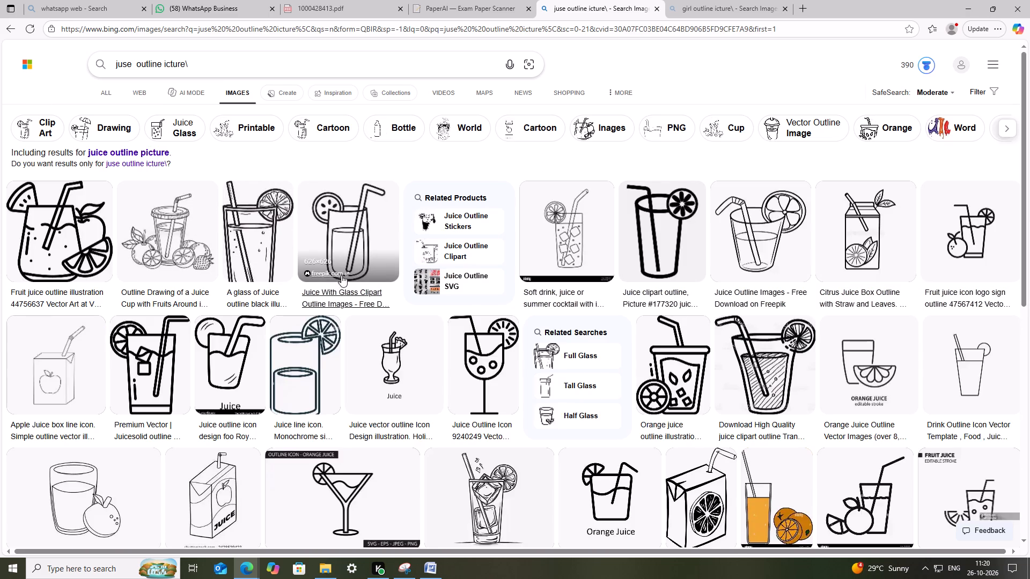
Open the Freepik outline drawing of a juice glass with a straw and citrus slice, and save the image to Downloads.
left_click(342, 220)
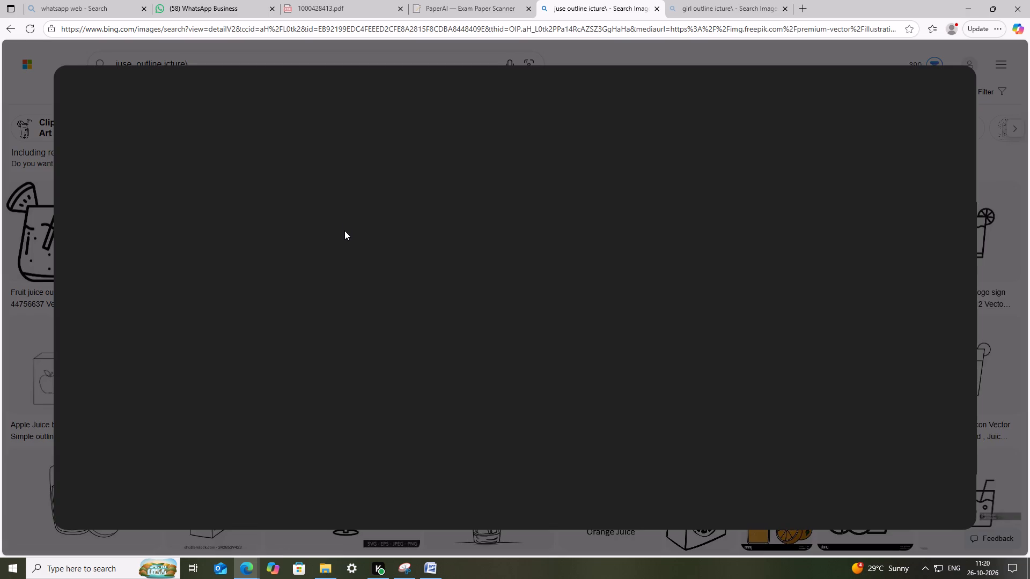
right_click(347, 206)
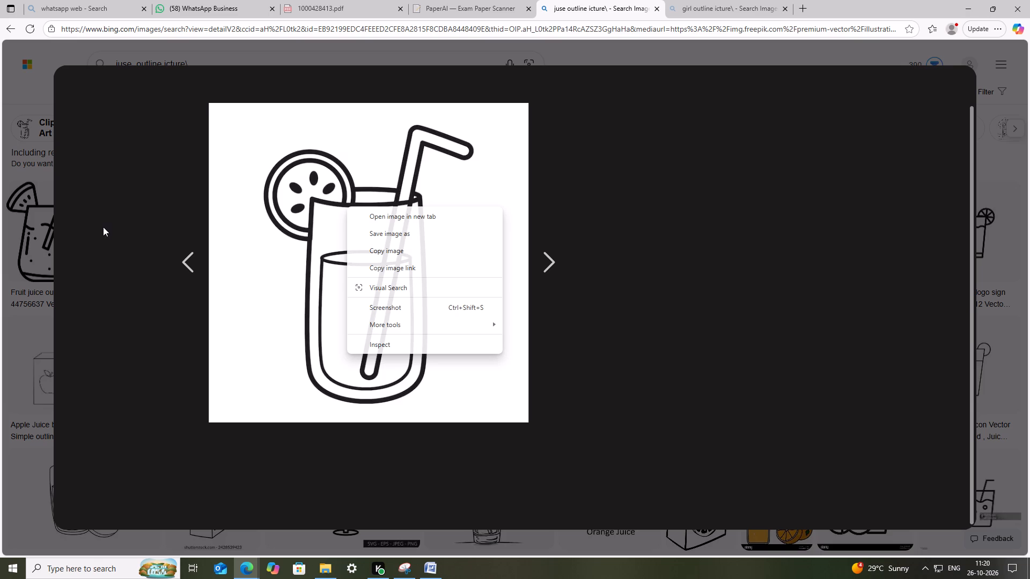
left_click(415, 237)
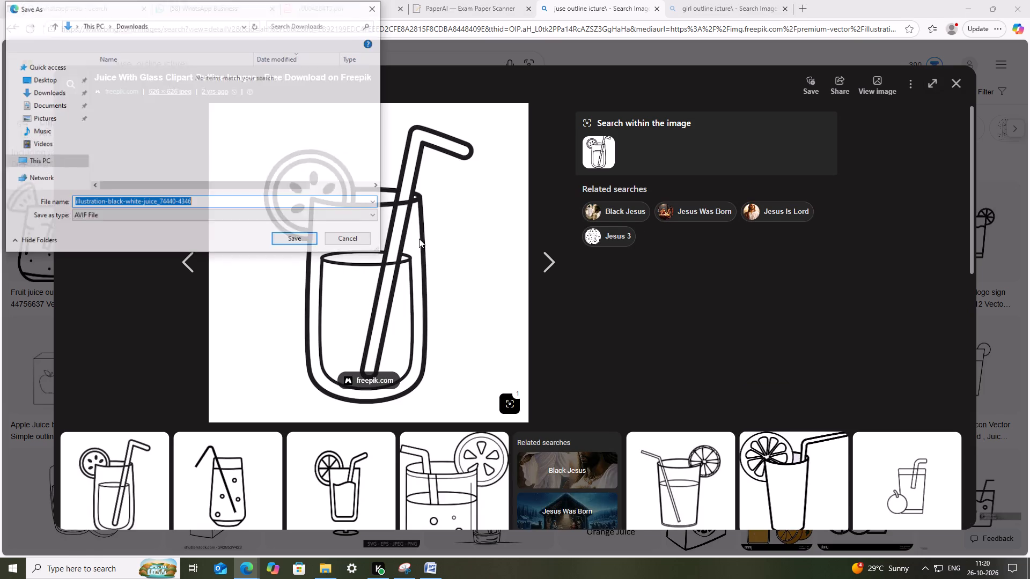
Cancel saving the current juice picture and open the "Juice Drawing Outline" glass with a lemon slice from the related images.
left_click(53, 93)
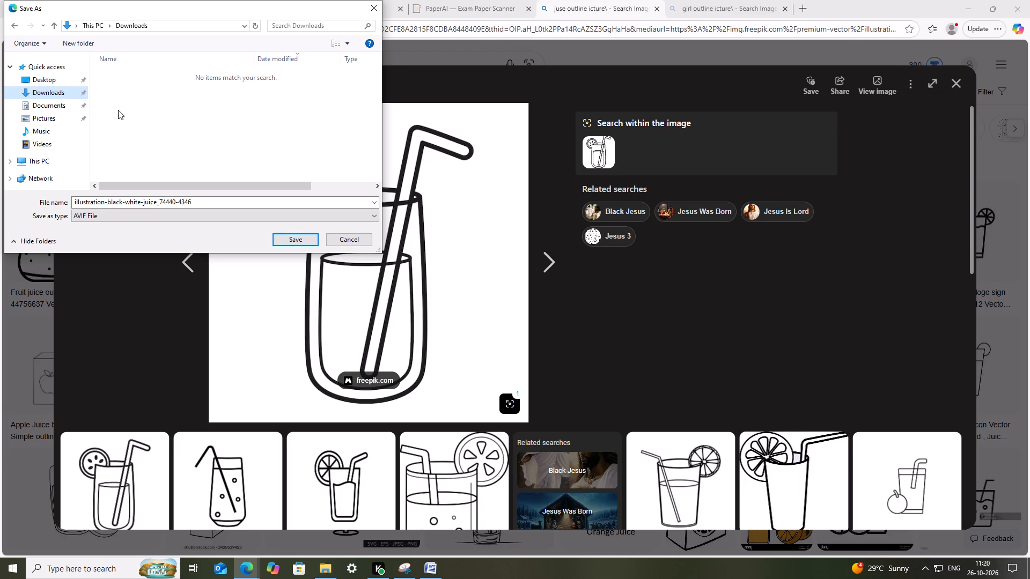
left_click(378, 12)
scroll(411, 271, "down", 3)
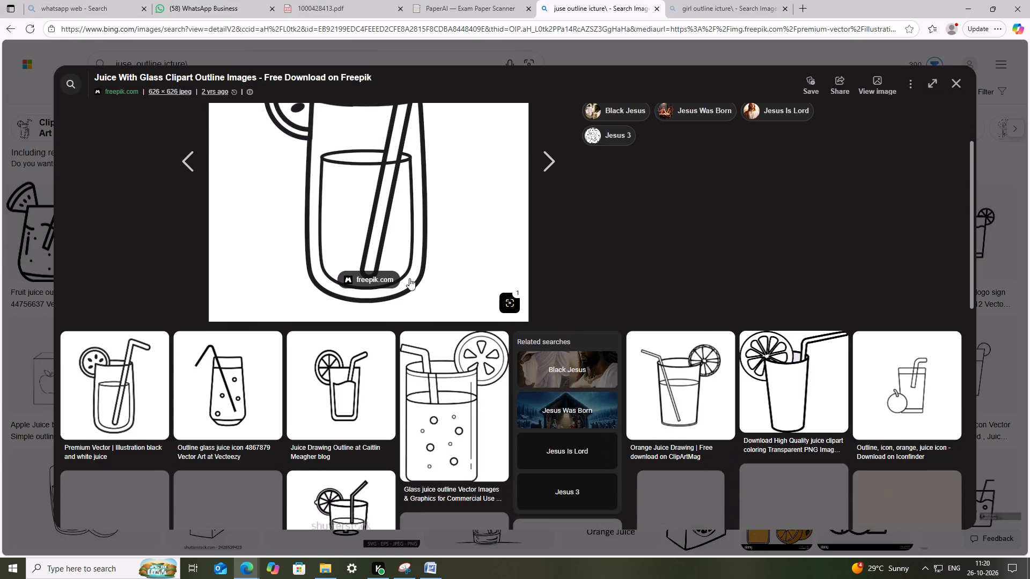
left_click(347, 317)
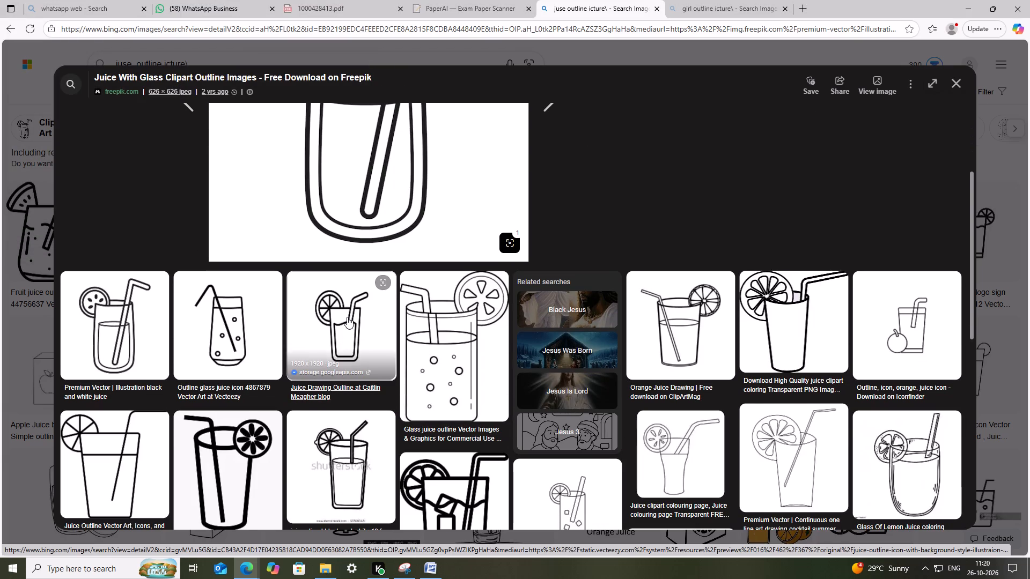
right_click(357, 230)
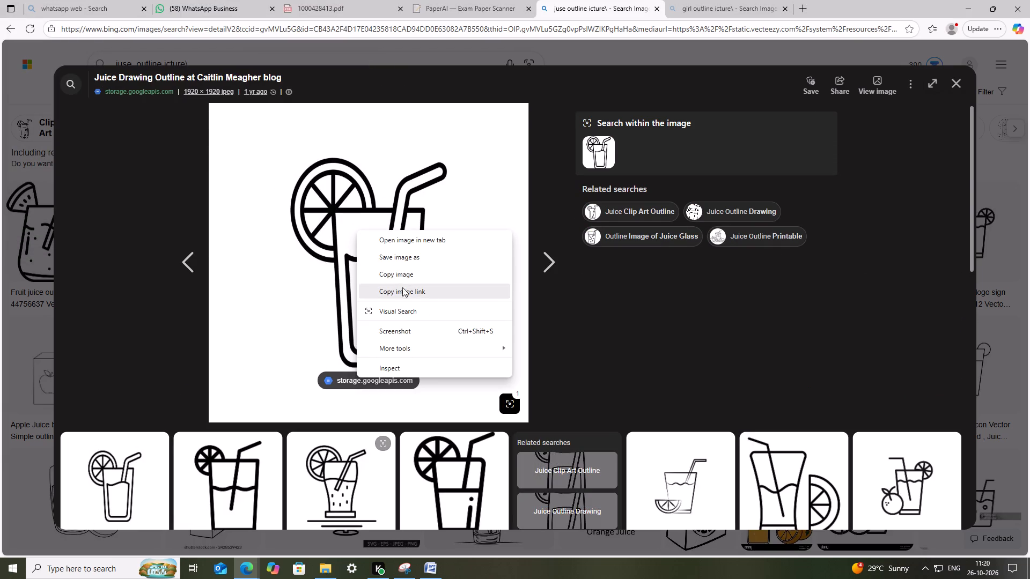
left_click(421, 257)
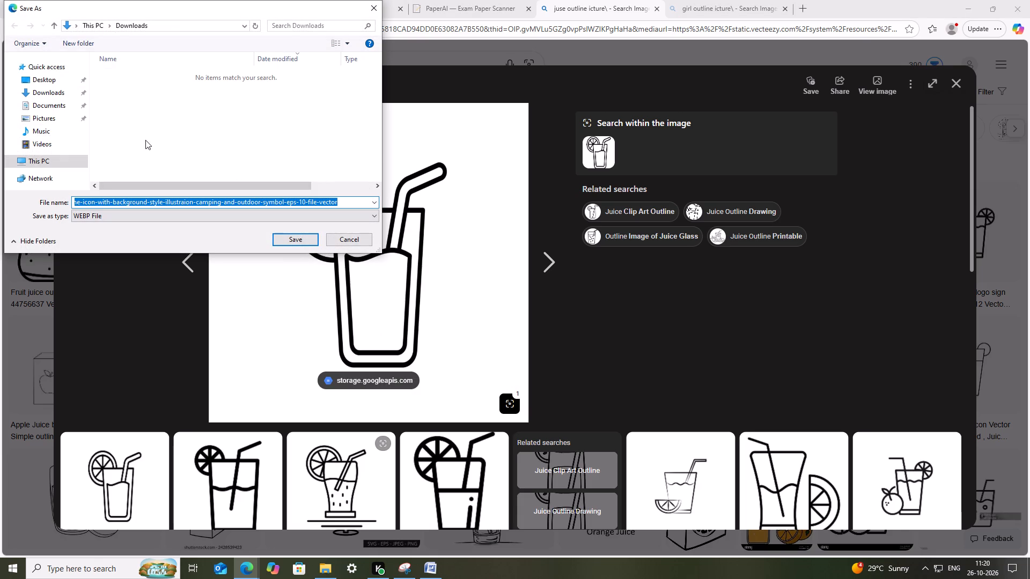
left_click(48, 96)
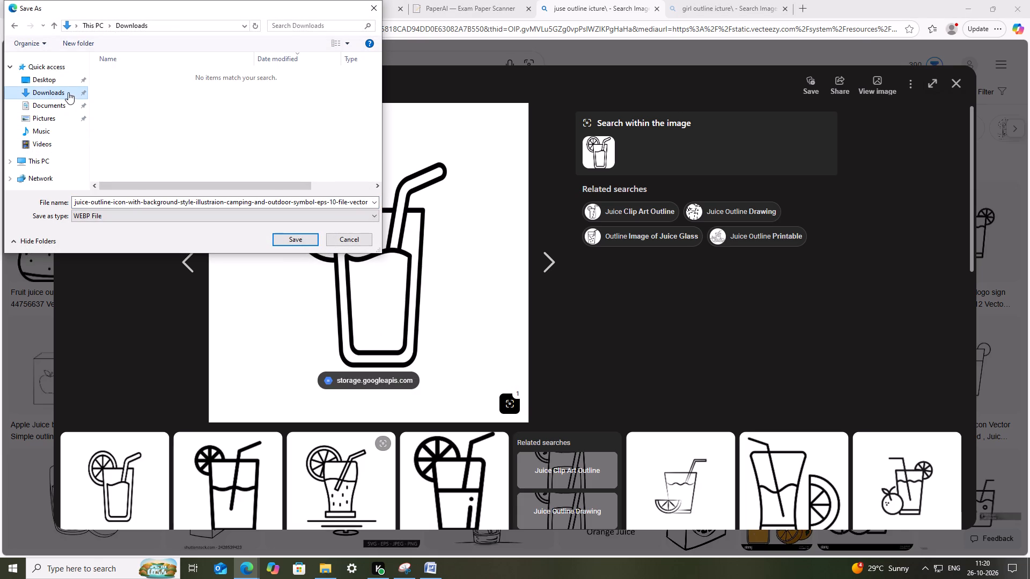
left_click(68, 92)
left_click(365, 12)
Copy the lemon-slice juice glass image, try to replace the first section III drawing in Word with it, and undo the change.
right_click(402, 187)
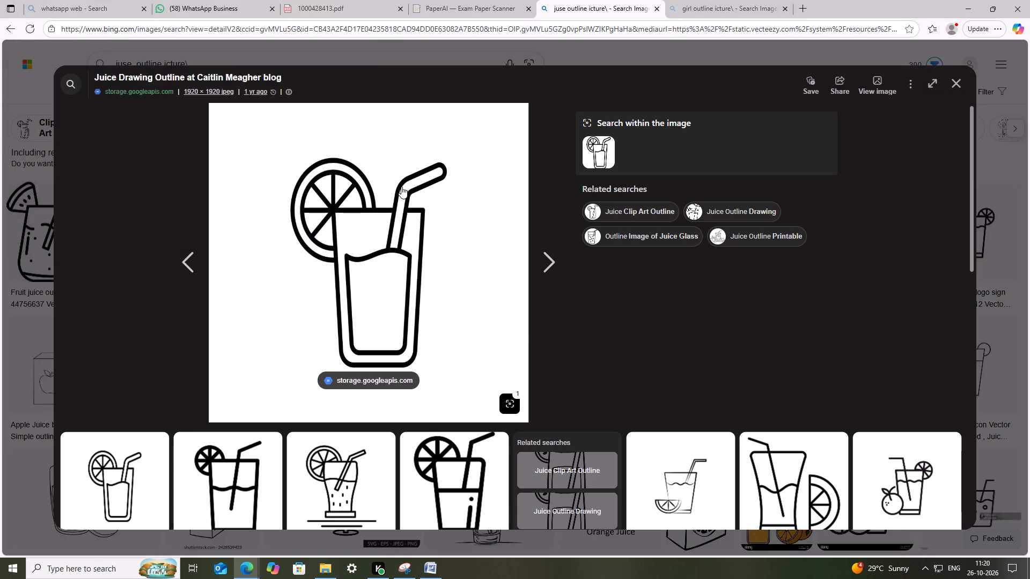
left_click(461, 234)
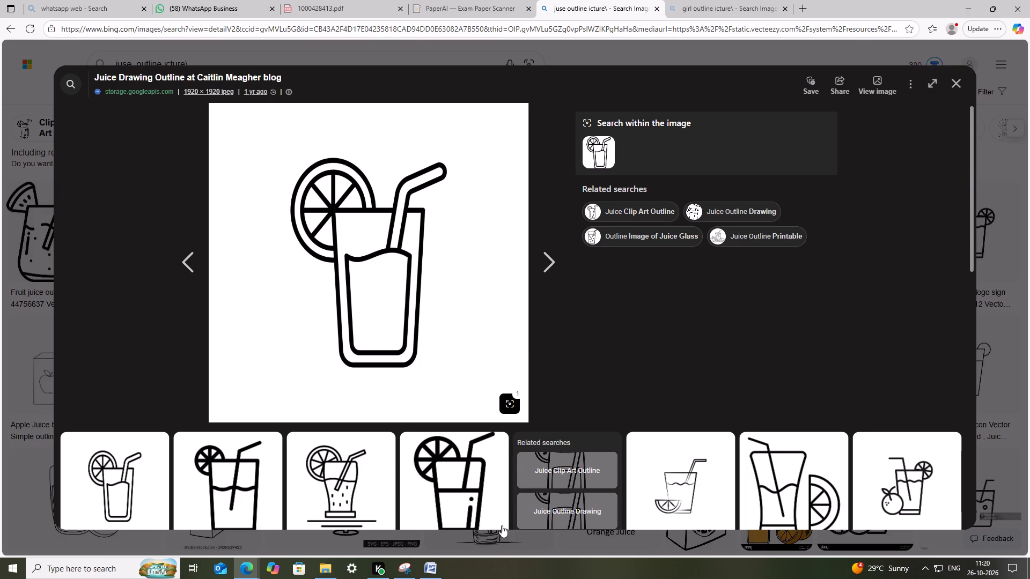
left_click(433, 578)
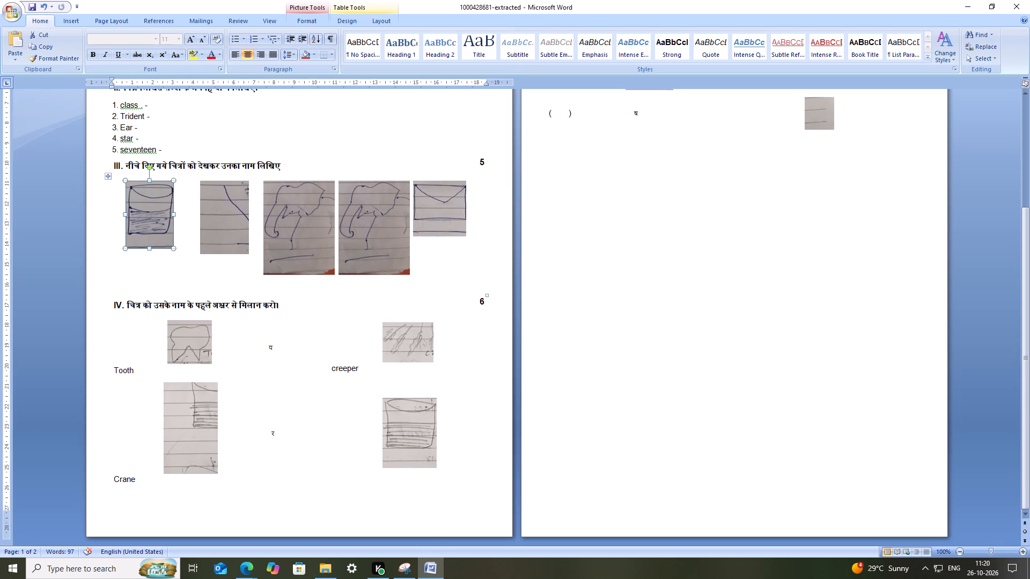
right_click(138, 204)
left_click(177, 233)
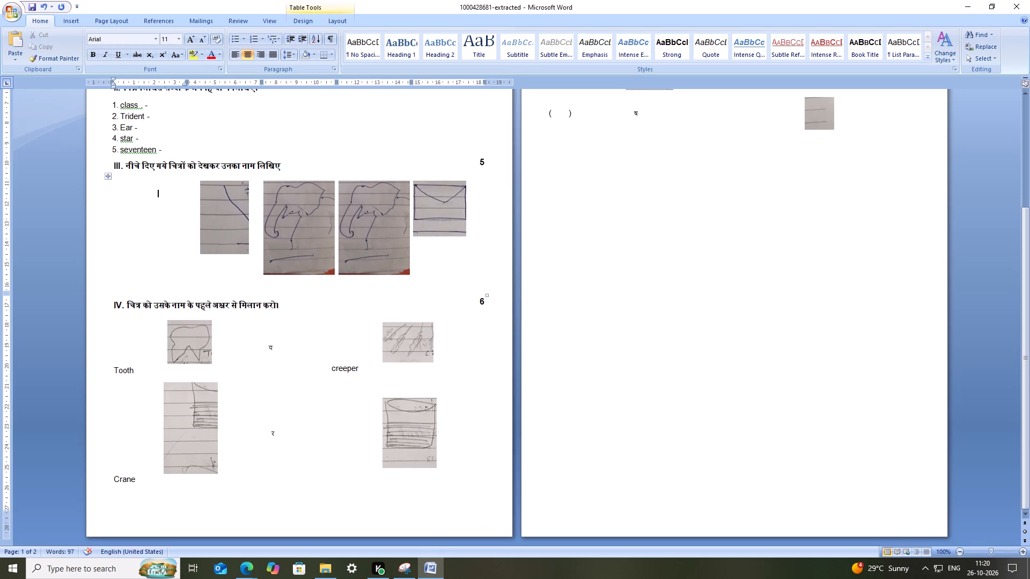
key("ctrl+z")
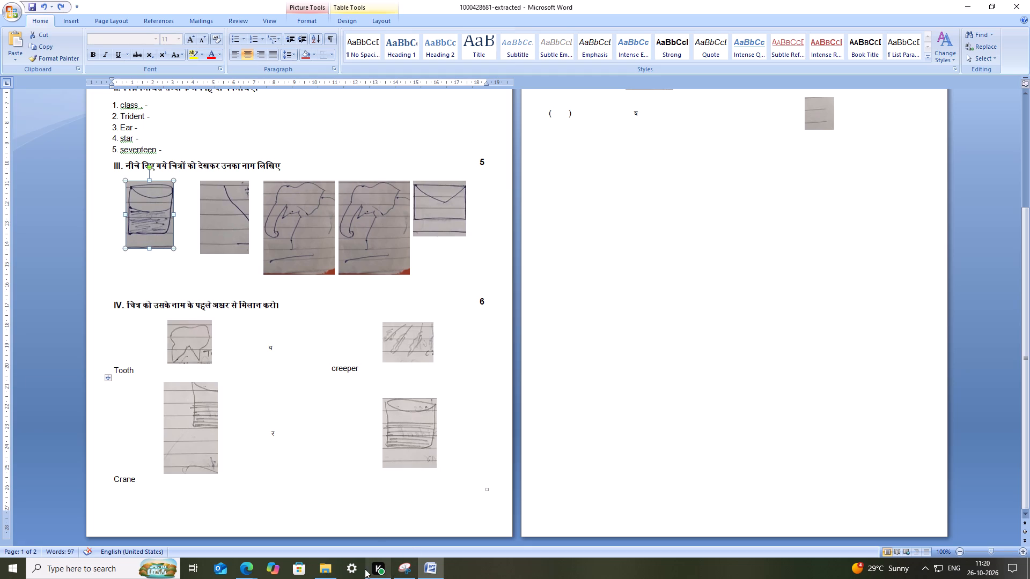
Return to the juice glass image in Edge and save it to the Saved Images collection.
left_click(252, 567)
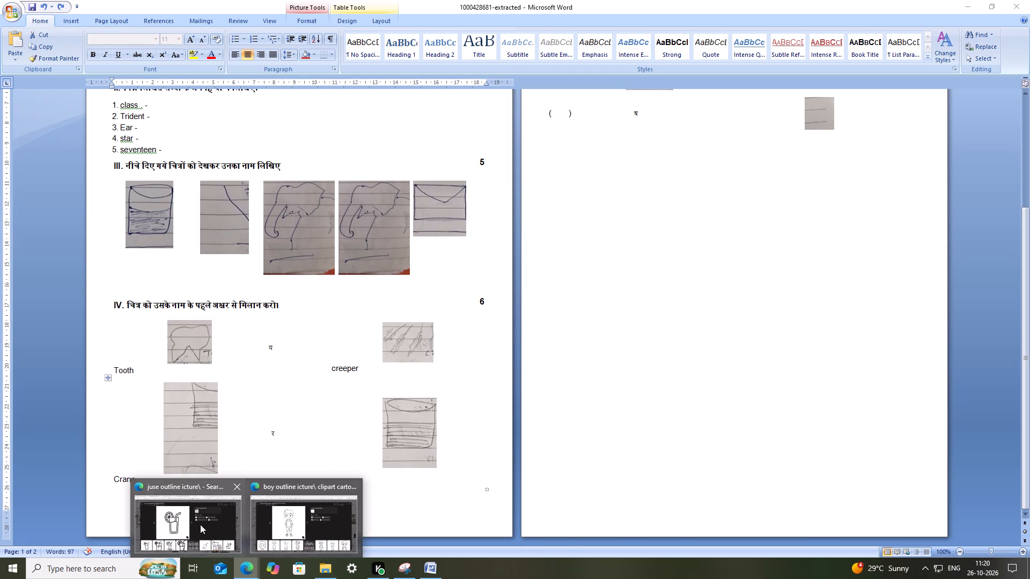
left_click(191, 525)
right_click(349, 205)
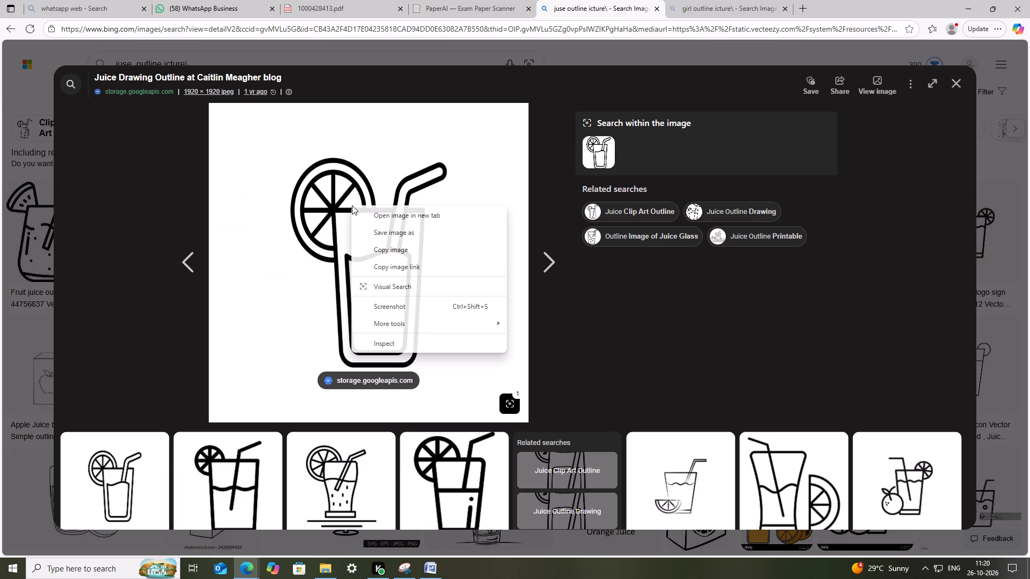
left_click(413, 344)
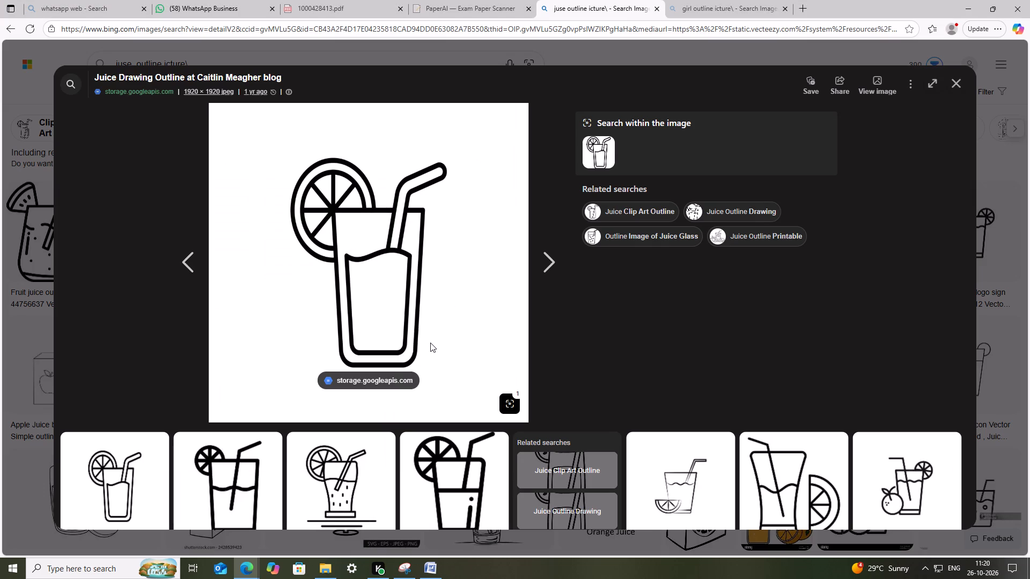
left_click(813, 86)
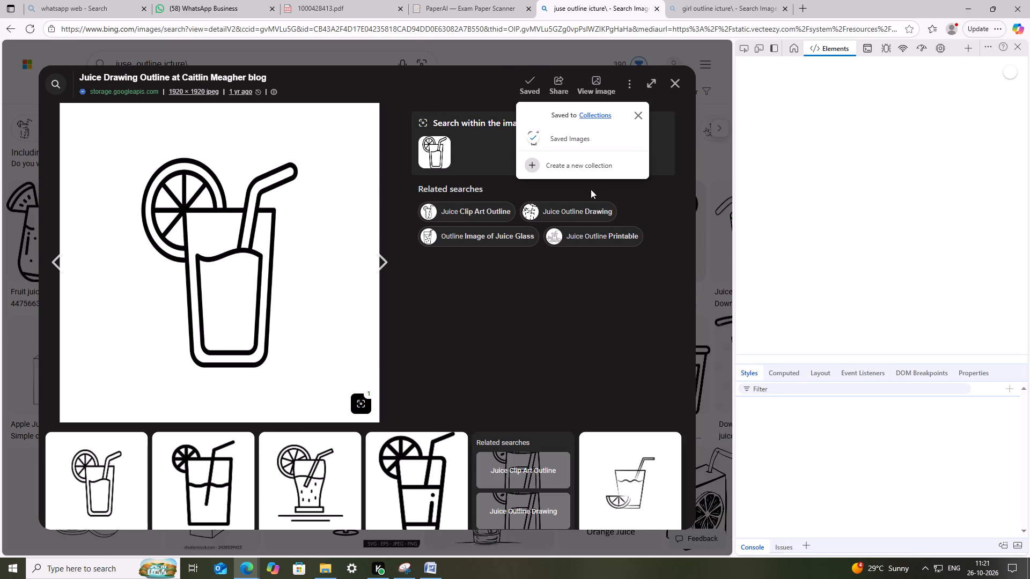
left_click(628, 87)
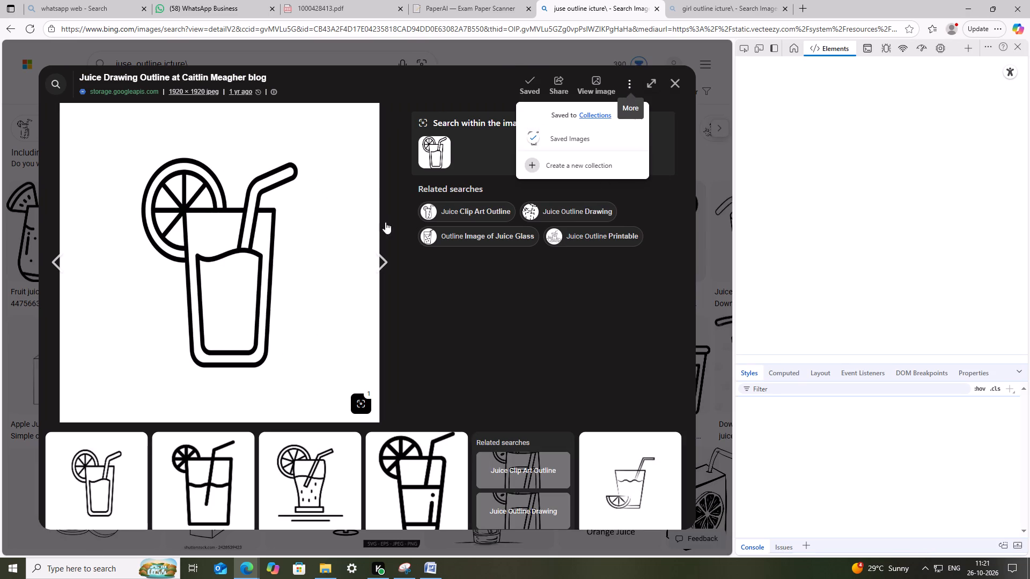
Copy the juice glass image's link and open it in the browser tab with the girl outline search.
right_click(234, 265)
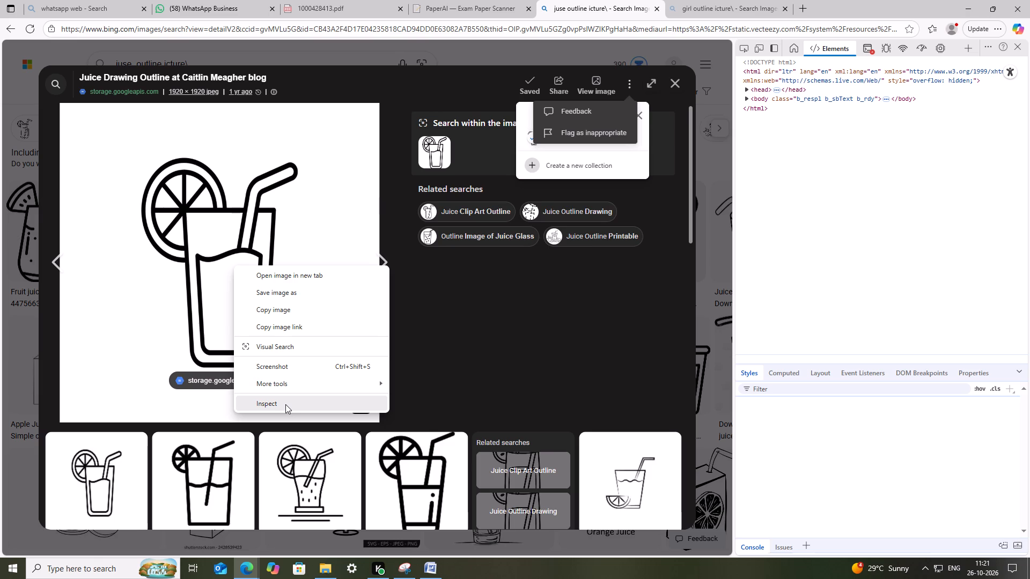
left_click_drag(286, 404, 301, 324)
left_click(300, 324)
left_click(703, 11)
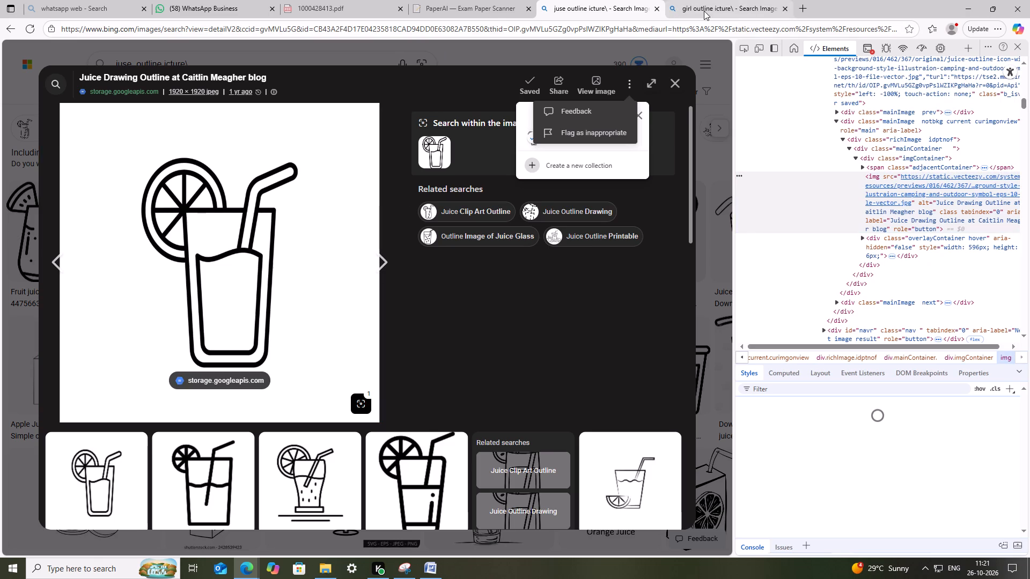
left_click(664, 22)
left_click(664, 24)
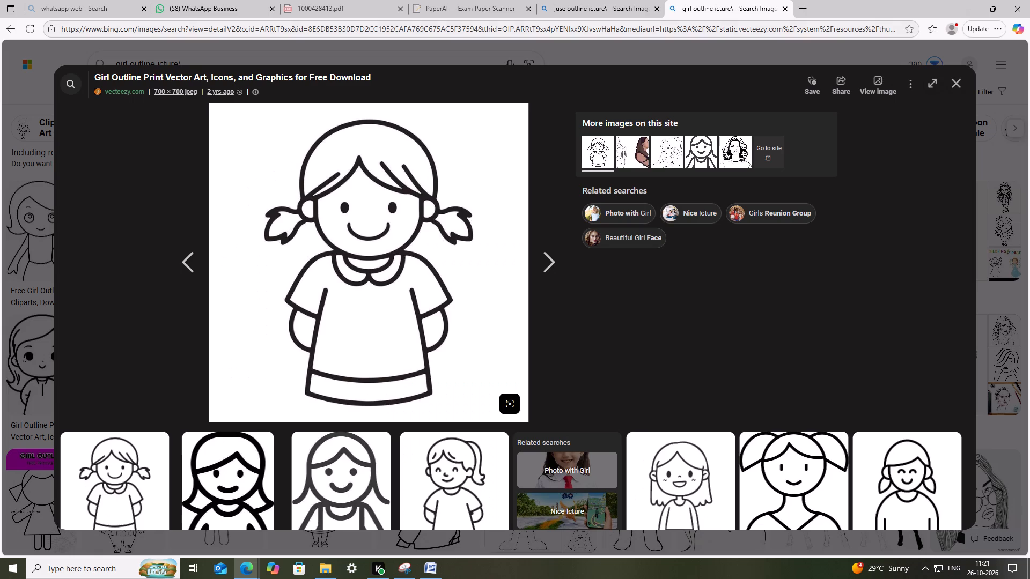
left_click(664, 29)
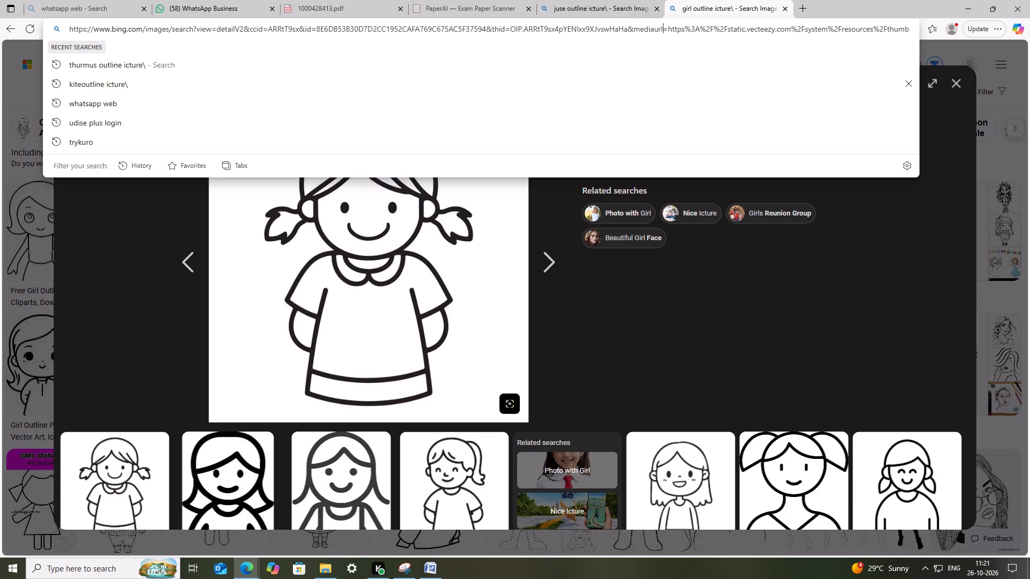
key("ctrl+a")
key("ctrl+v")
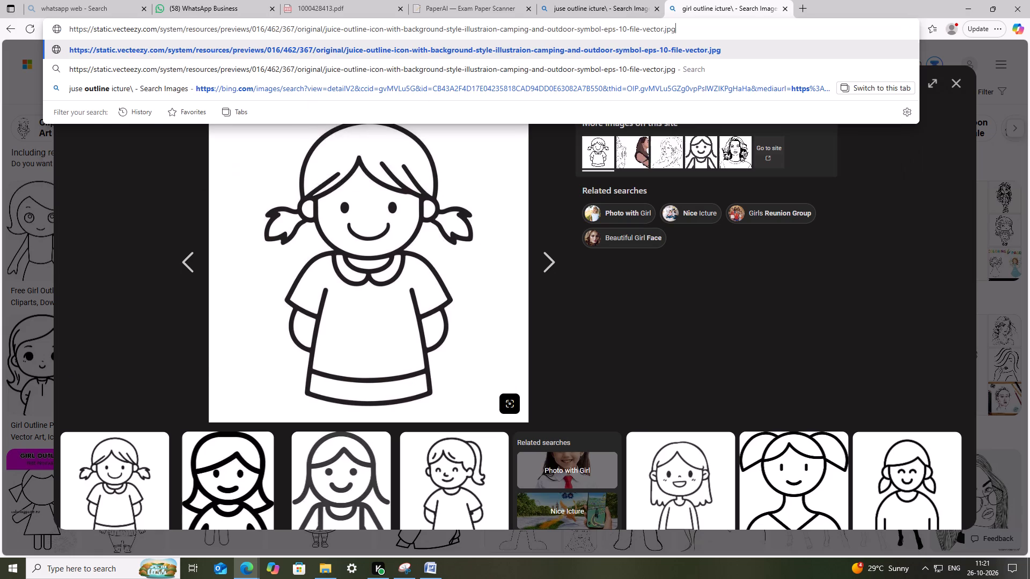
key("Return")
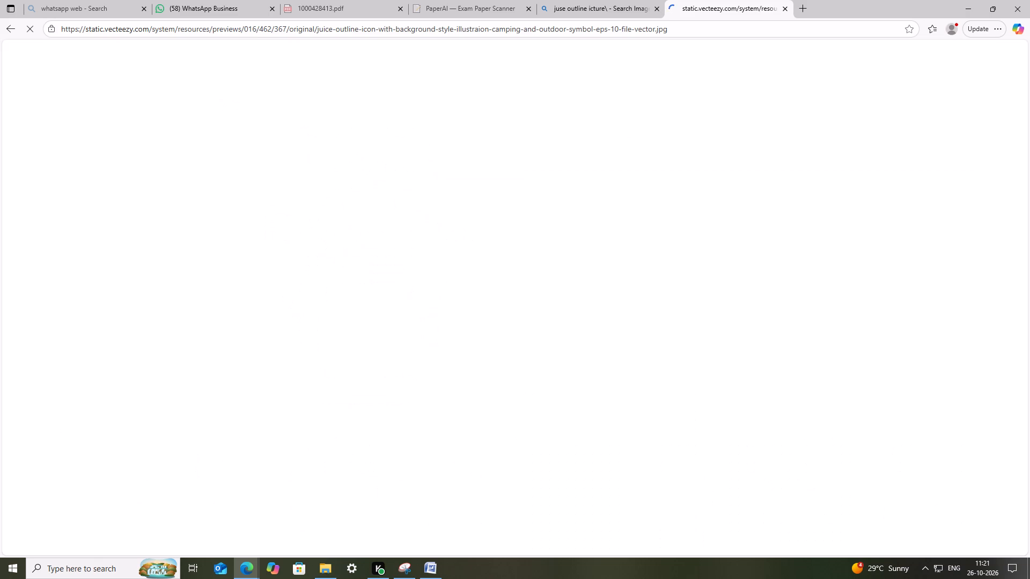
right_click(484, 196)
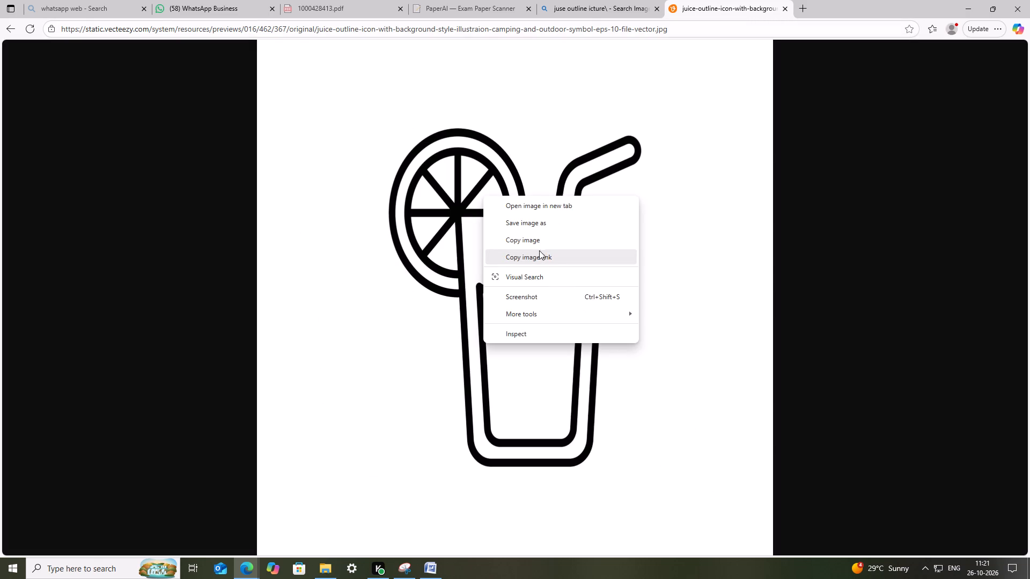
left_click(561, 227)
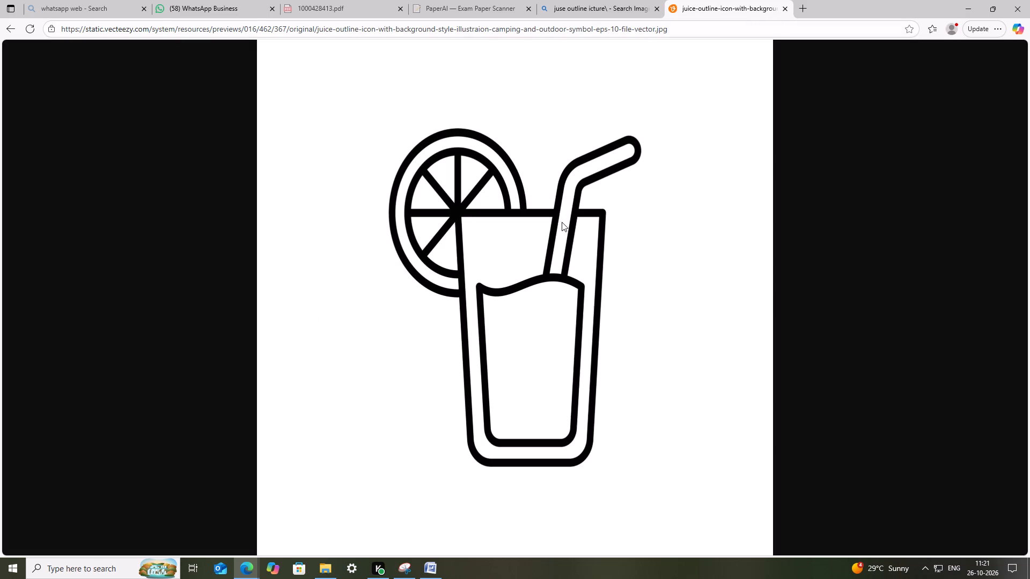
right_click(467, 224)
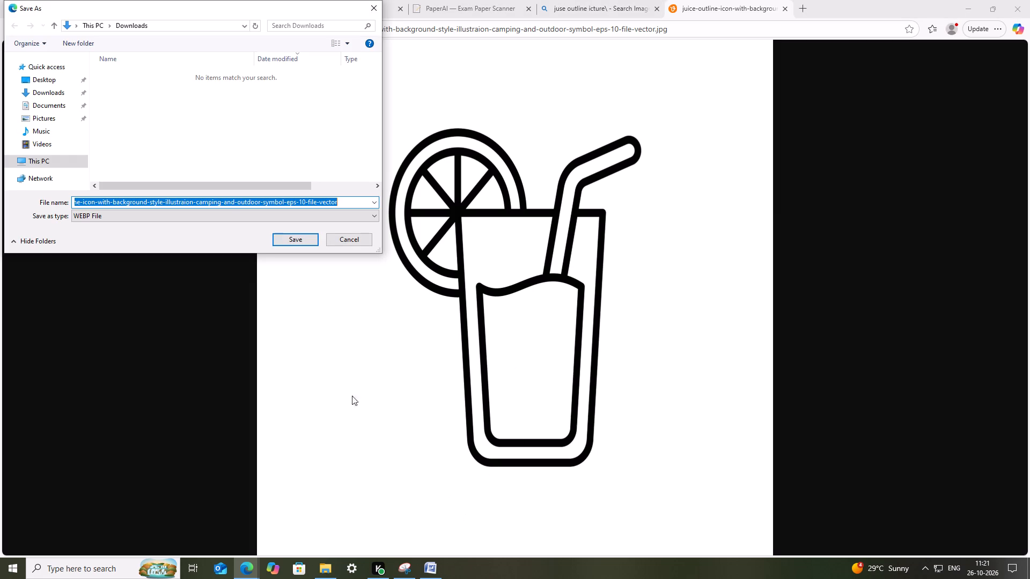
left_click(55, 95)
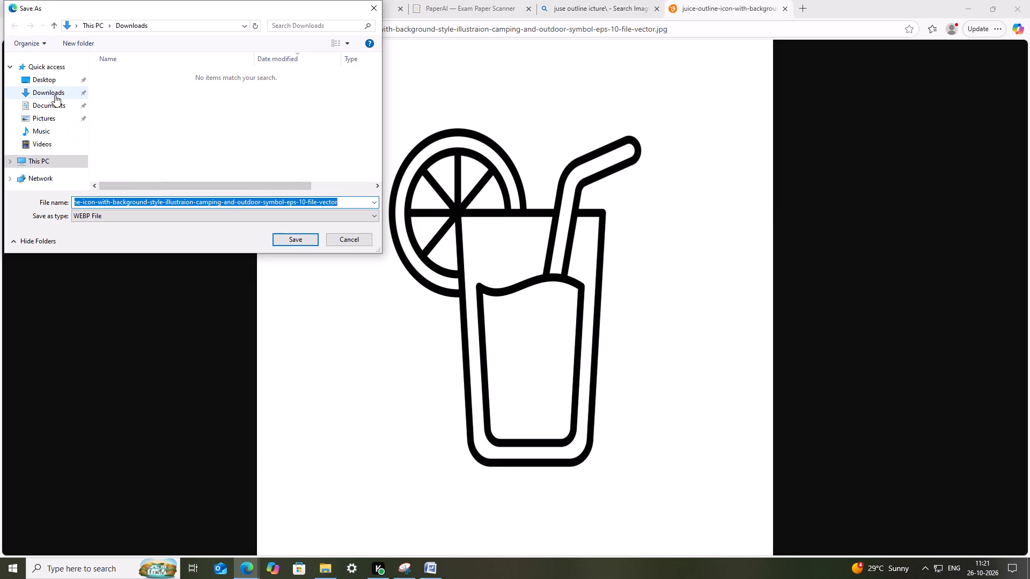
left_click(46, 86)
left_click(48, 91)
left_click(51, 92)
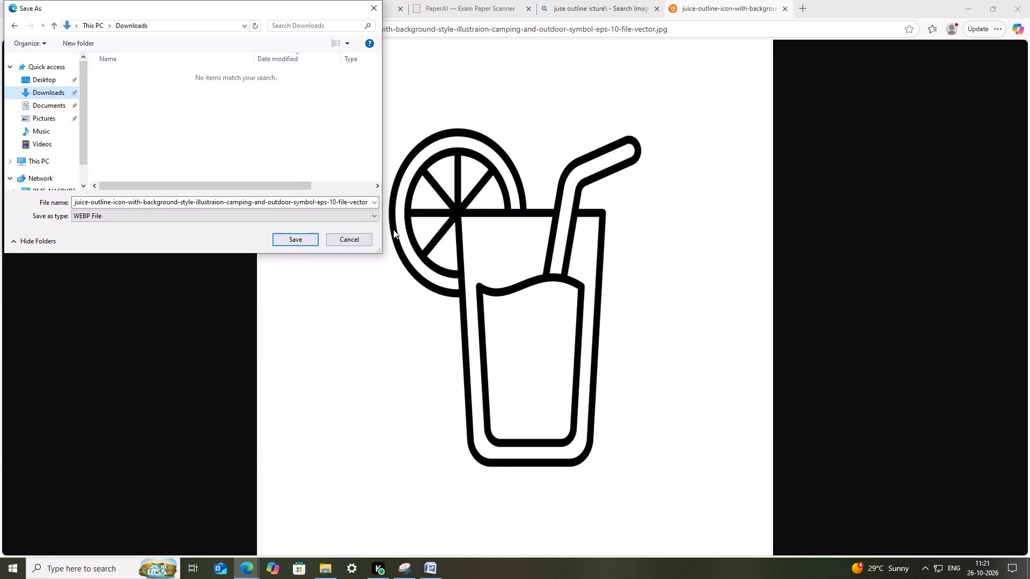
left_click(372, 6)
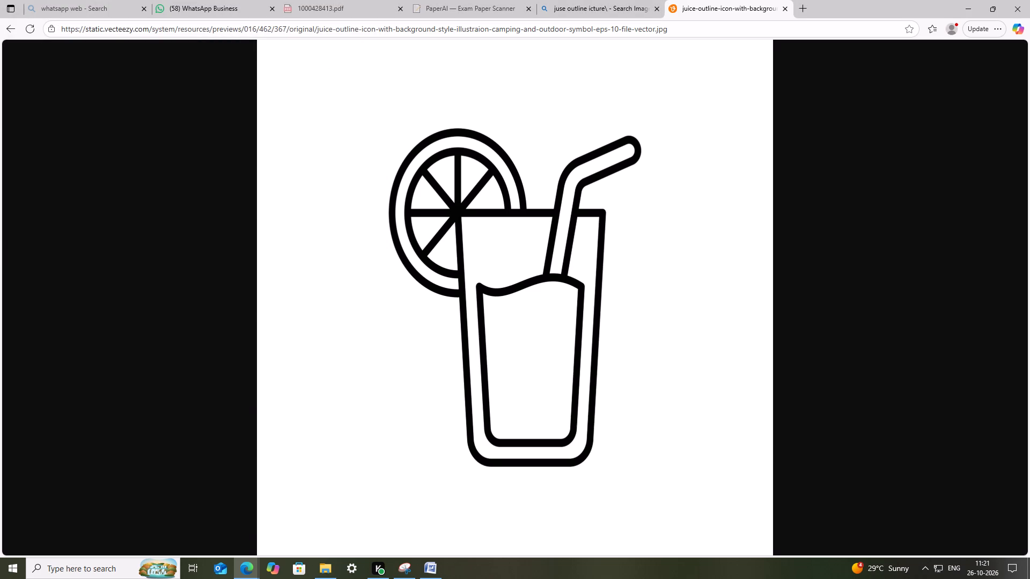
Capture a new rectangular snip of the full juice glass picture with Snipping Tool.
left_click(409, 571)
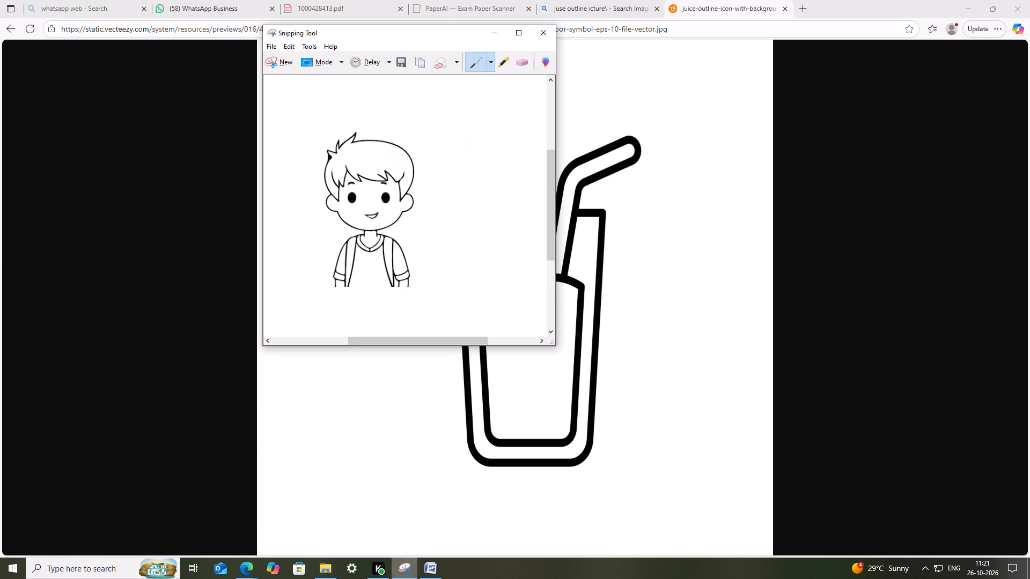
left_click(283, 62)
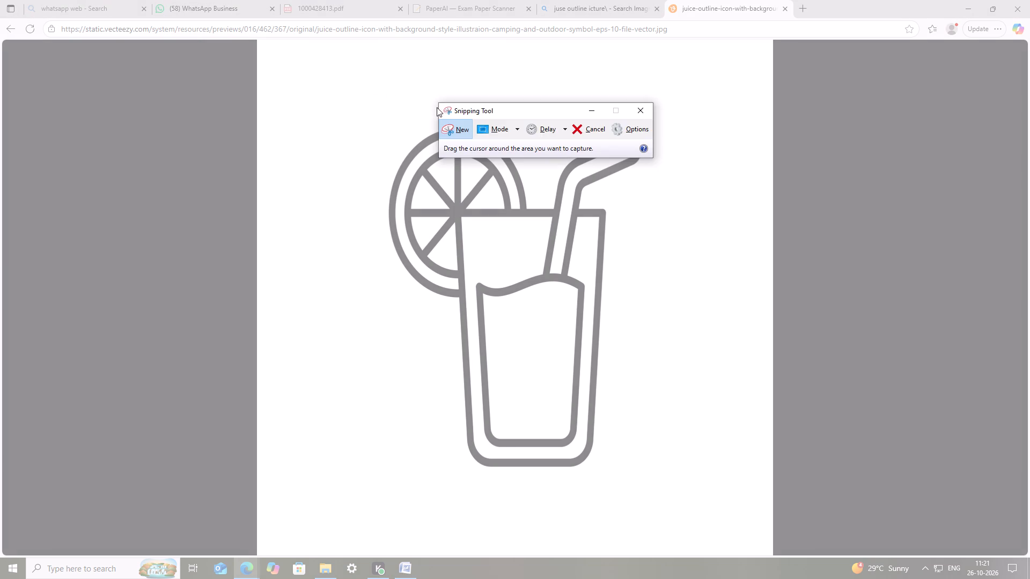
left_click_drag(378, 93, 659, 481)
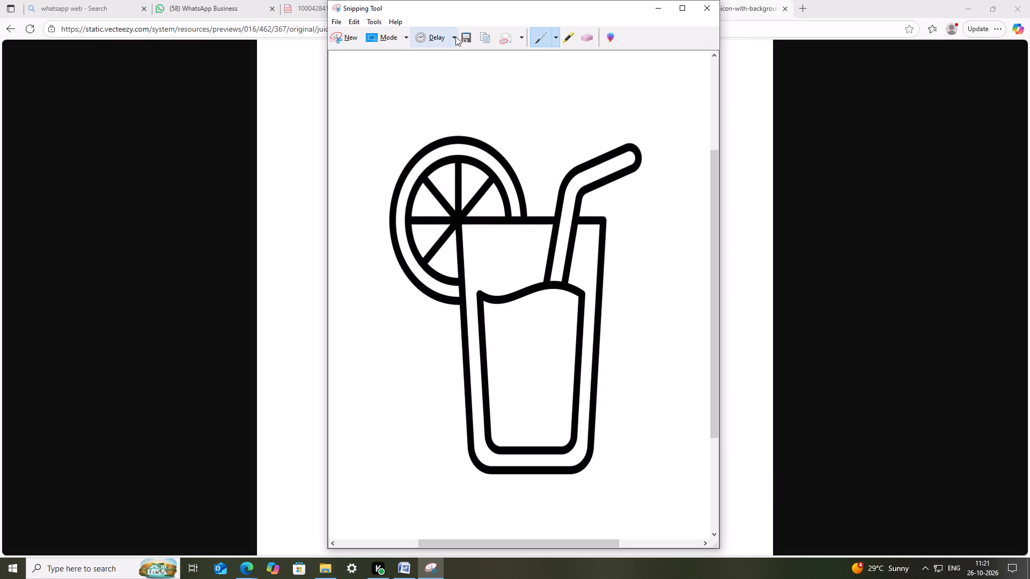
Save the juice glass snip as the PNG file Capture in a new Downloads folder named images, and minimize Snipping Tool.
left_click(465, 39)
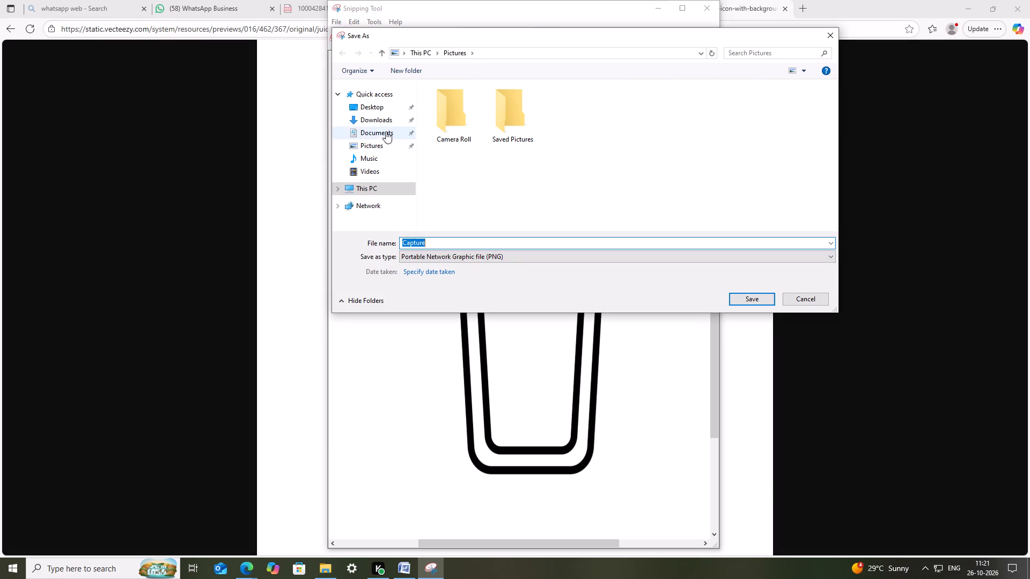
left_click(383, 123)
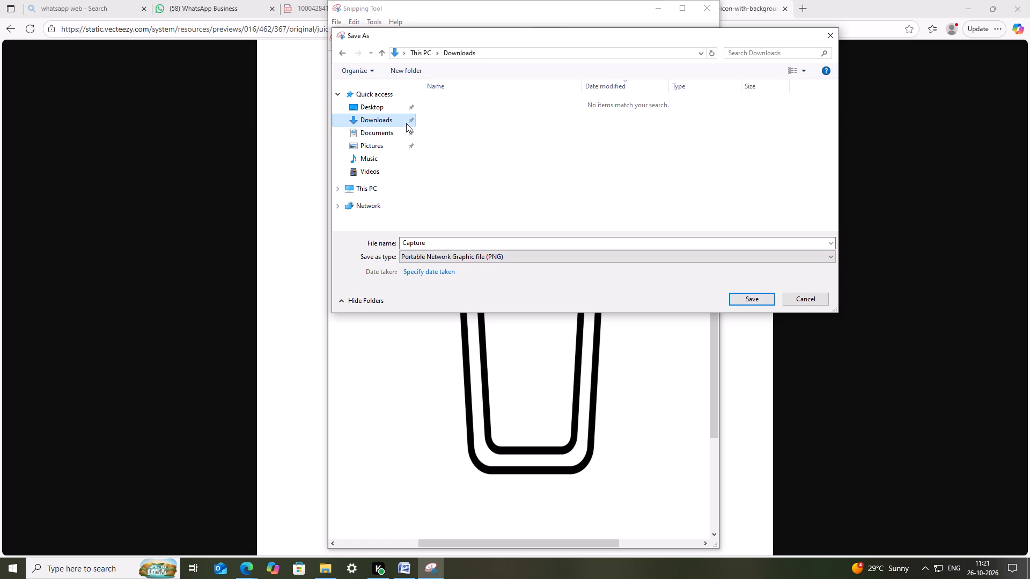
left_click(406, 122)
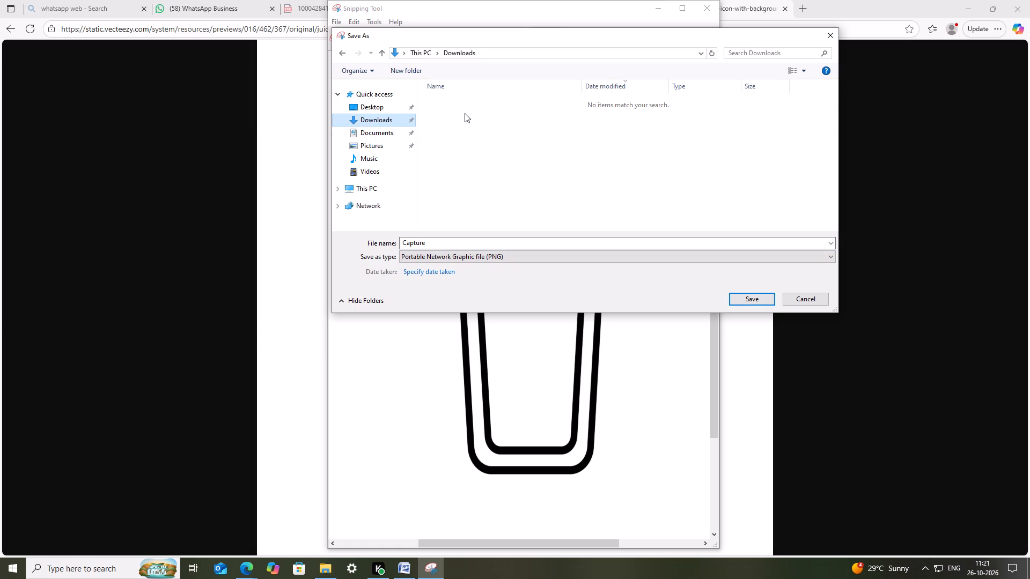
right_click(465, 113)
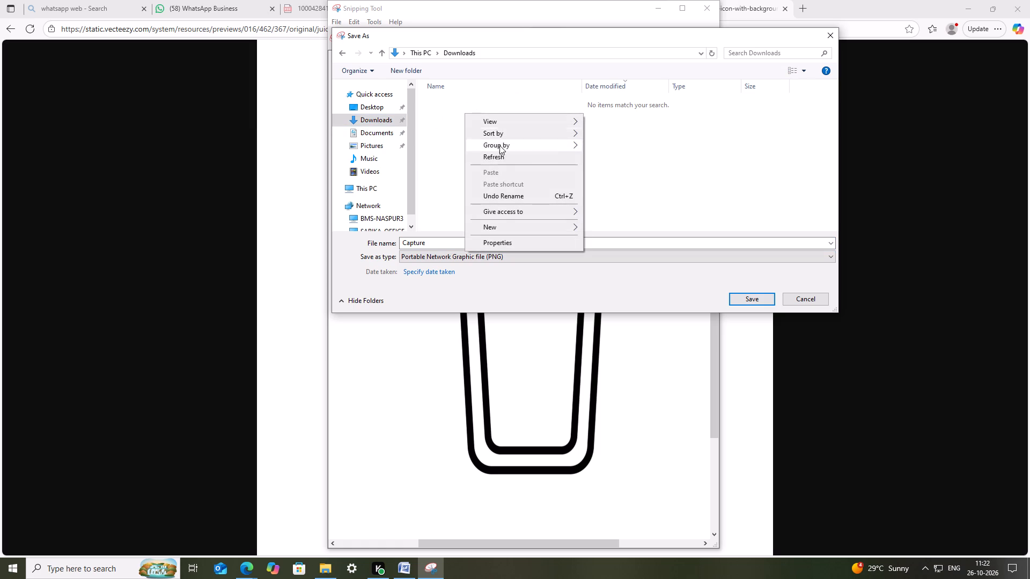
left_click(501, 225)
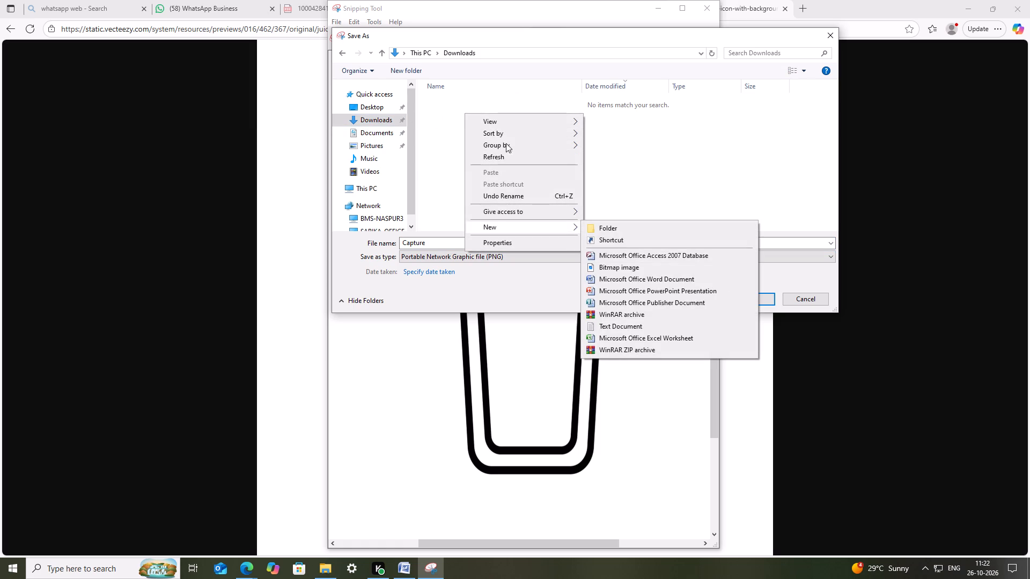
left_click(568, 228)
left_click(614, 226)
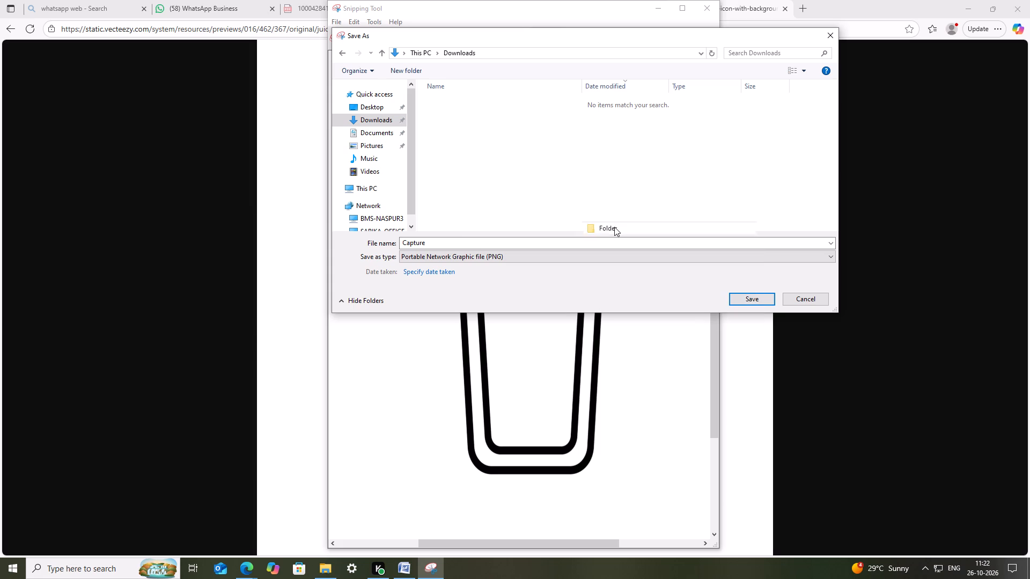
type("images")
key("Return")
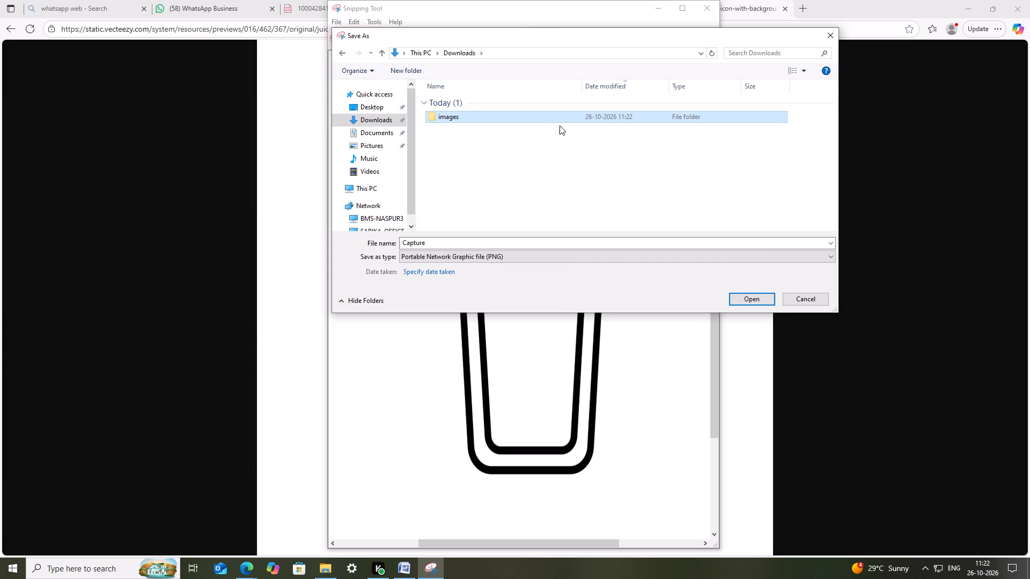
double_click(535, 117)
left_click(751, 308)
left_click(754, 300)
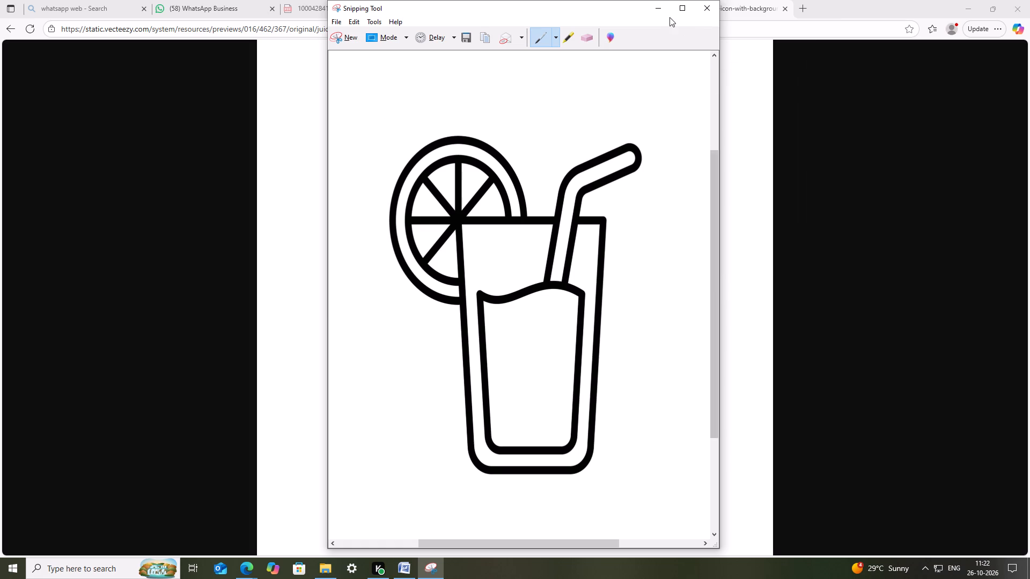
left_click(661, 11)
In Word, replace the first section III drawing with the Capture picture from the Downloads images folder, and save the document.
left_click(394, 575)
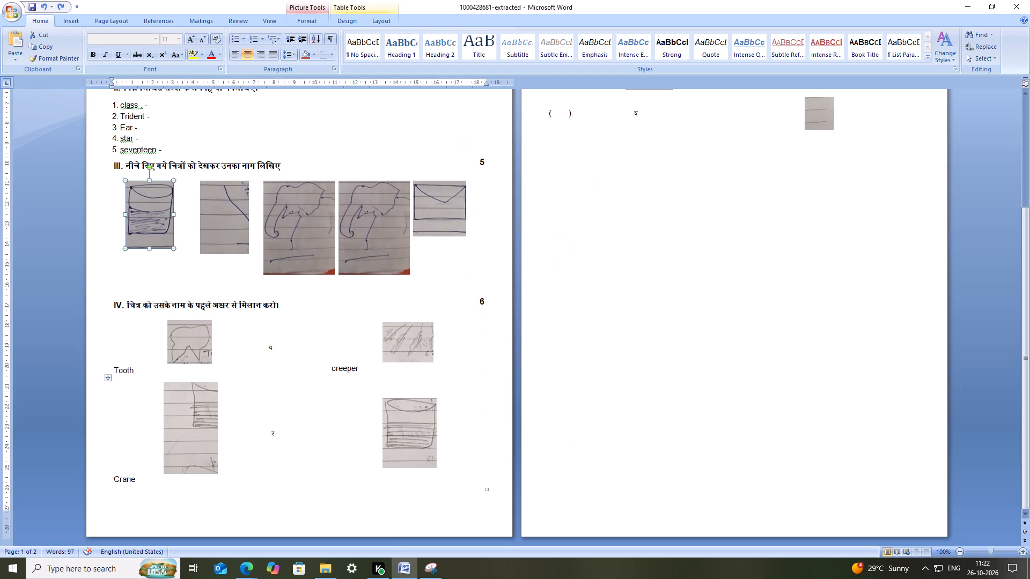
right_click(141, 199)
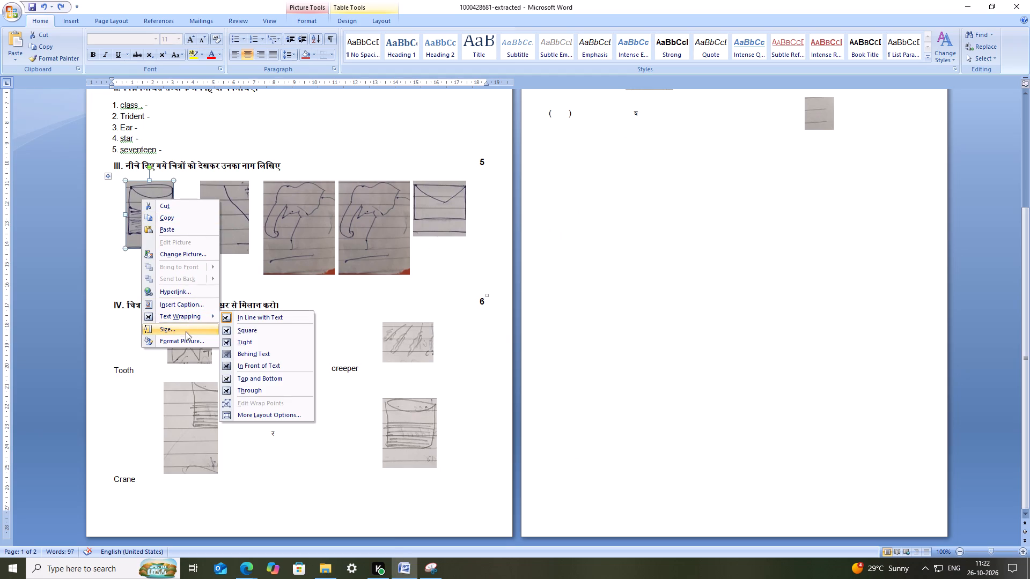
left_click(183, 255)
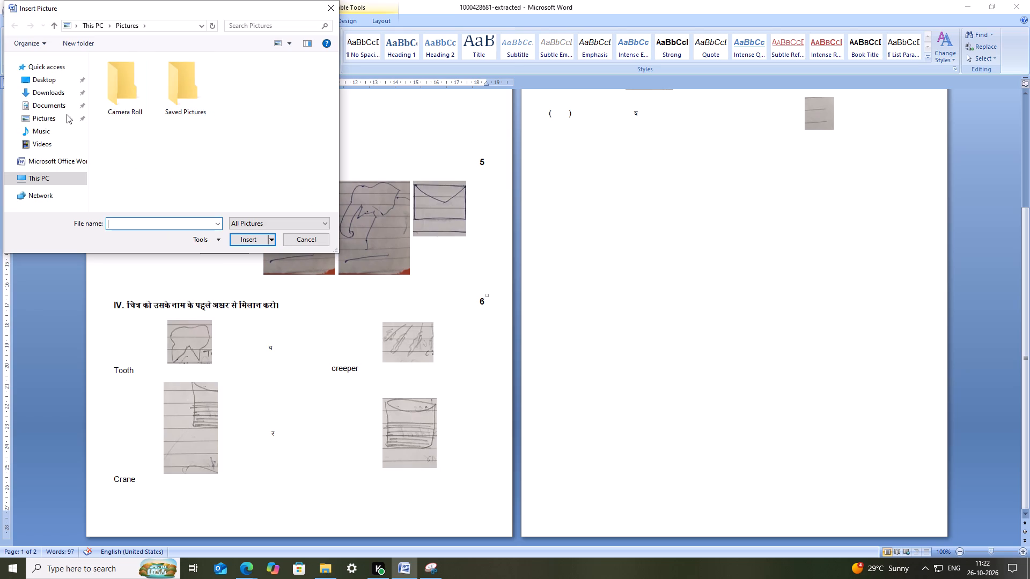
left_click(47, 92)
double_click(131, 91)
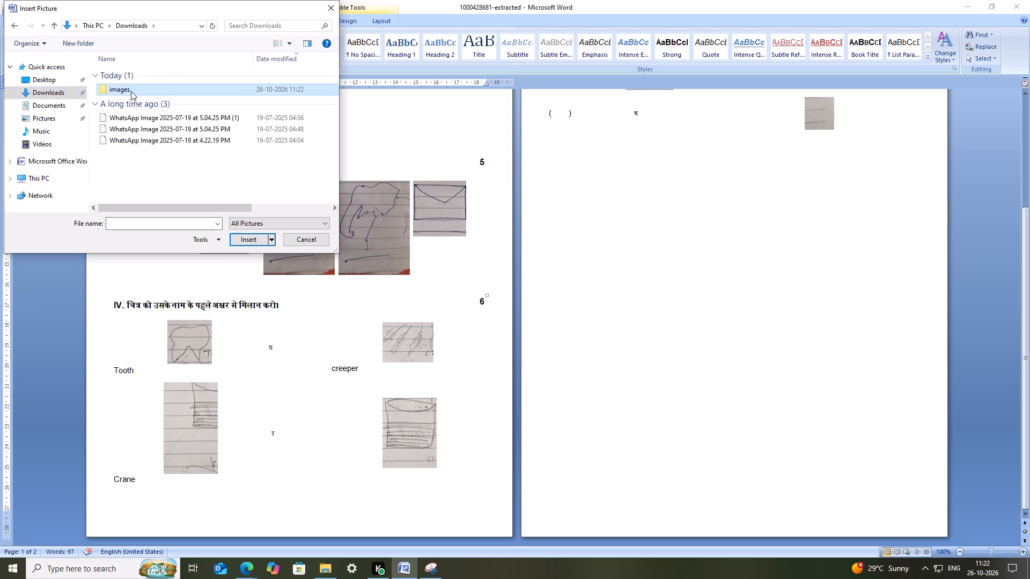
left_click(183, 92)
left_click(114, 87)
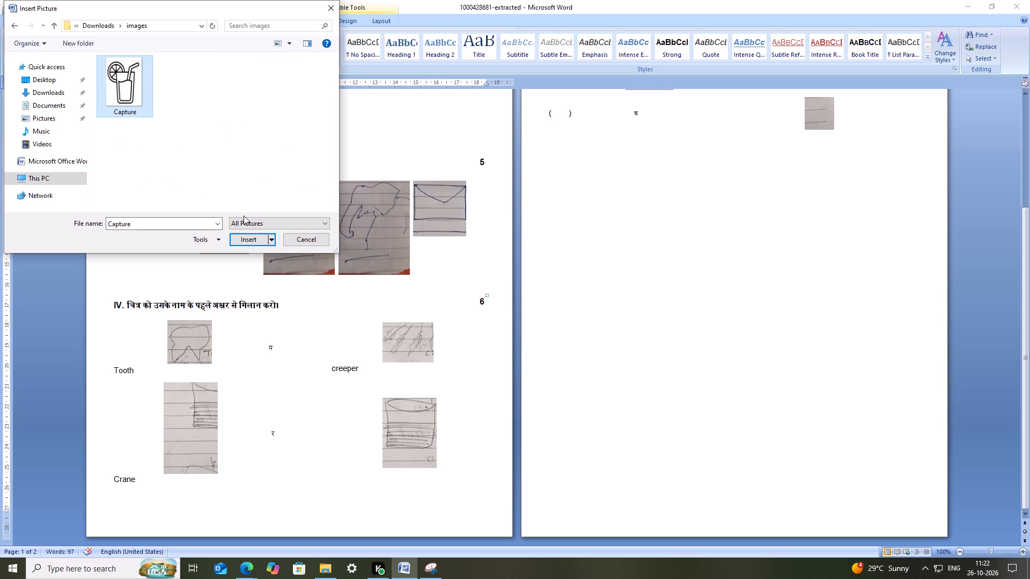
left_click(241, 235)
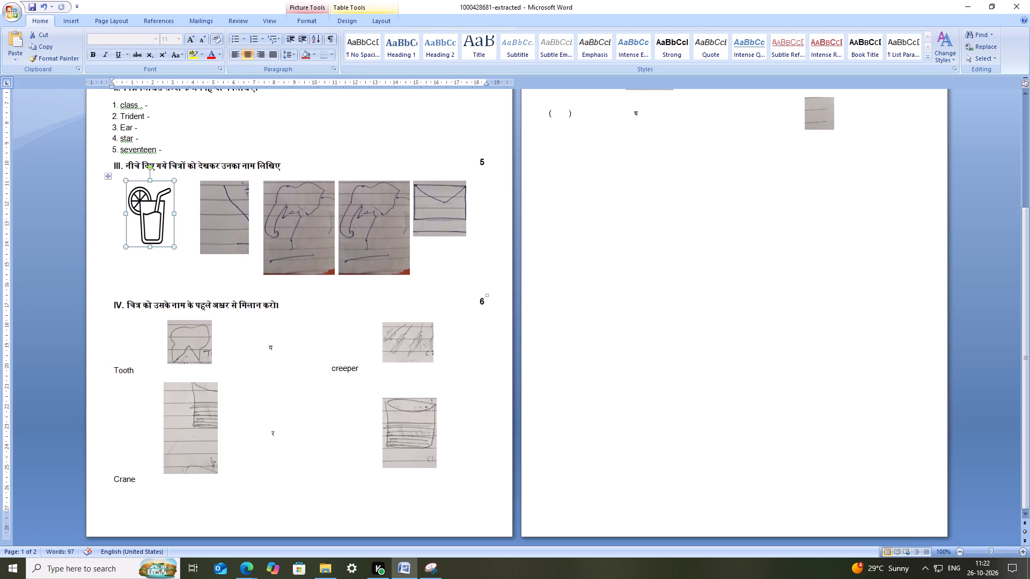
key("ctrl+s")
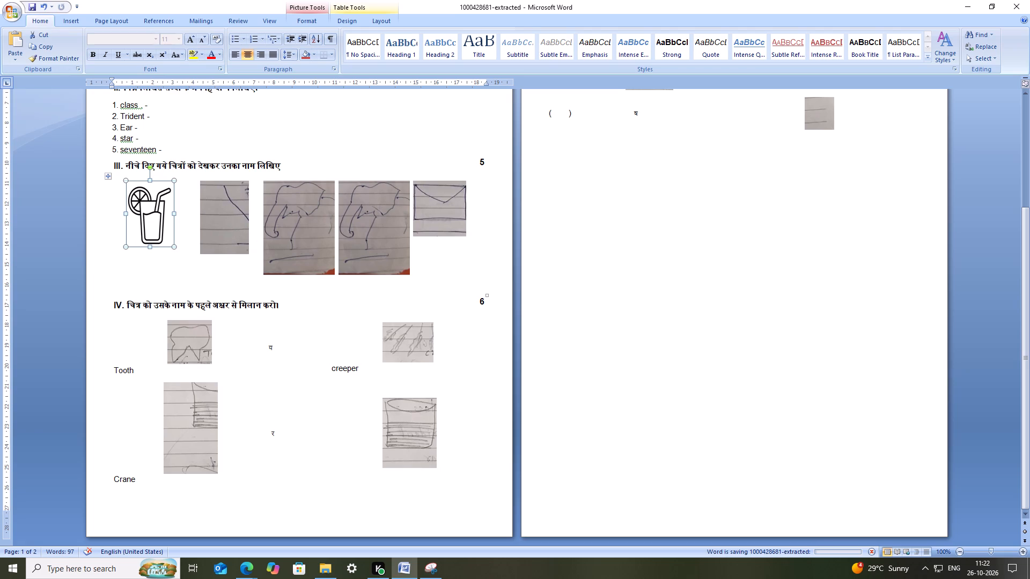
Switch to the Edge window with the boy outline search and change the image search to "road icture\ clipart cartoon outline".
left_click(240, 226)
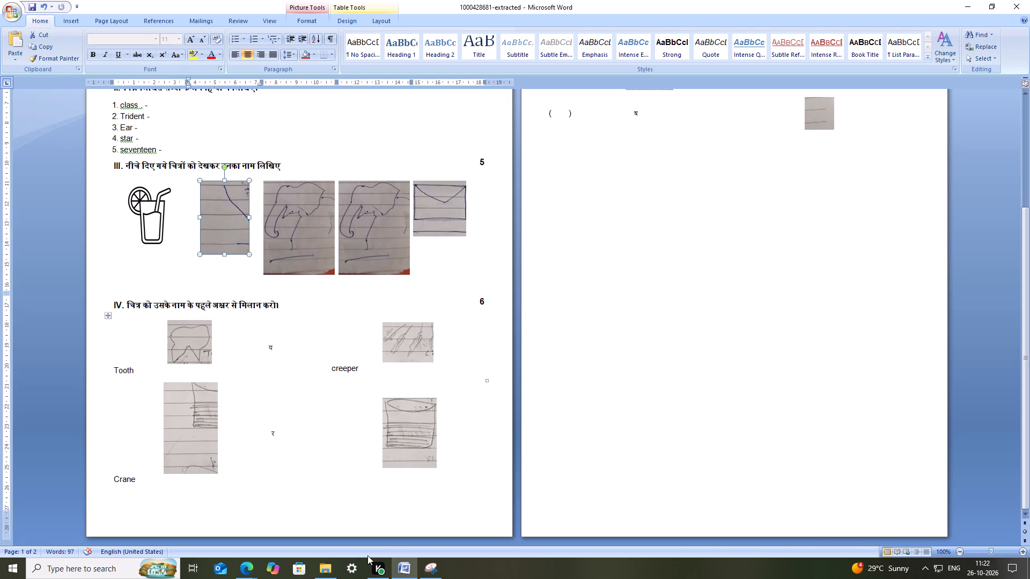
left_click(259, 574)
left_click(277, 531)
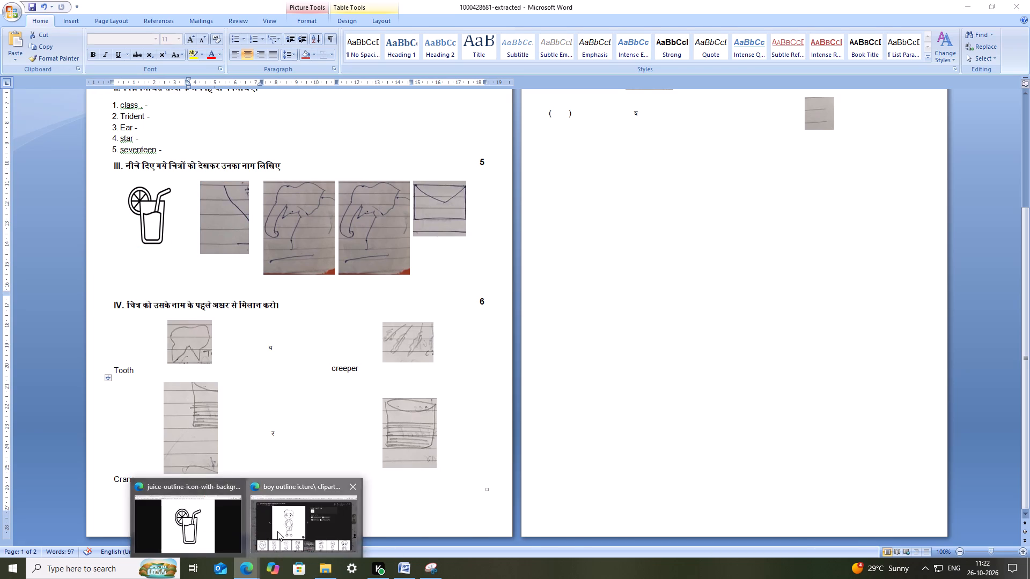
left_click(954, 84)
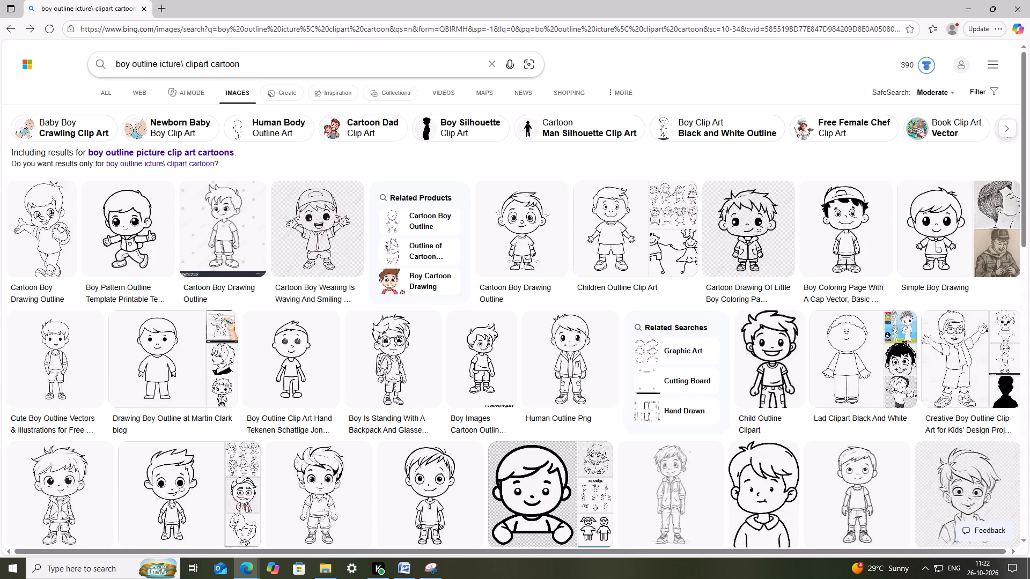
left_click_drag(156, 63, 28, 71)
type("road")
key("Return")
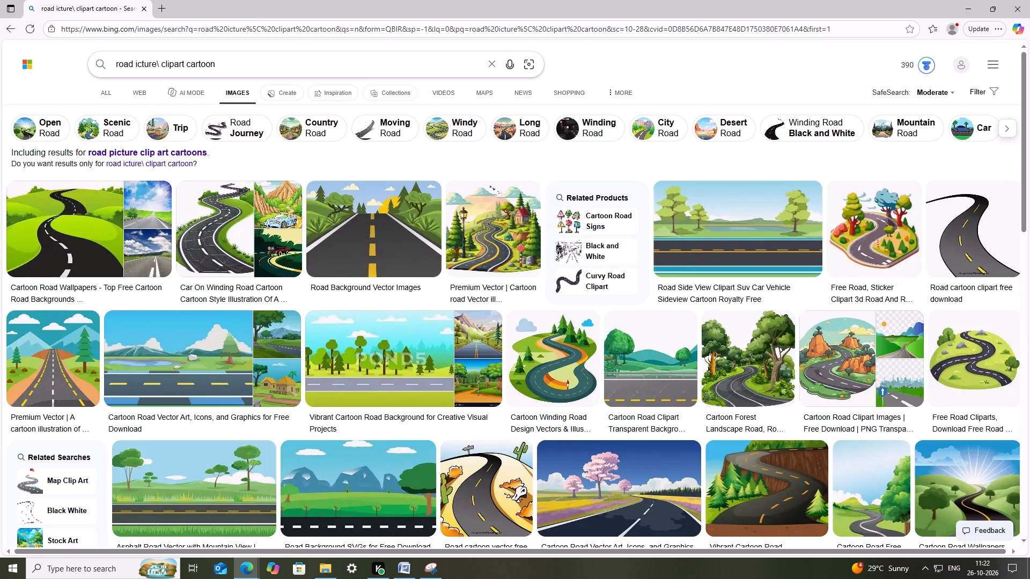
left_click(246, 64)
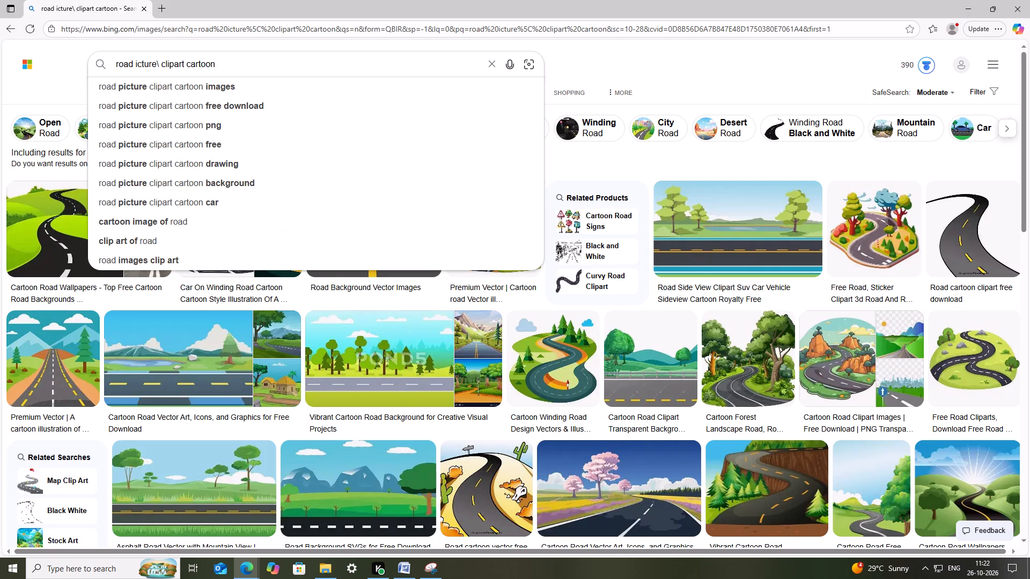
key("space")
type("outline")
key("Return")
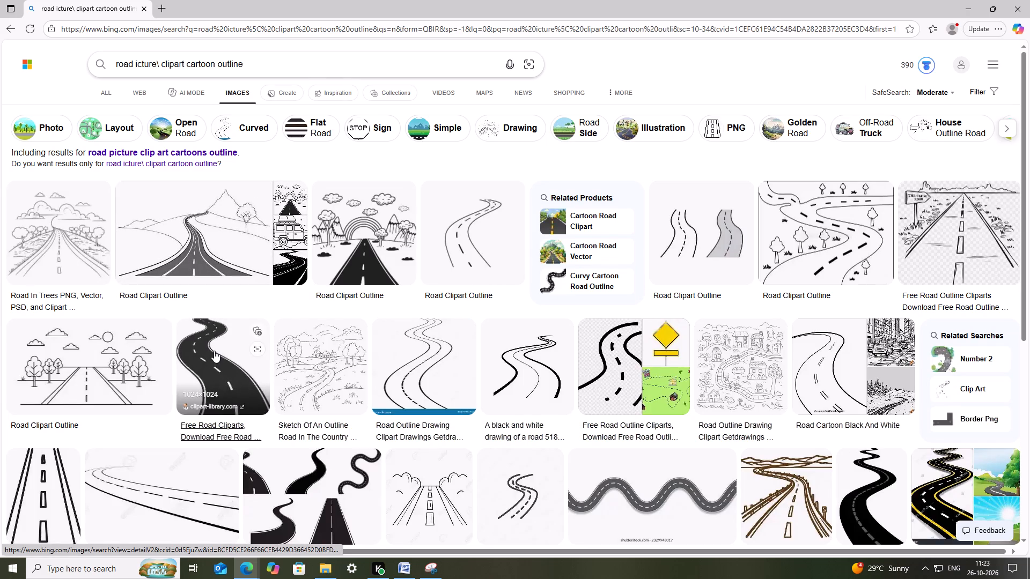
Open the winding black road clipart from clipart-library.com and capture a rectangular snip of the road with Snipping Tool.
left_click(214, 351)
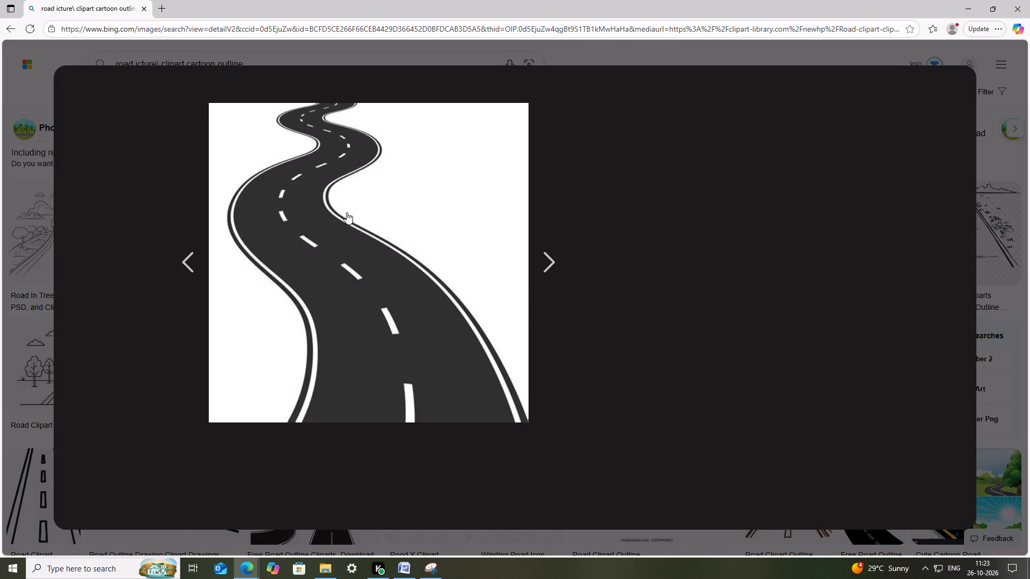
left_click(423, 559)
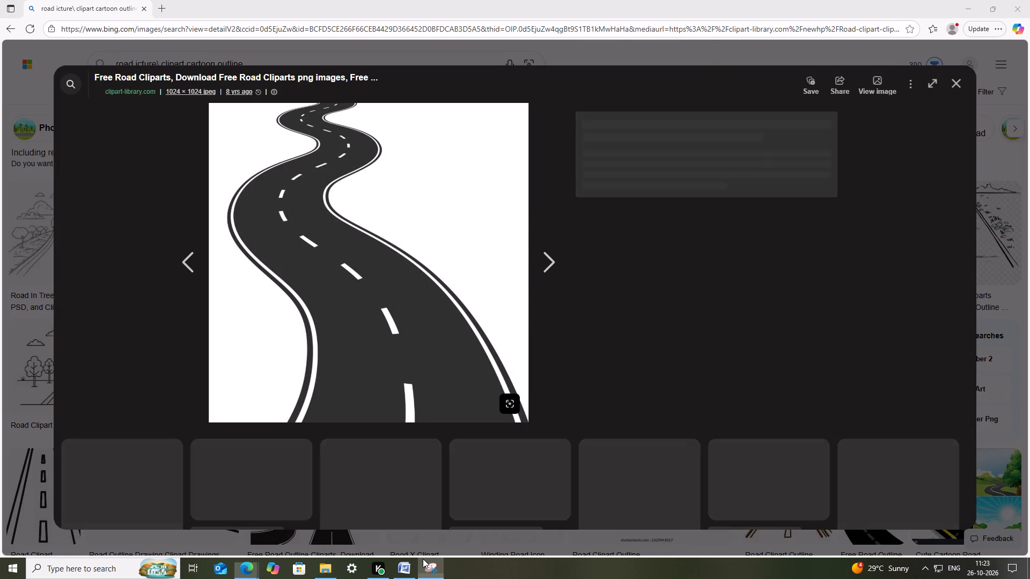
left_click(352, 35)
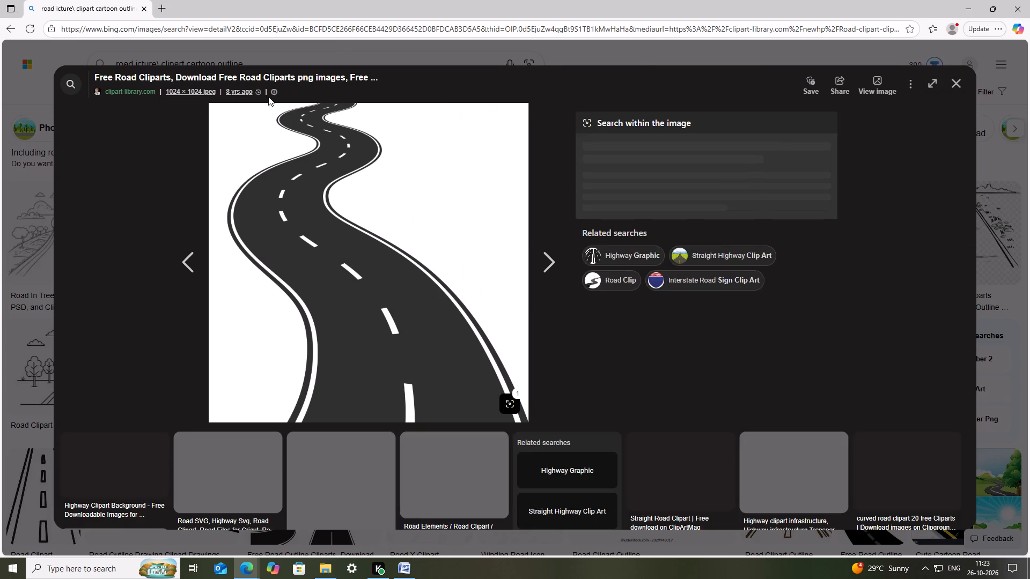
left_click_drag(220, 103, 504, 399)
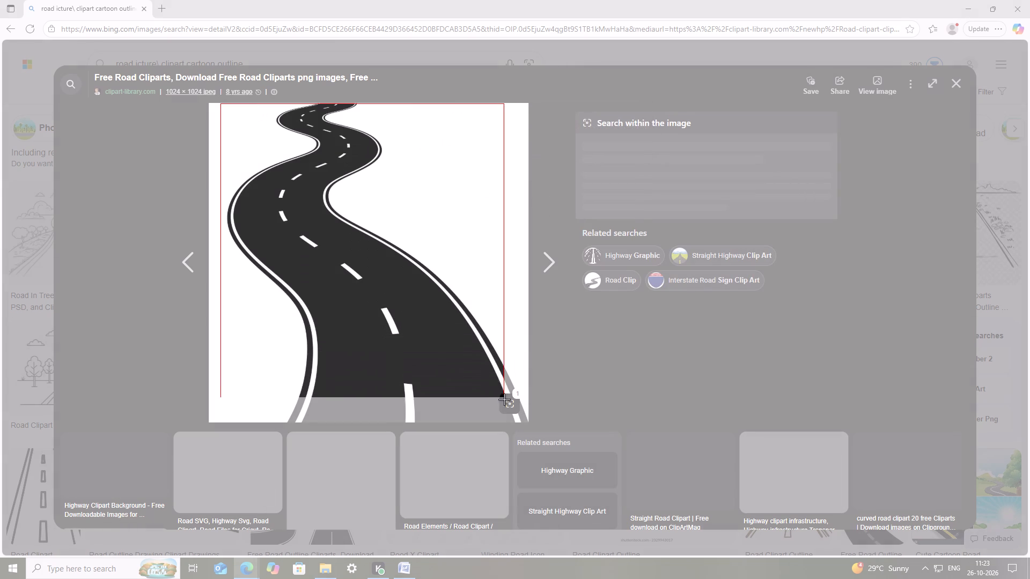
left_click_drag(504, 399, 516, 385)
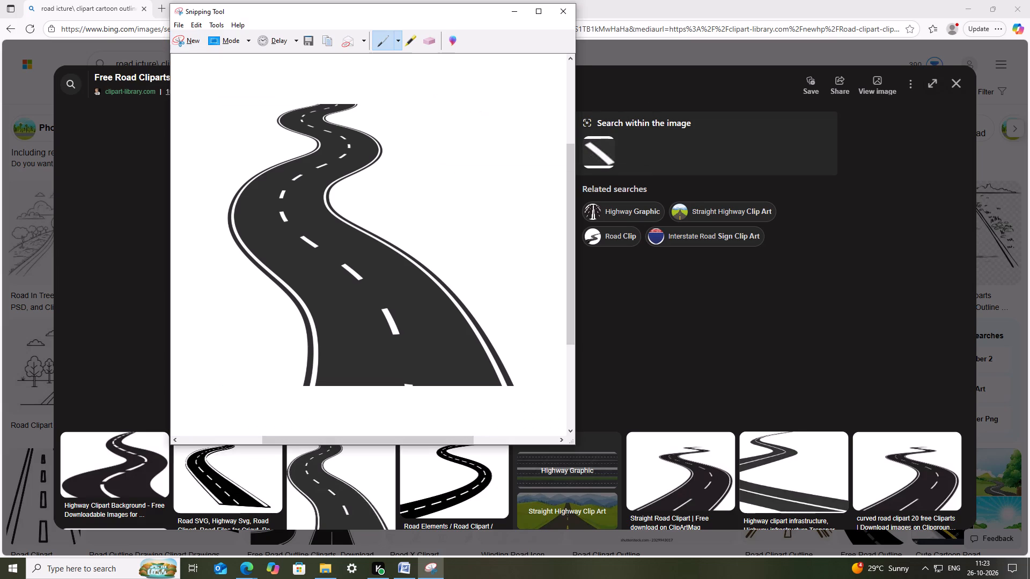
Save the road snip as a PNG named road in the Downloads images folder, and minimize Snipping Tool.
left_click(313, 39)
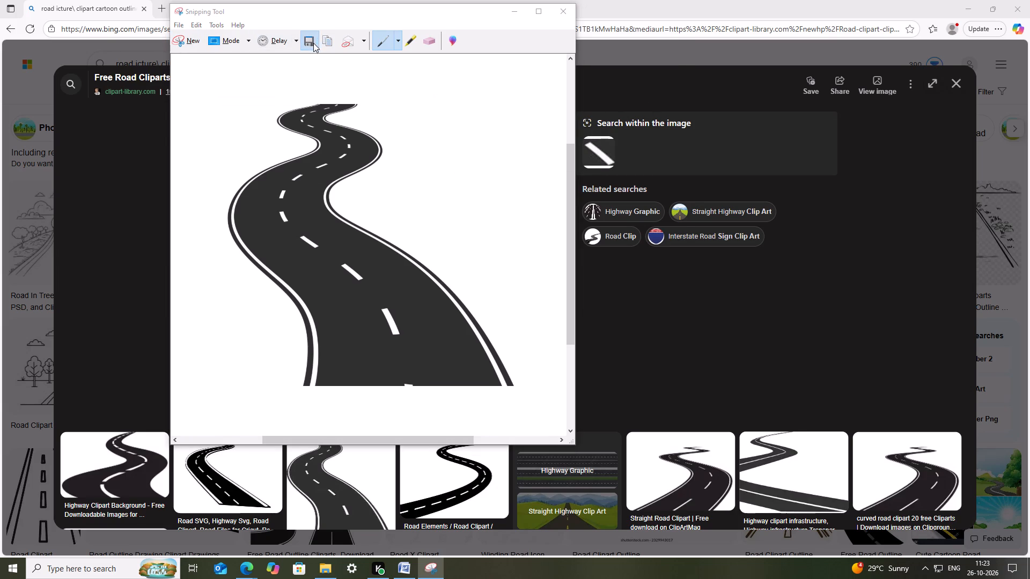
left_click(599, 301)
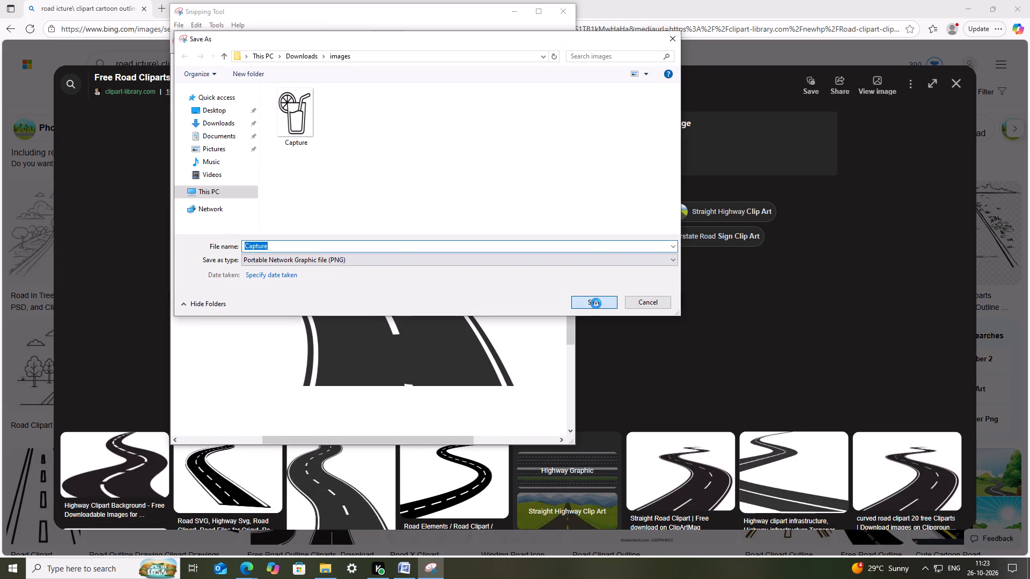
left_click(575, 287)
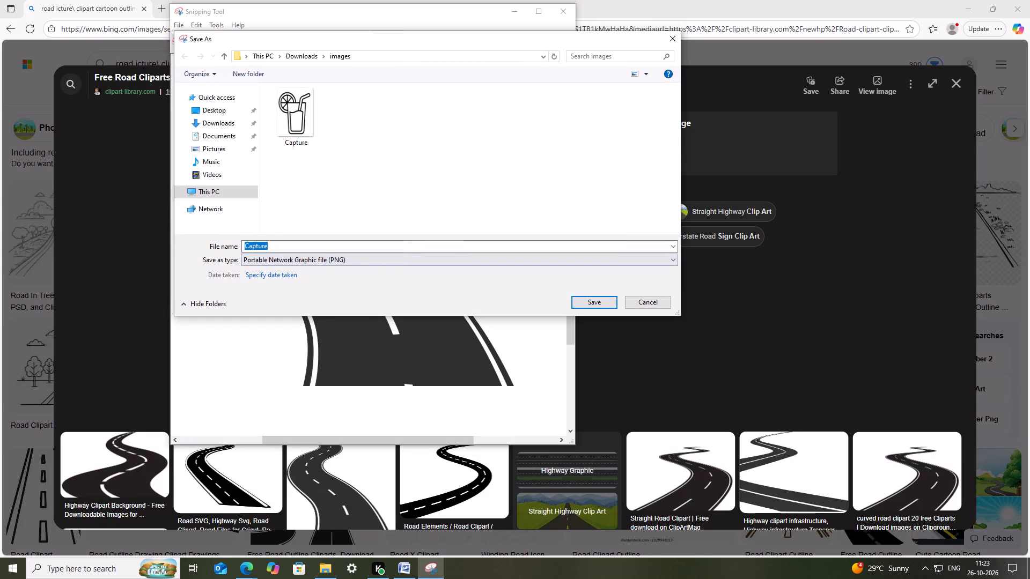
type("road")
left_click(389, 240)
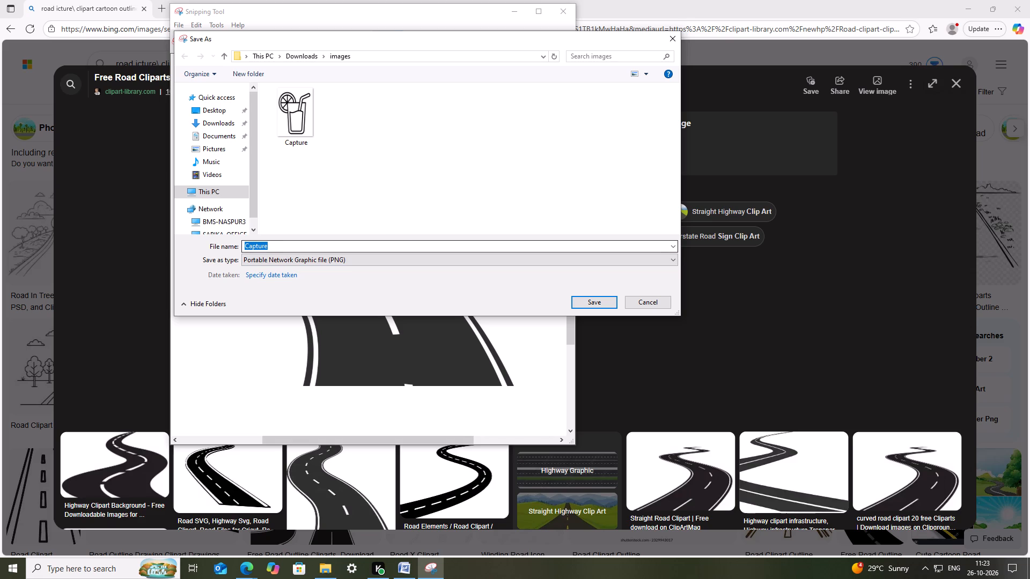
left_click(371, 243)
left_click(365, 246)
left_click_drag(358, 247, 176, 239)
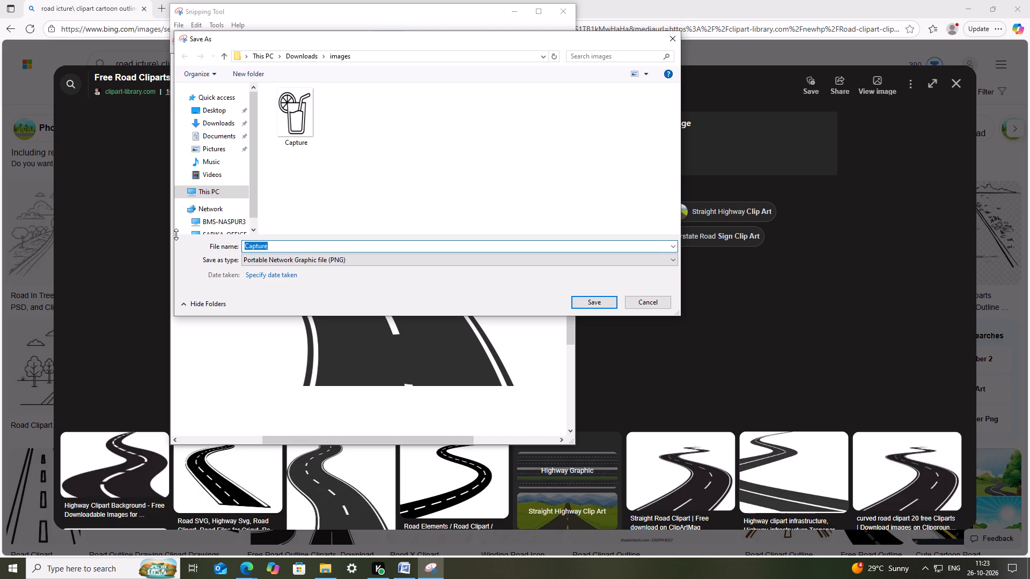
type("roa")
key("d")
key("Return")
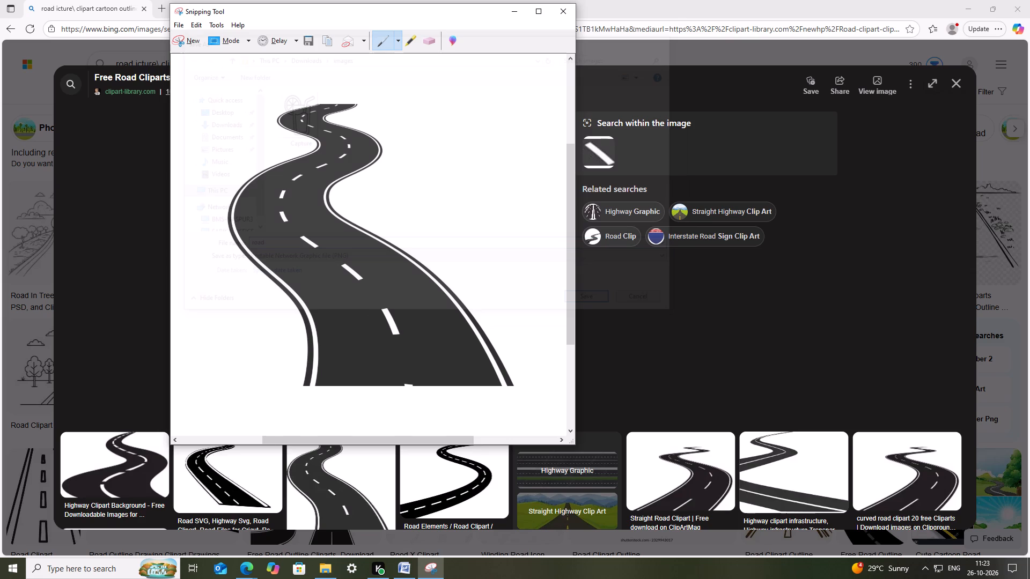
scroll(178, 232, "up", 2)
left_click(524, 14)
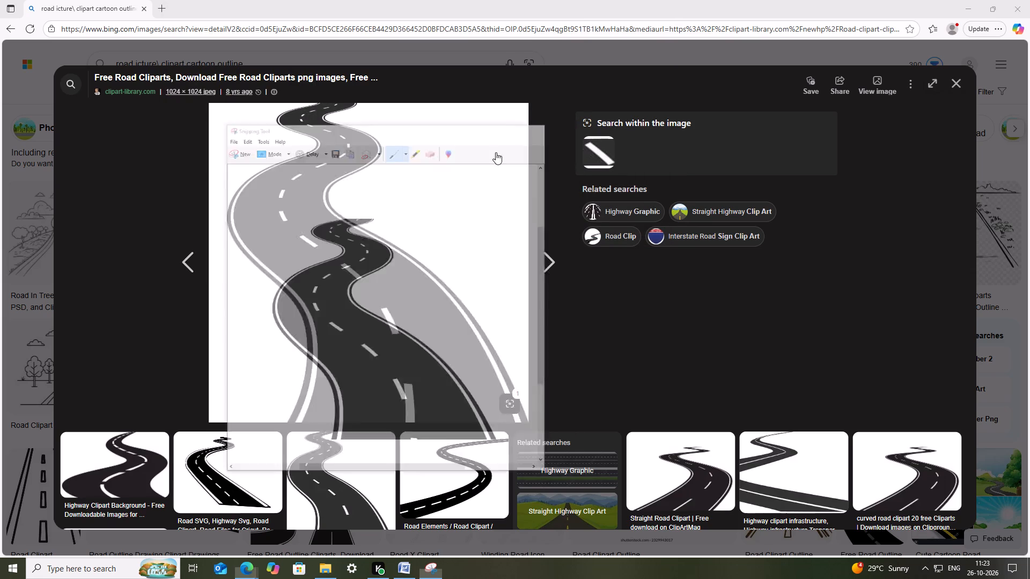
In Word, replace the second section III drawing with the road picture from the Downloads images folder, and save the document.
left_click(409, 567)
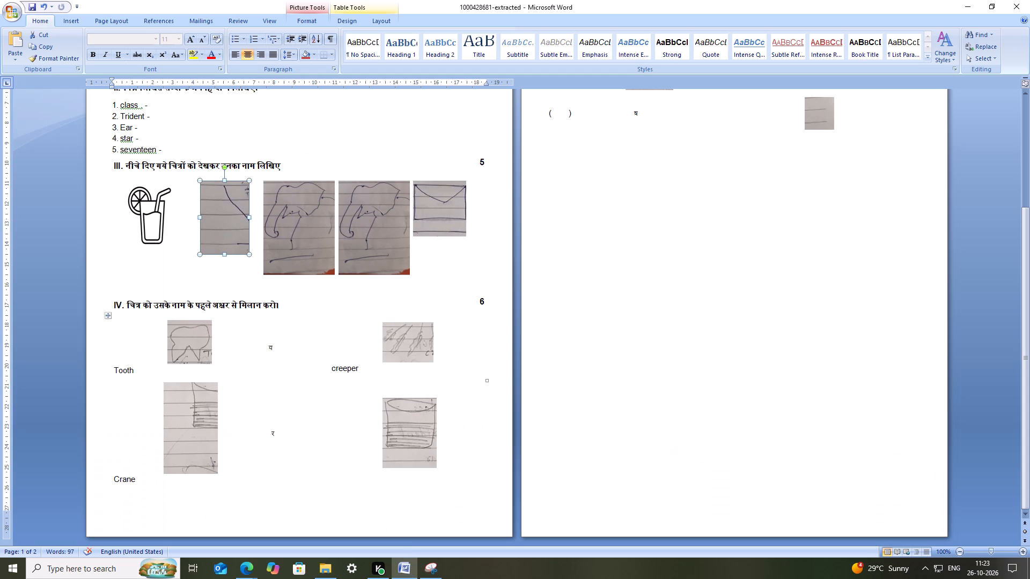
right_click(211, 201)
left_click(273, 257)
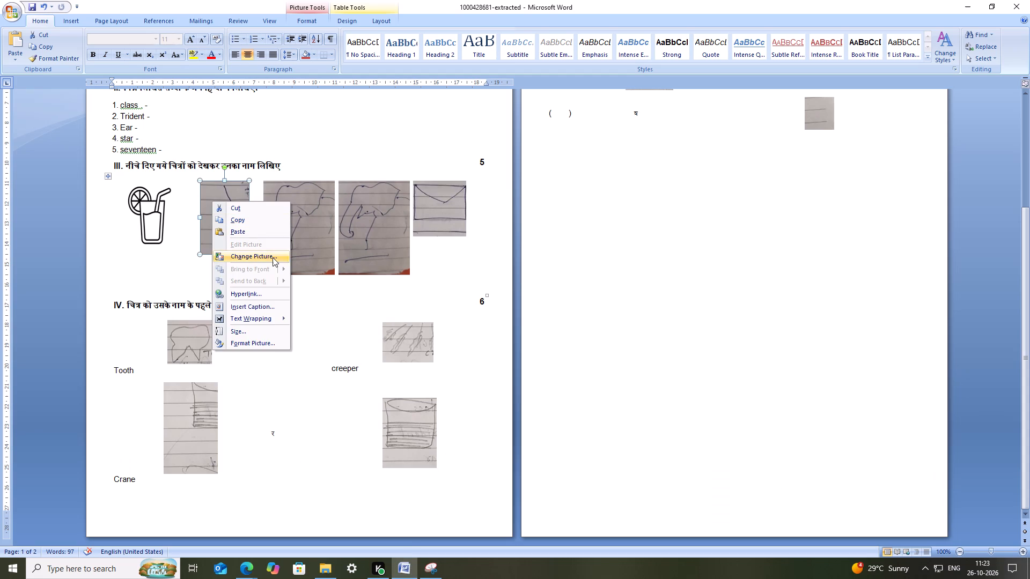
left_click(186, 92)
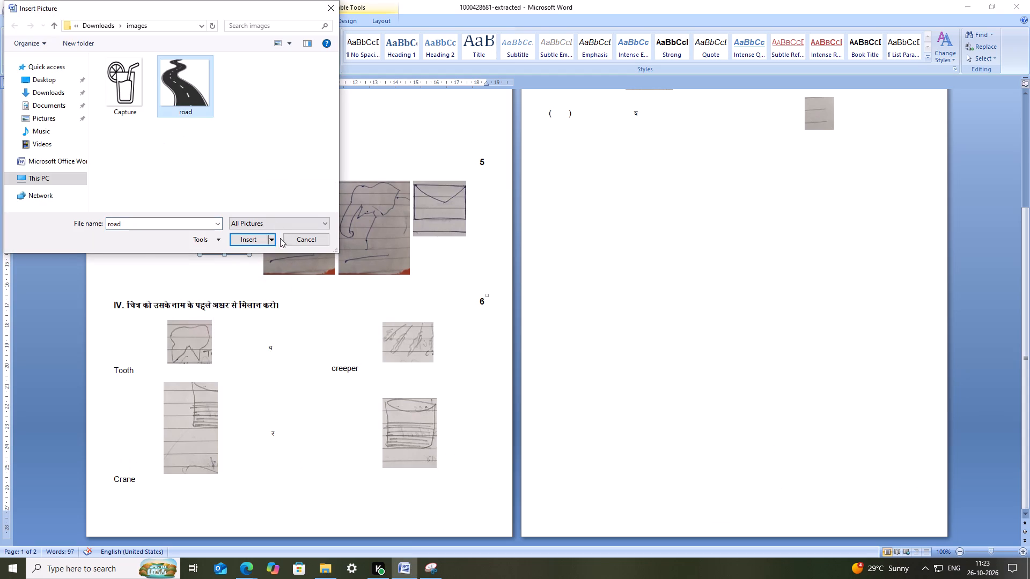
left_click(260, 242)
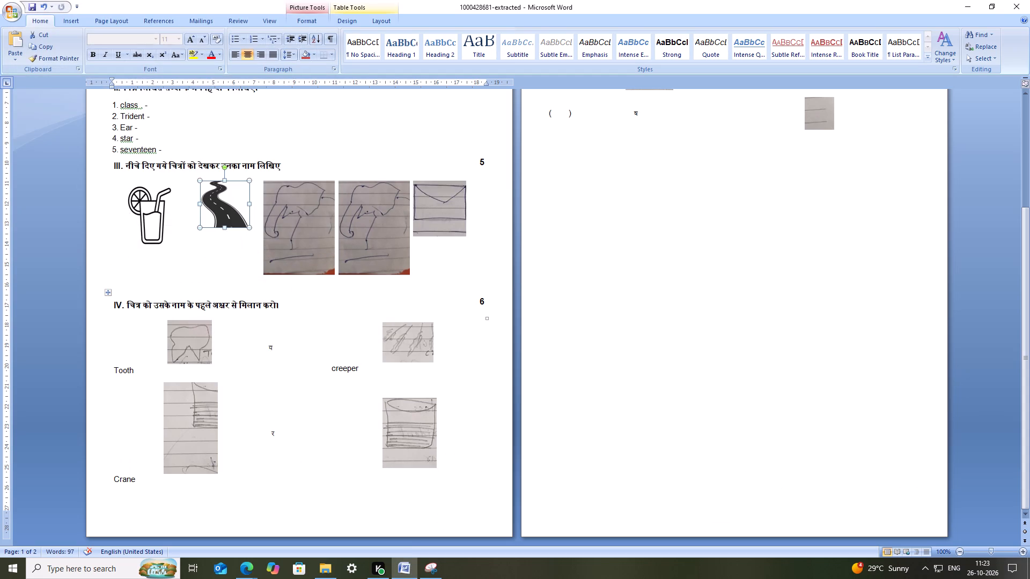
key("ctrl+s")
key("ctrl+s")
key("ctrl+s")
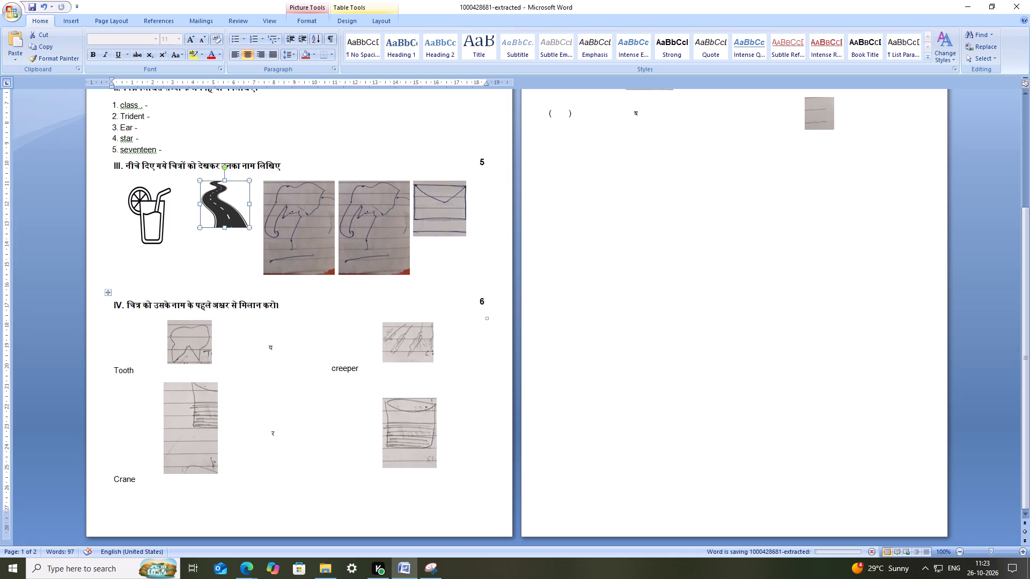
Switch to the Edge window with the road search and change the image search to "elephanticture\ clipart cartoon outline".
left_click(297, 210)
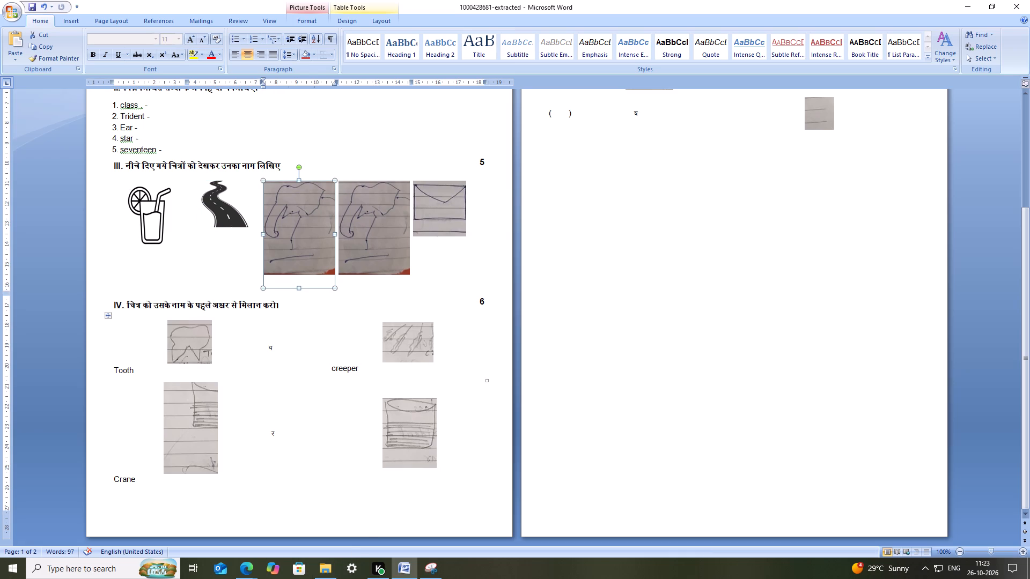
left_click(249, 561)
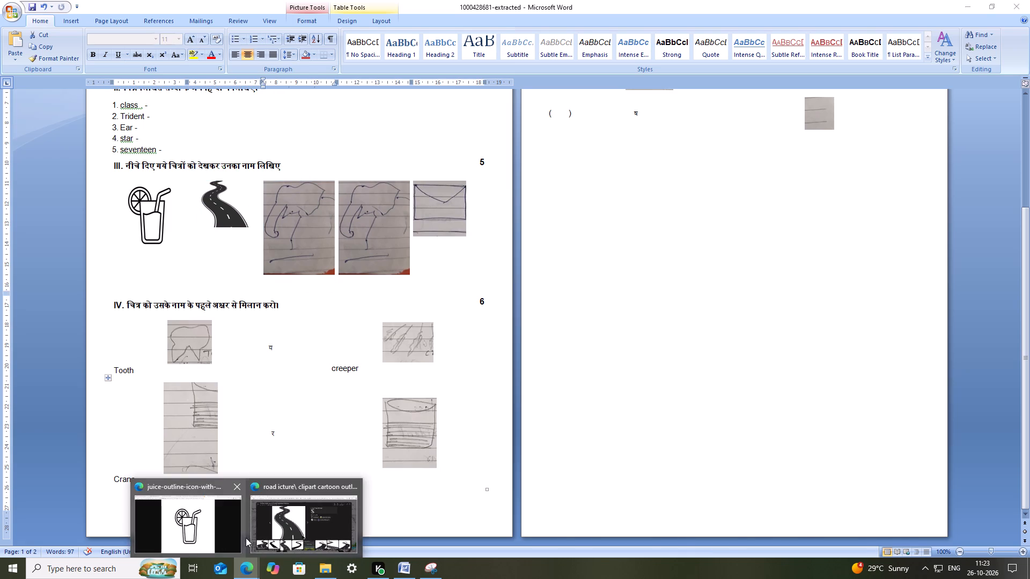
left_click(276, 537)
left_click(948, 79)
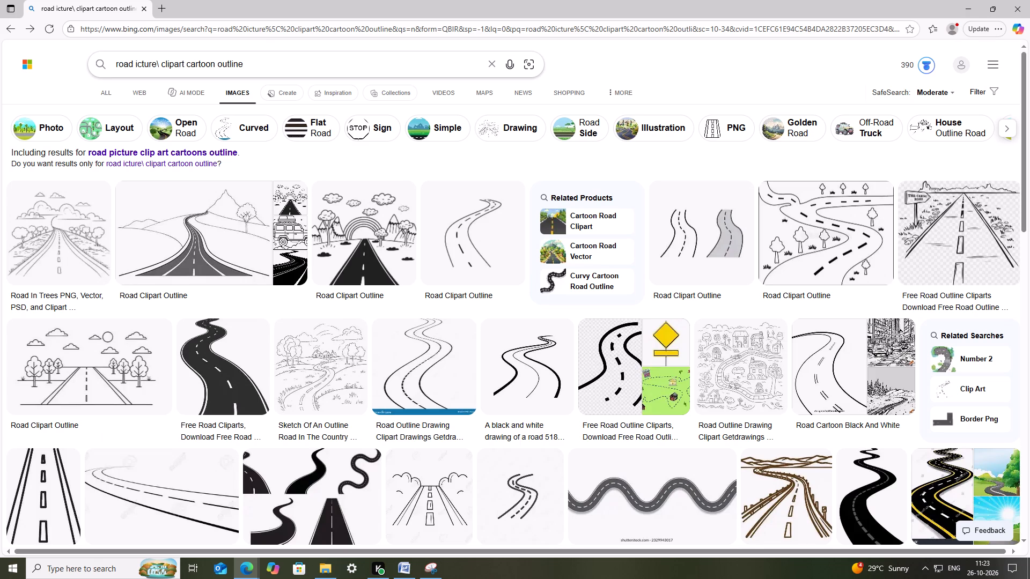
left_click_drag(135, 62, 65, 78)
type("elephant")
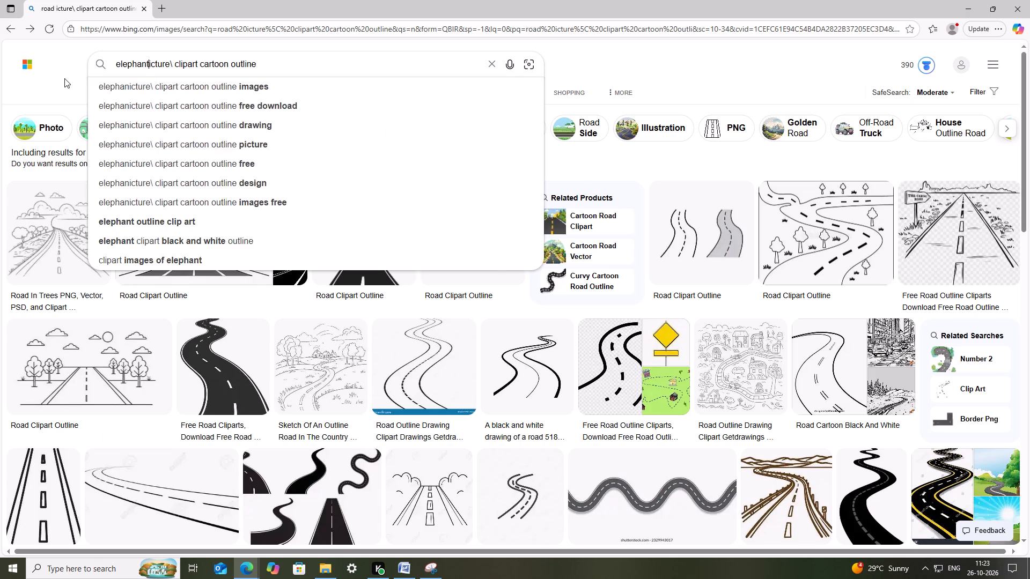
key("Return")
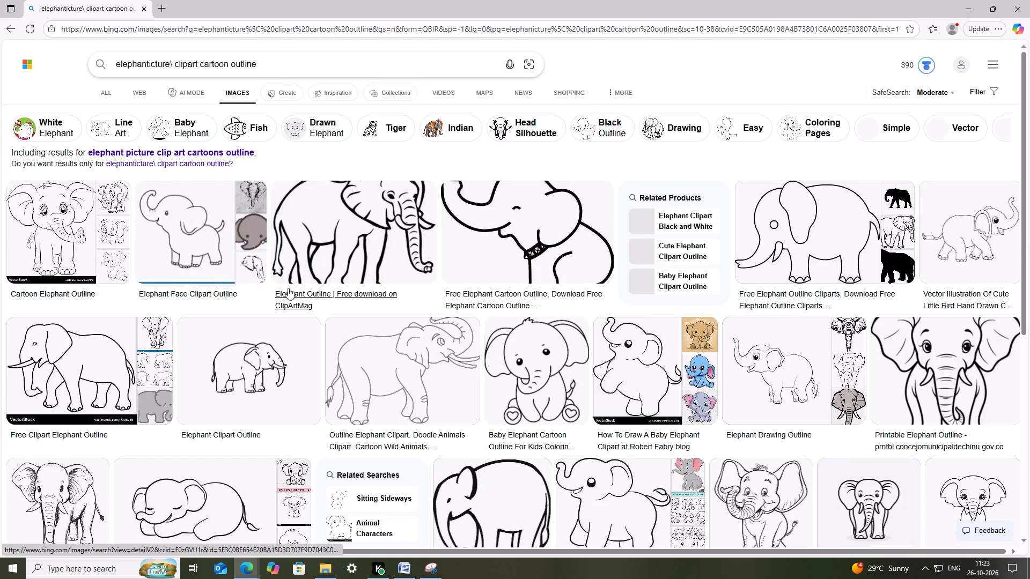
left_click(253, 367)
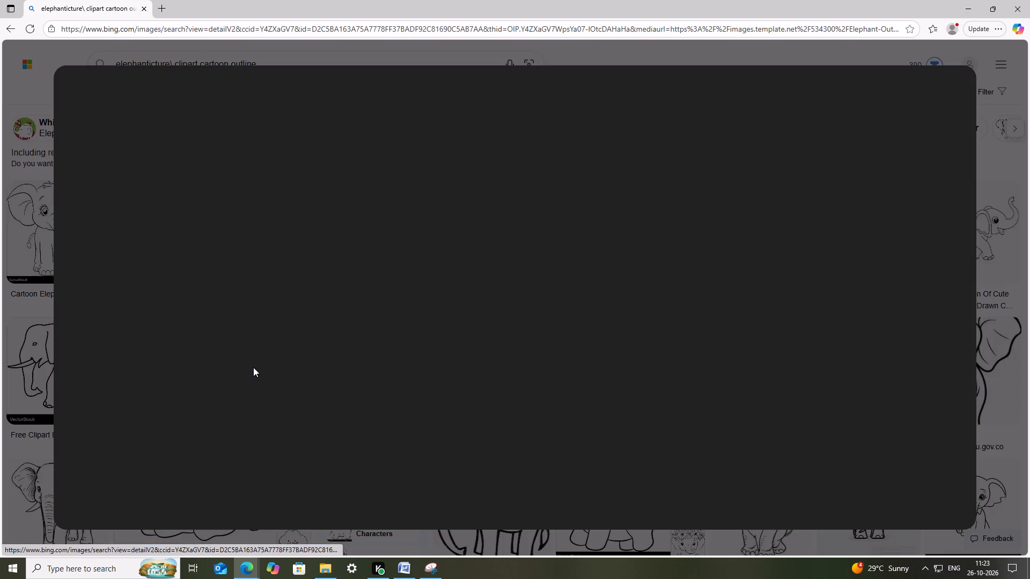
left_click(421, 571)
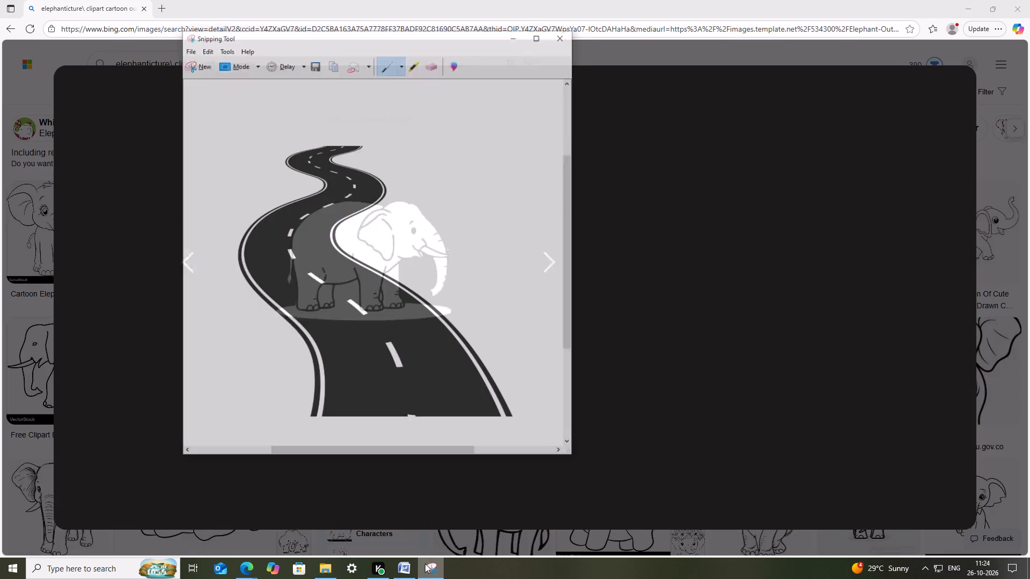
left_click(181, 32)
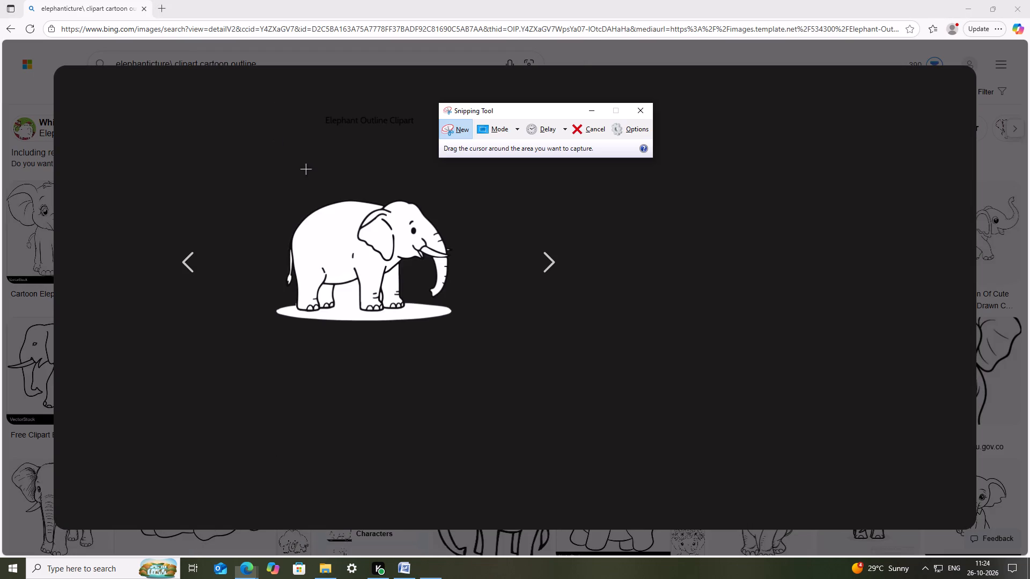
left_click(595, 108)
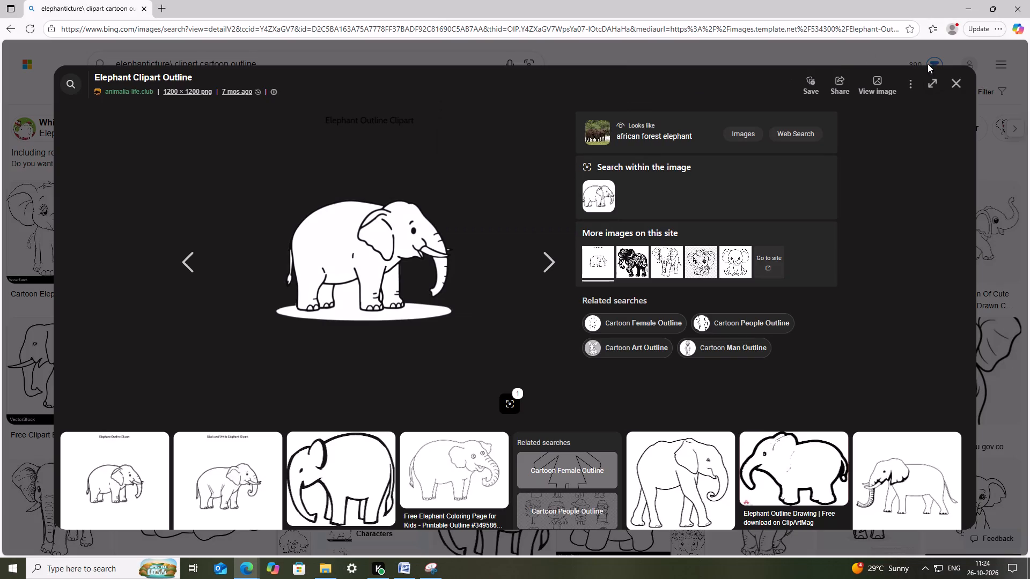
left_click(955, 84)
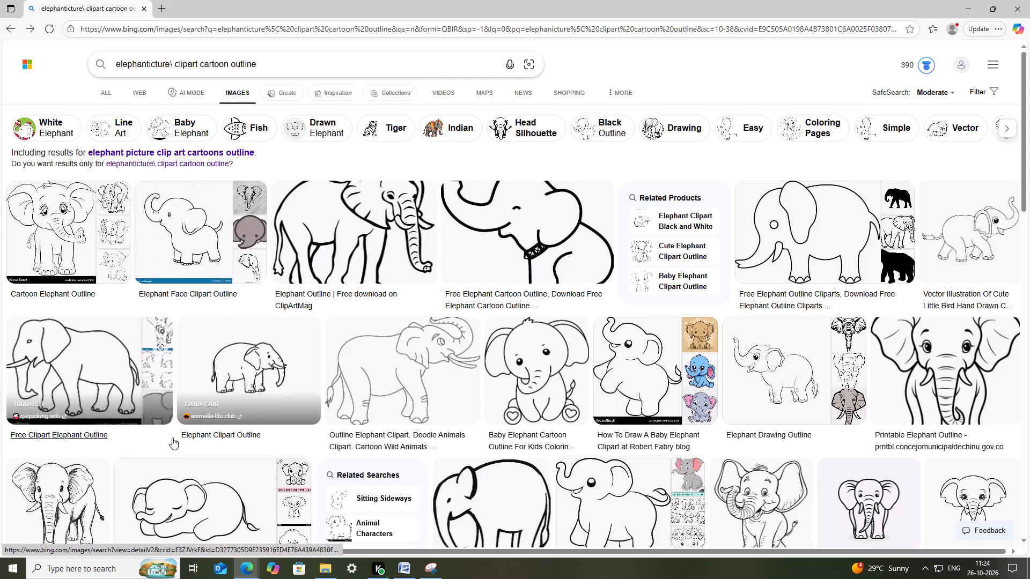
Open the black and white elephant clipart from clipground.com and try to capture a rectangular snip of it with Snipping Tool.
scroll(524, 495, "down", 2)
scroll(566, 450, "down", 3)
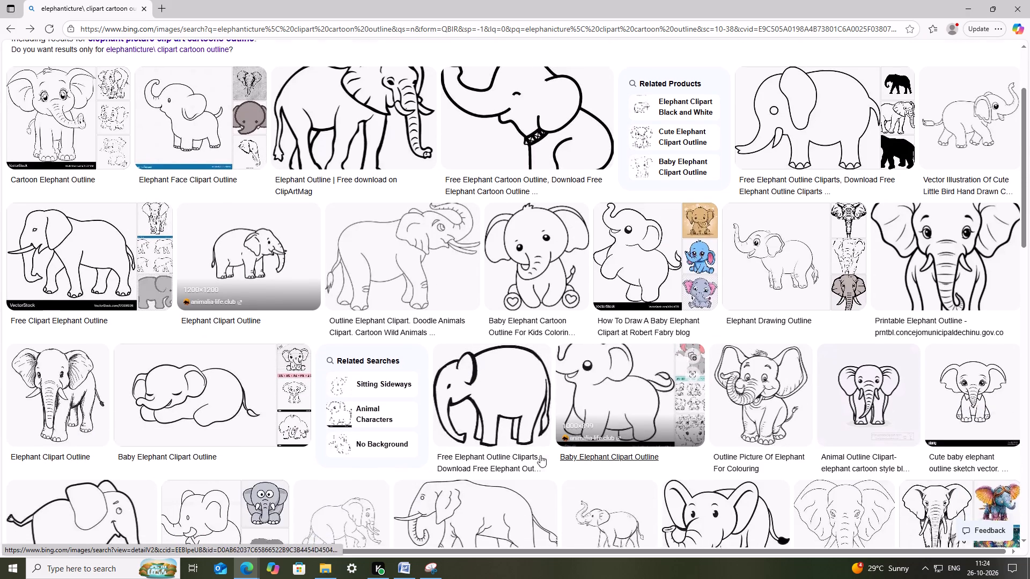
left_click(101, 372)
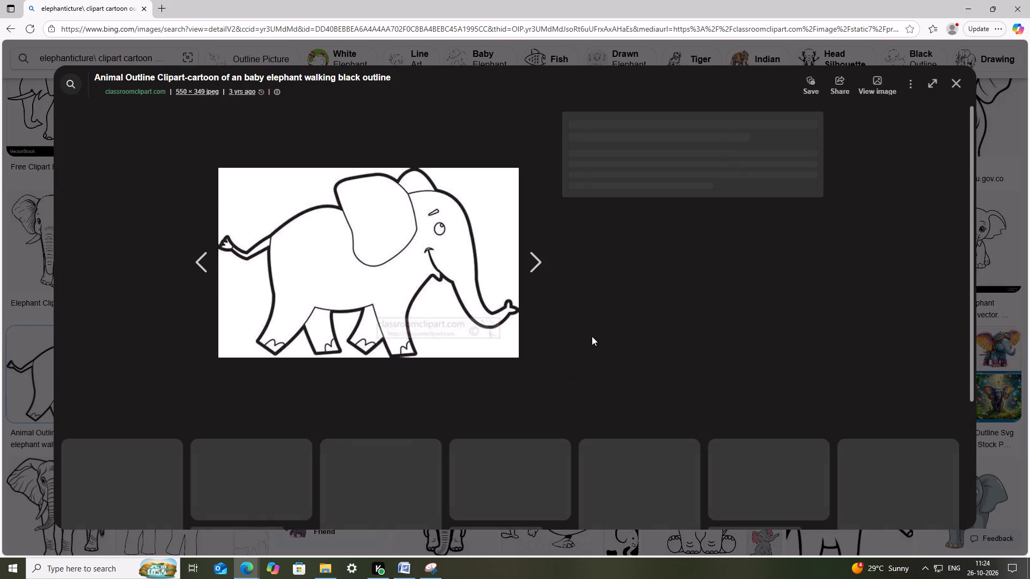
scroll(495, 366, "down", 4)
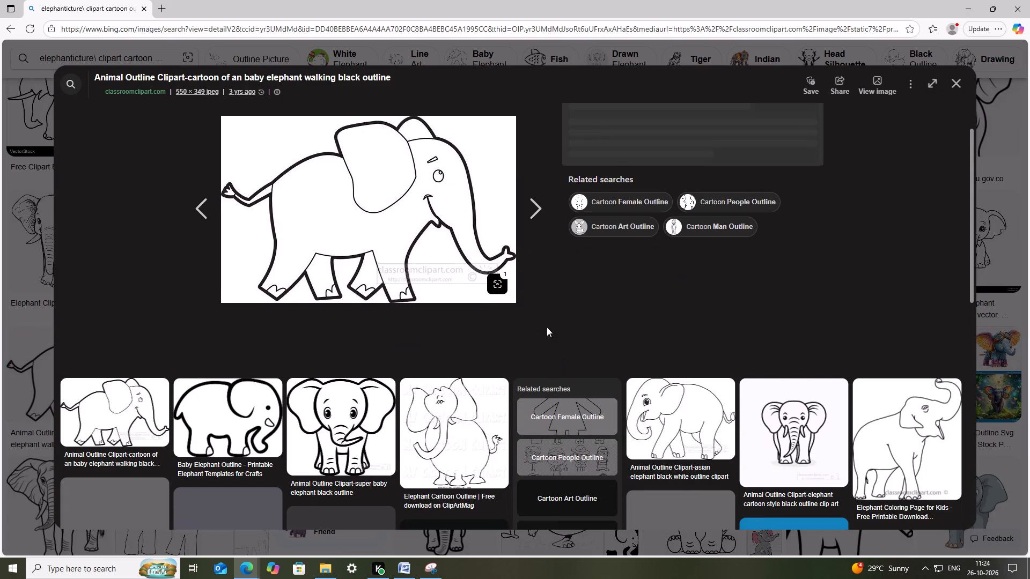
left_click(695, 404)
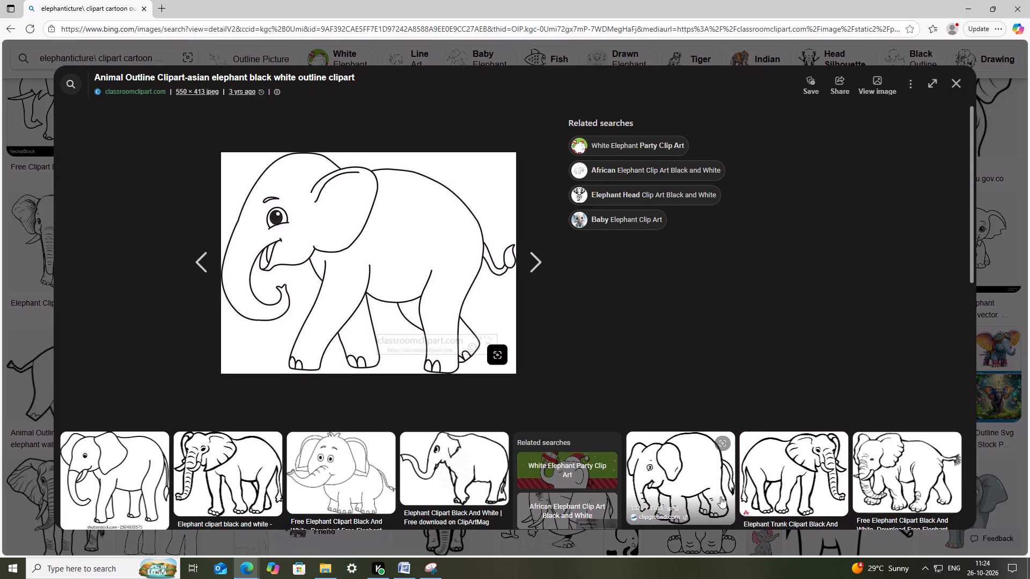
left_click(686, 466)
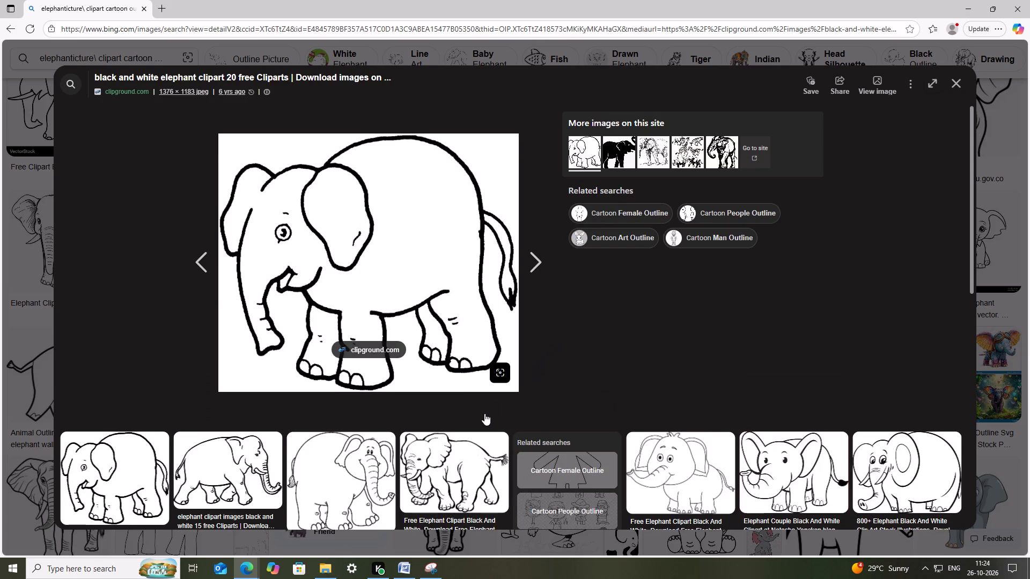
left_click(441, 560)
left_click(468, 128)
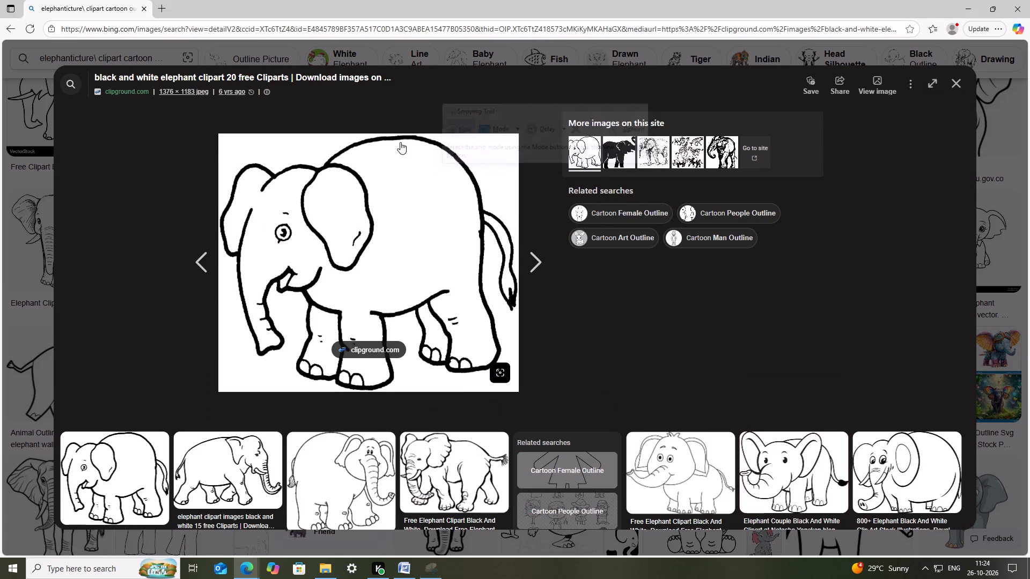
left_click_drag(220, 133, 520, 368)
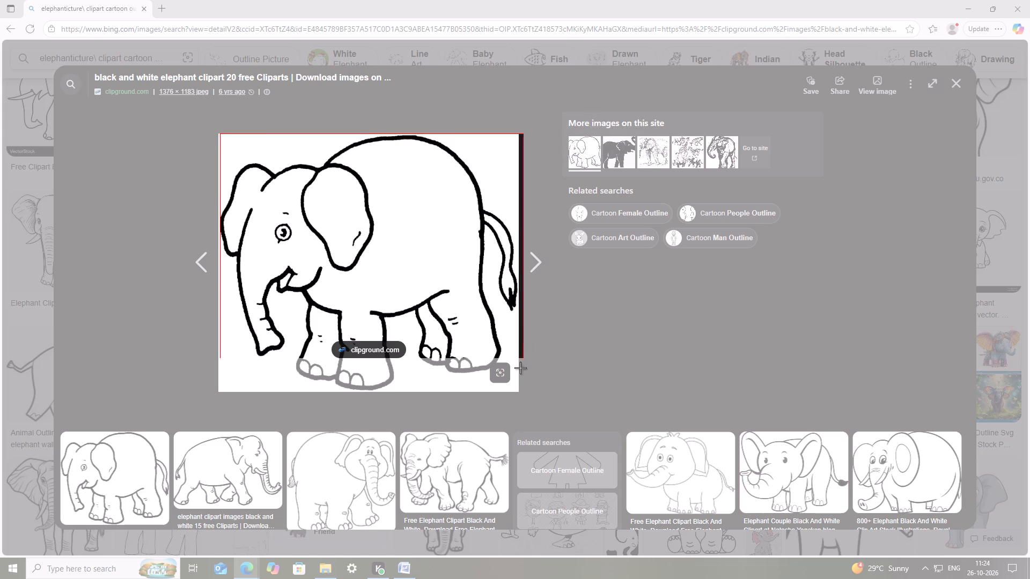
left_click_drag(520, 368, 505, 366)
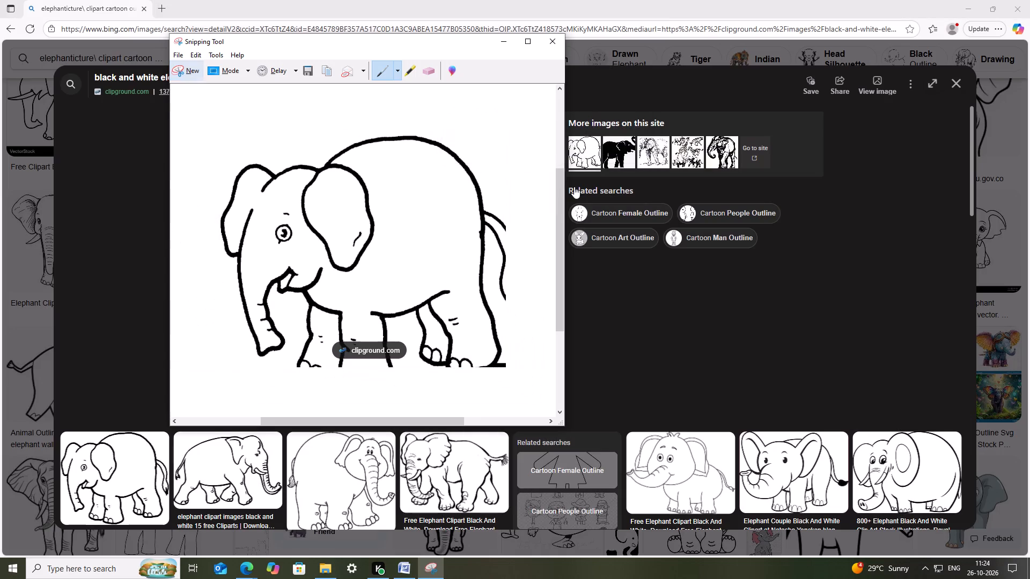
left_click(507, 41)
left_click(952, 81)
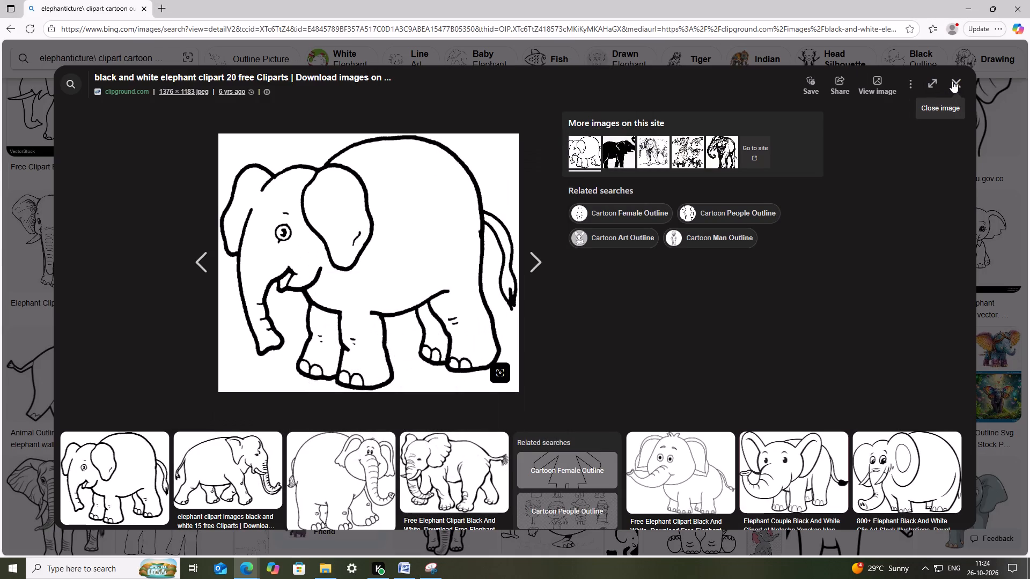
Browse the elephant clipart results and preview several outline elephants to find a suitable replacement picture.
scroll(131, 306, "up", 6)
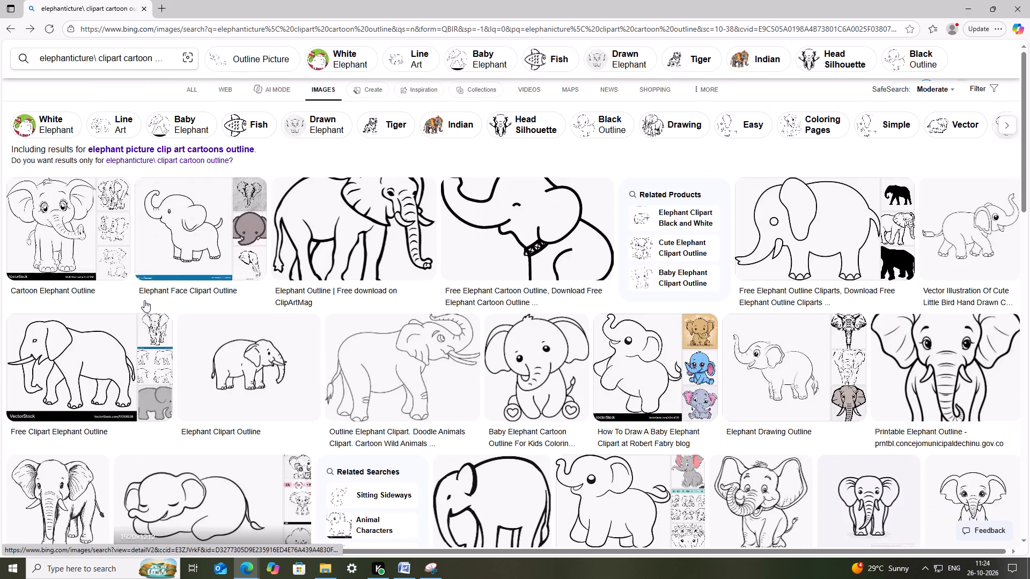
left_click(51, 238)
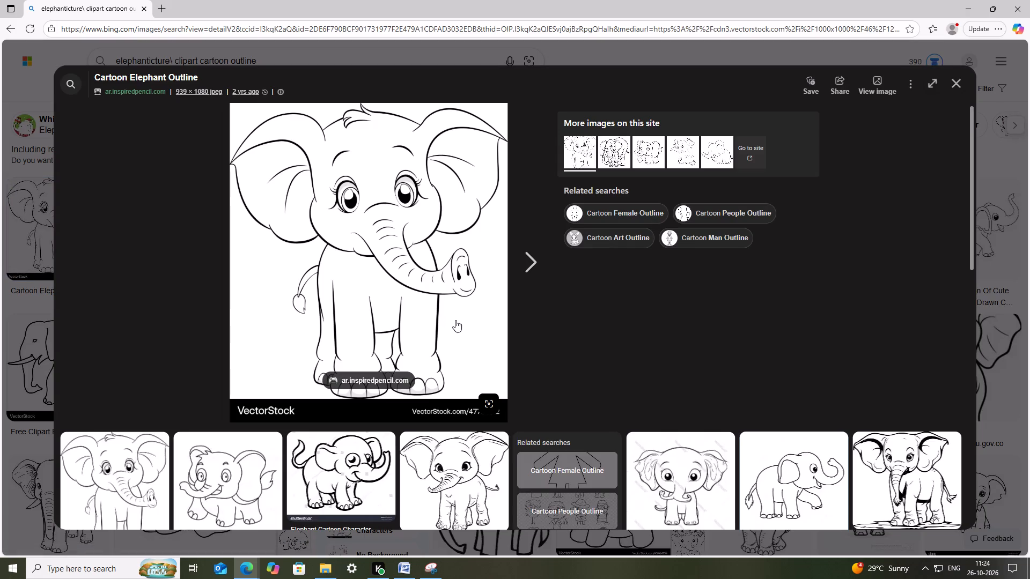
left_click(957, 79)
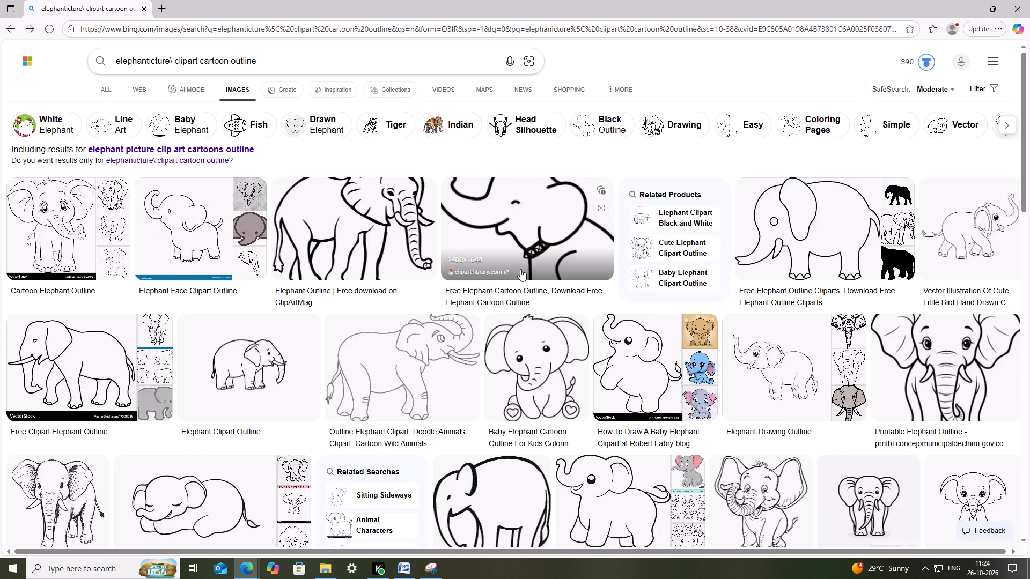
scroll(509, 326, "down", 7)
scroll(554, 403, "down", 4)
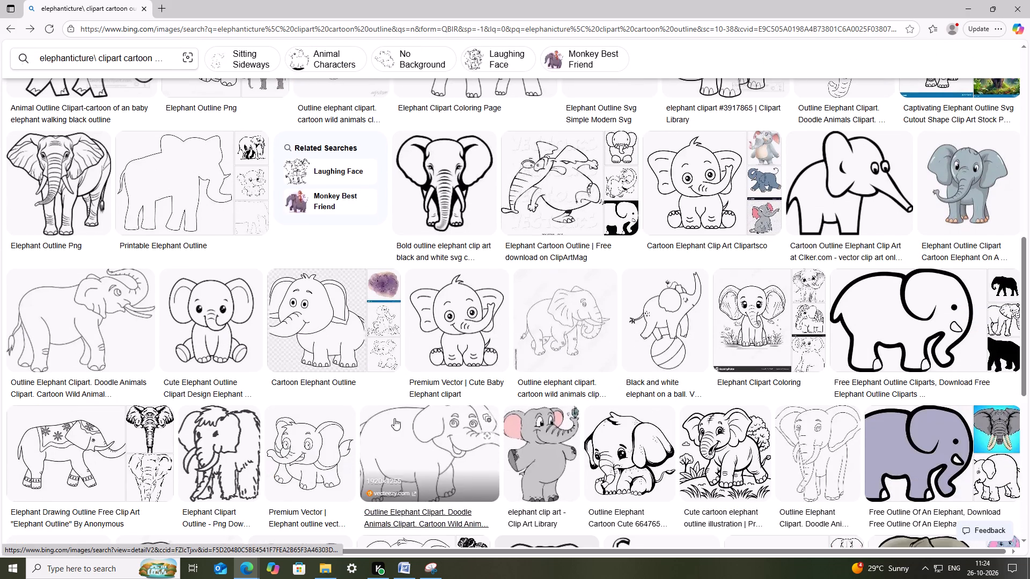
left_click(122, 331)
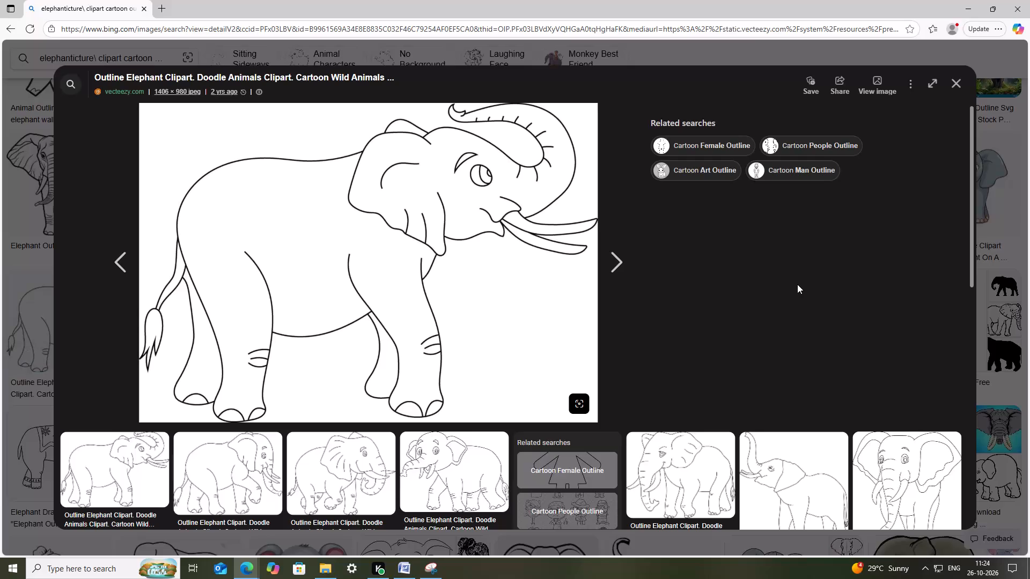
scroll(626, 312, "down", 3)
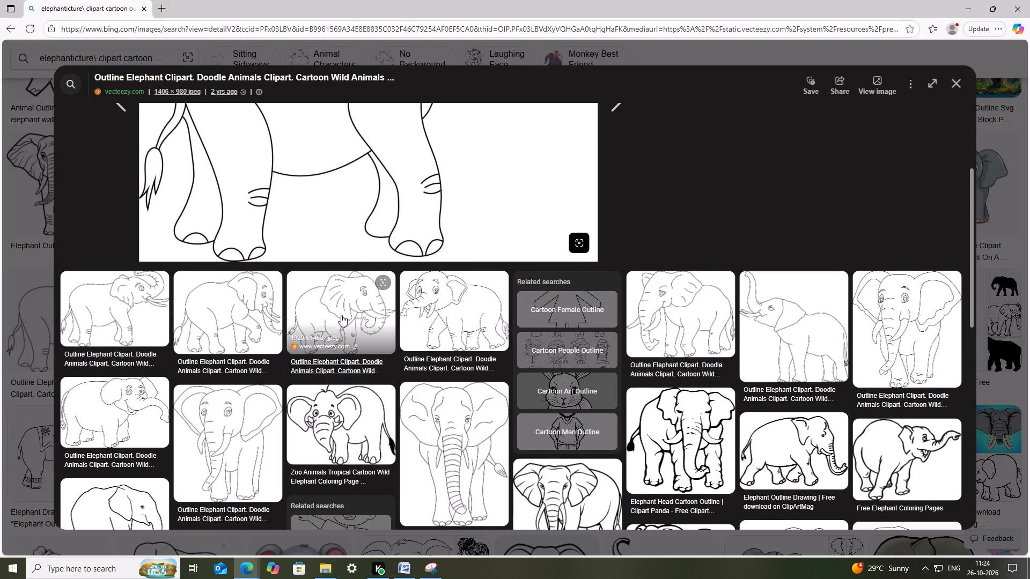
scroll(325, 338, "down", 4)
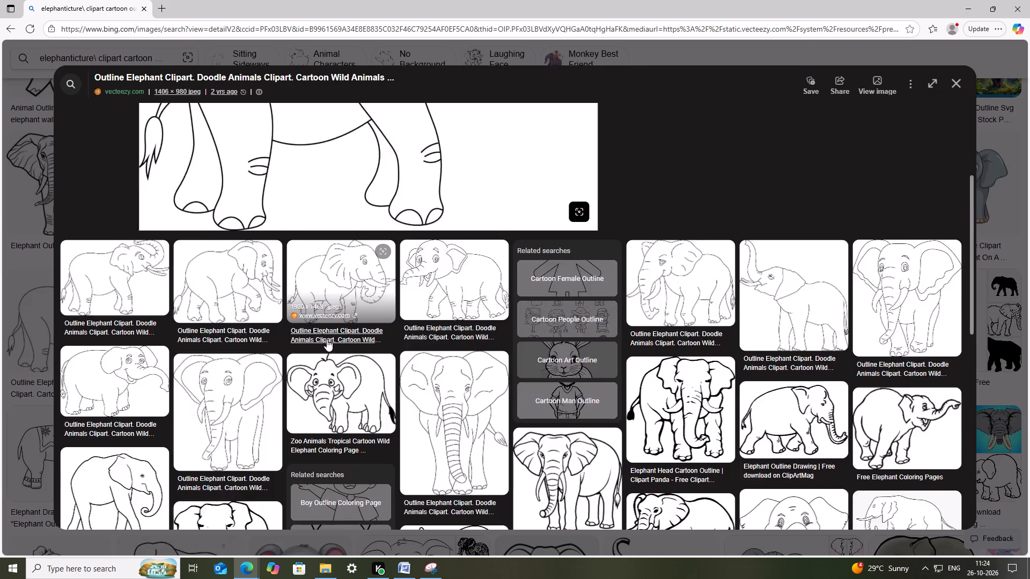
scroll(327, 339, "down", 3)
scroll(461, 290, "up", 6)
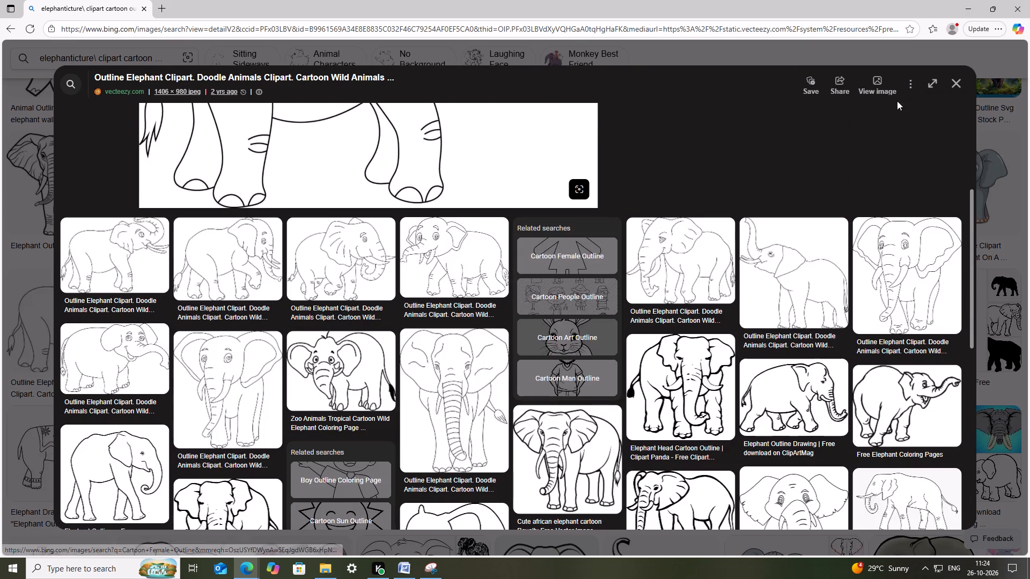
left_click(963, 80)
scroll(268, 318, "down", 6)
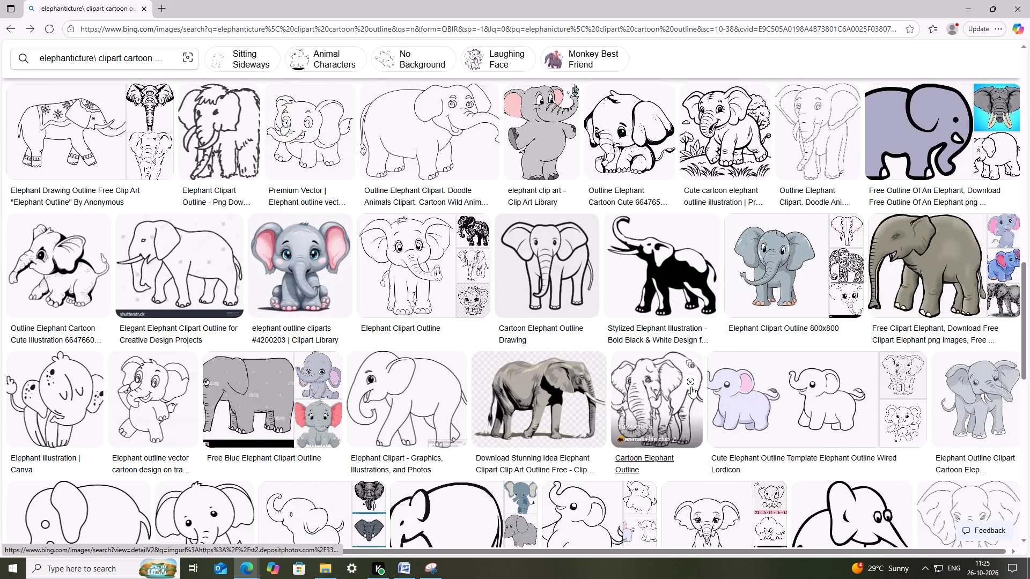
scroll(626, 376, "down", 5)
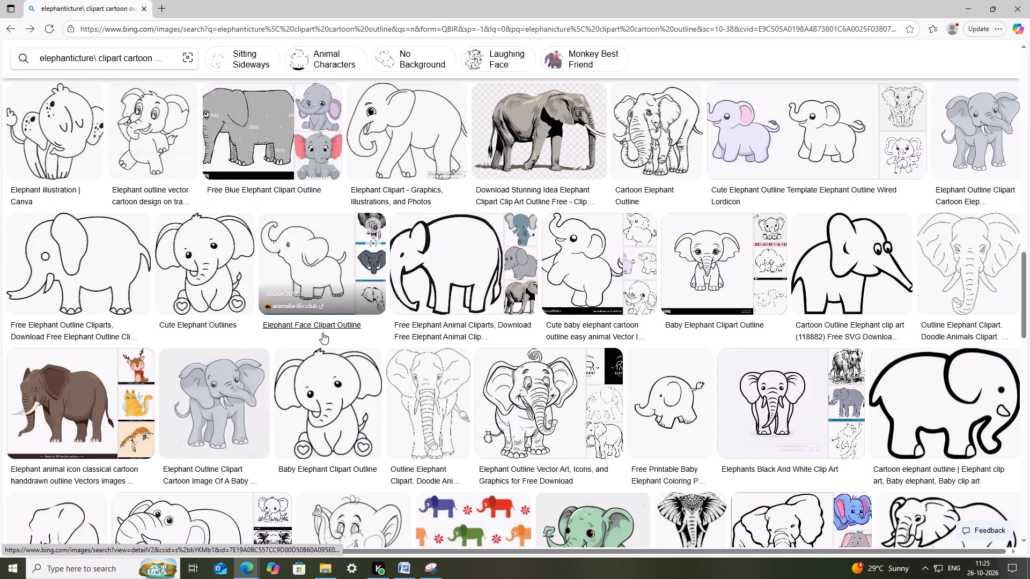
scroll(348, 295, "down", 5)
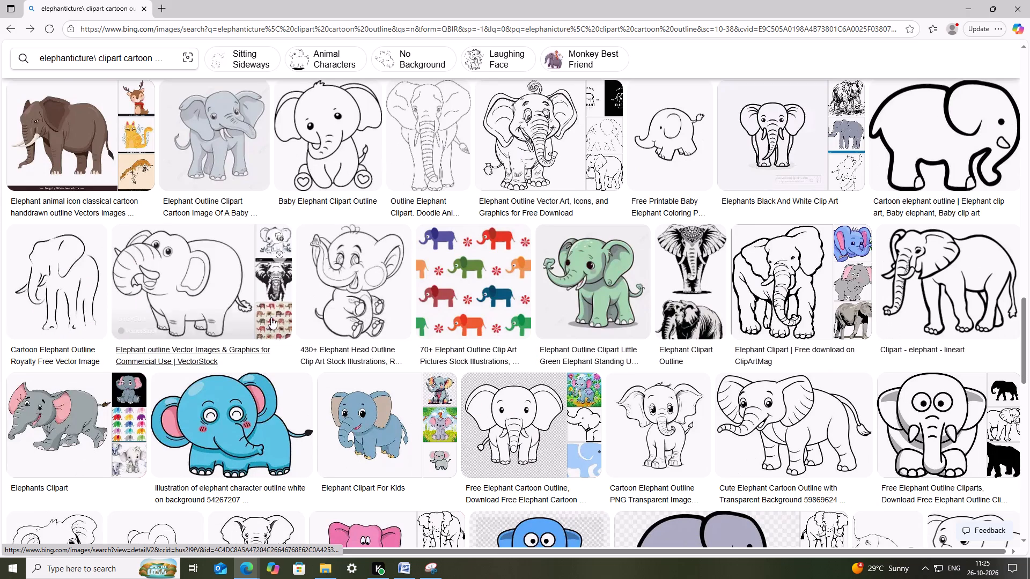
scroll(413, 337, "up", 20)
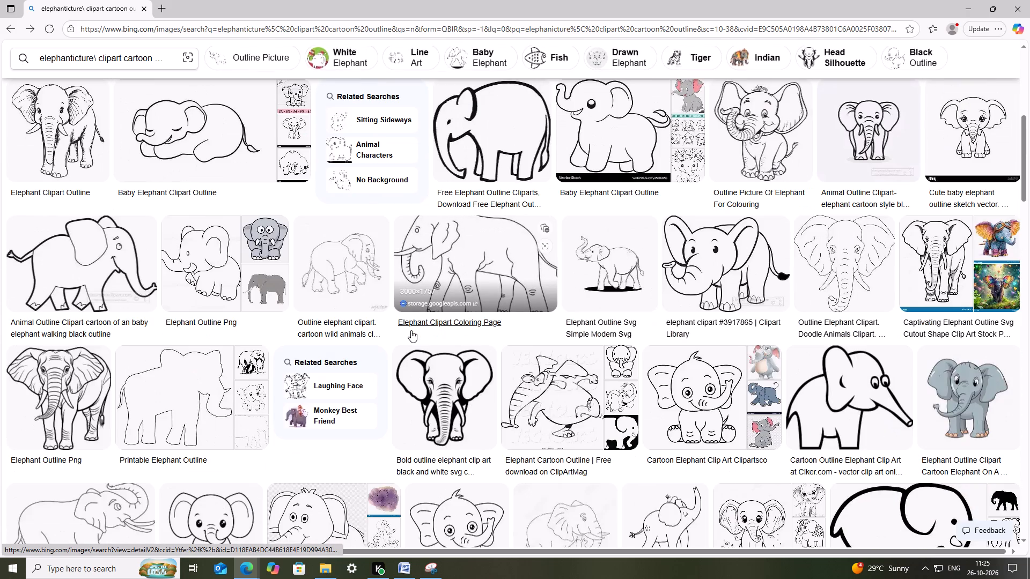
scroll(411, 330, "up", 5)
left_click(248, 251)
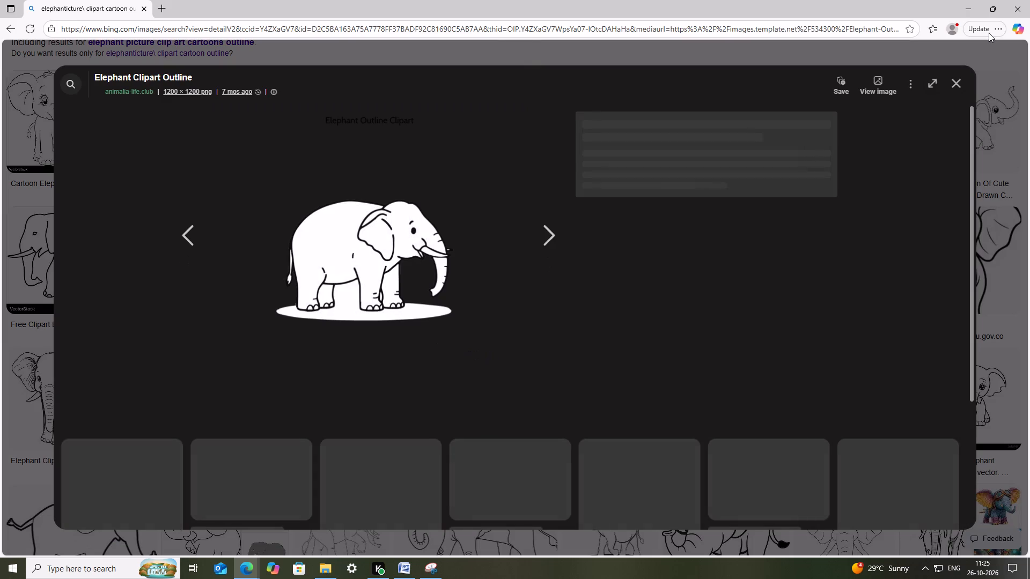
left_click(960, 79)
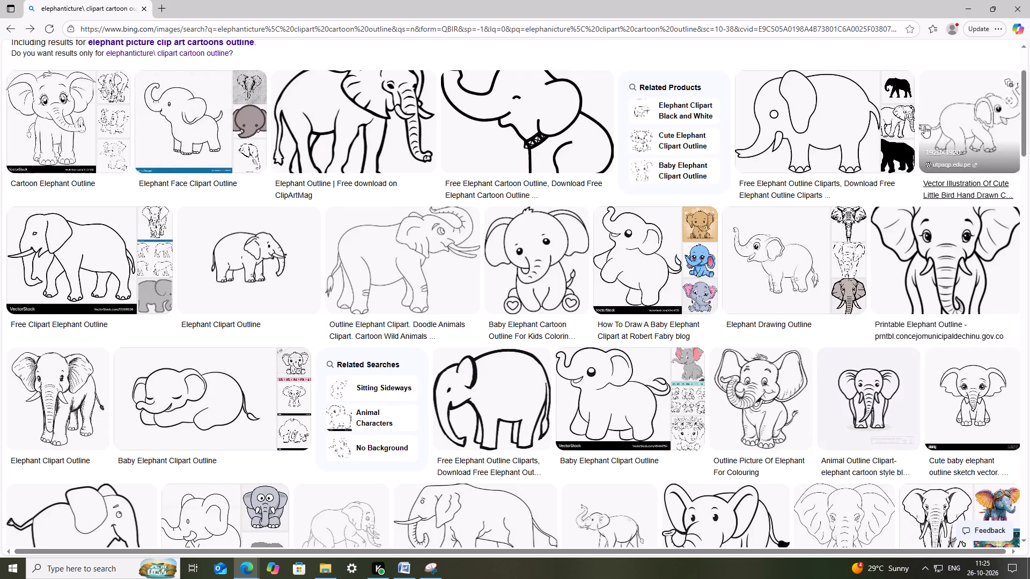
scroll(594, 135, "up", 3)
Open the Elephant Face Clipart Outline image with the raised trunk and capture a snip of the elephant, excluding the dreamstime footer.
left_click(193, 236)
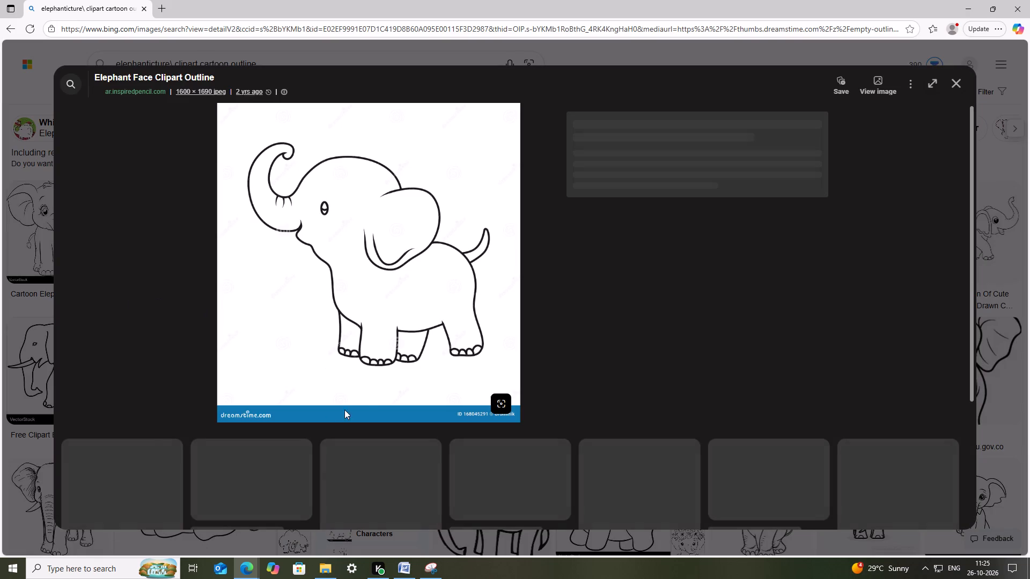
left_click(421, 570)
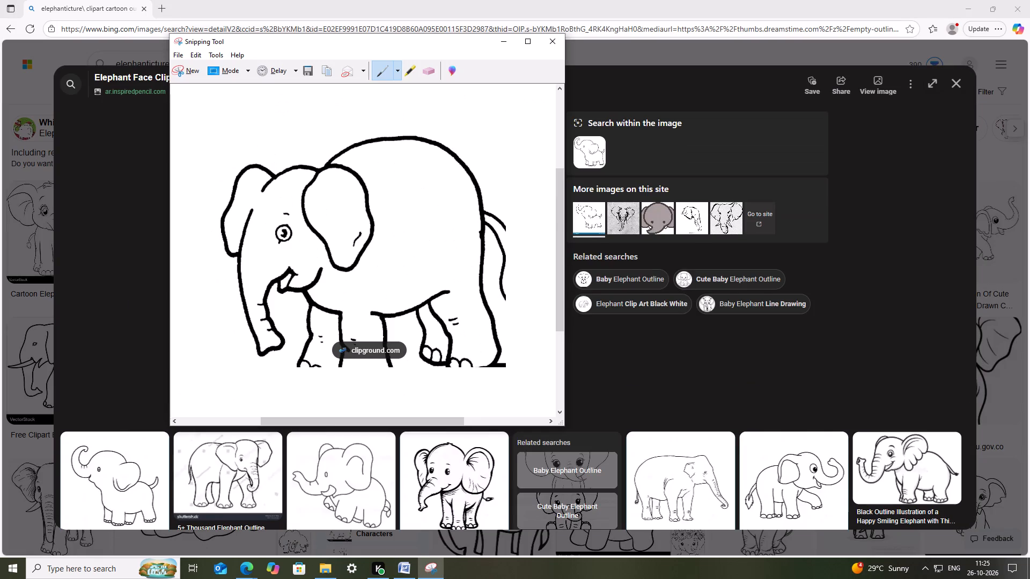
left_click(181, 69)
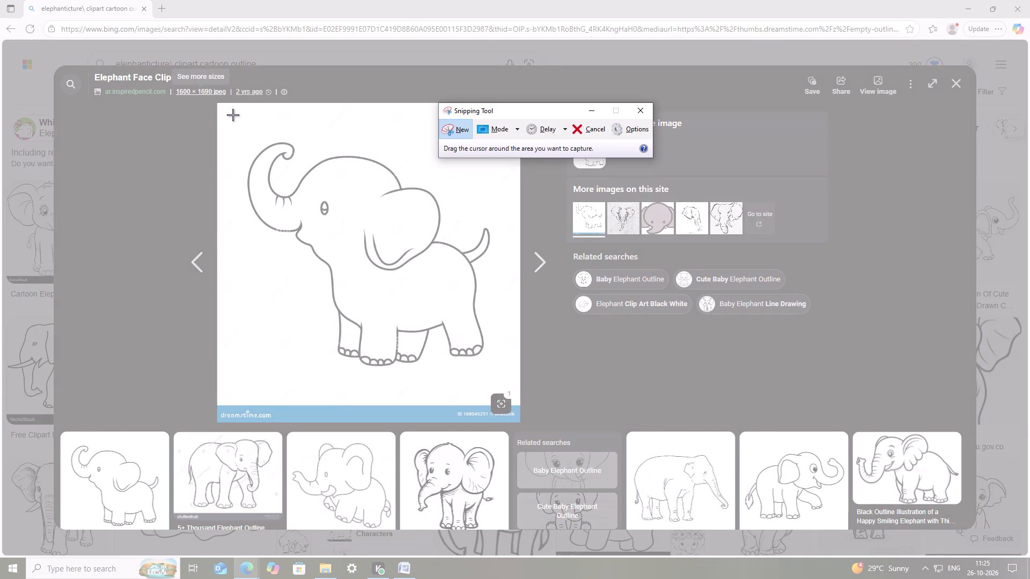
left_click_drag(233, 115, 511, 376)
Save the elephant snip as a PNG named elephant in the Downloads images folder, and minimize Snipping Tool.
left_click(324, 51)
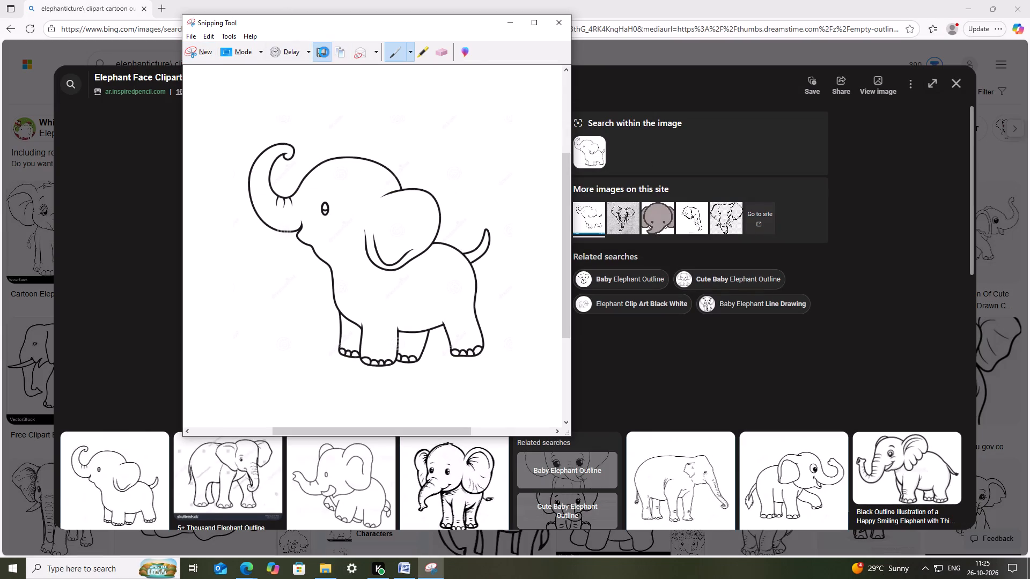
type("elephant")
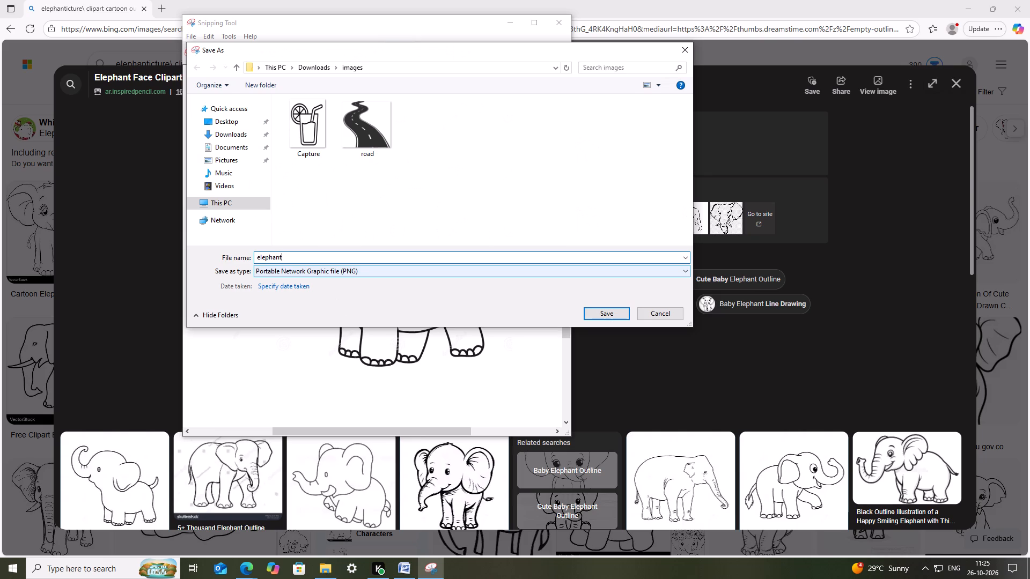
key("Return")
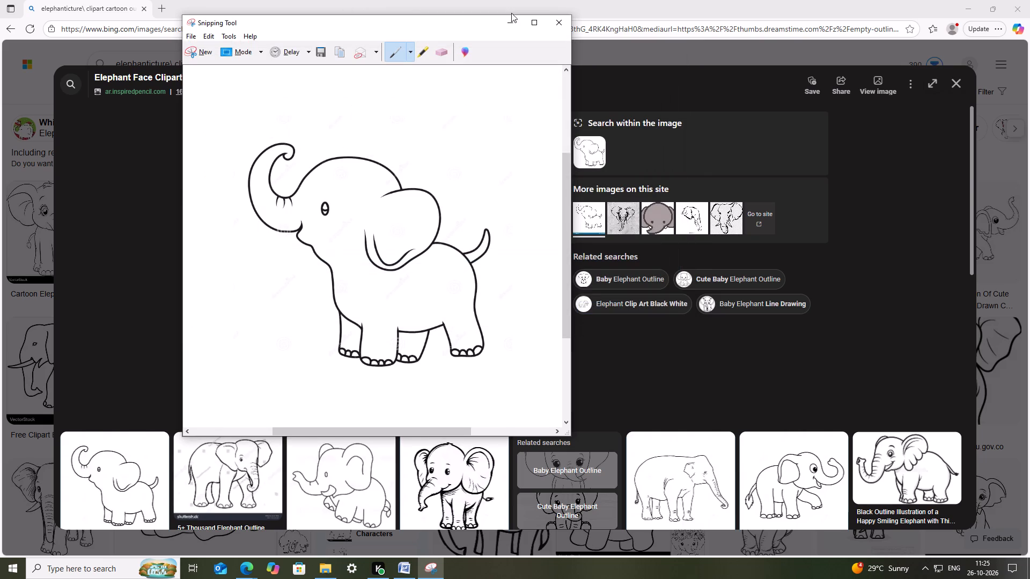
left_click(515, 27)
In Word, replace the third section III drawing with the elephant picture from the Downloads images folder, and save the document.
left_click(406, 571)
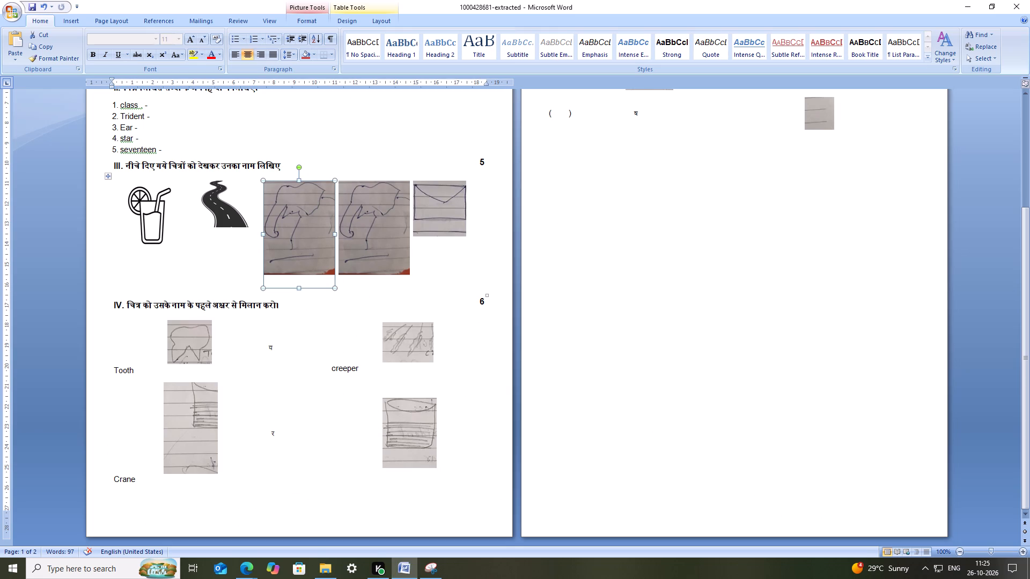
right_click(304, 234)
left_click(356, 291)
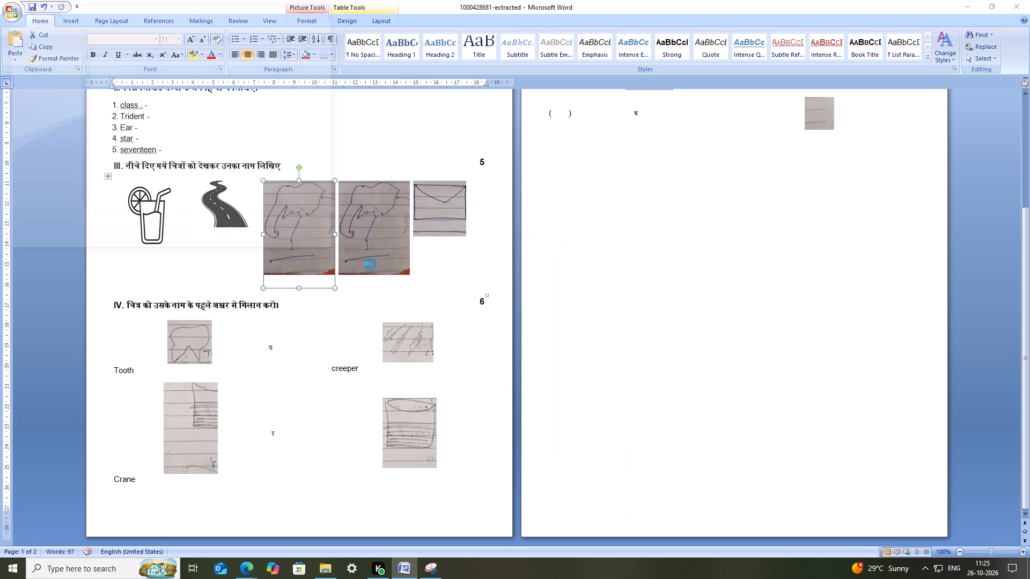
left_click(204, 98)
left_click(254, 242)
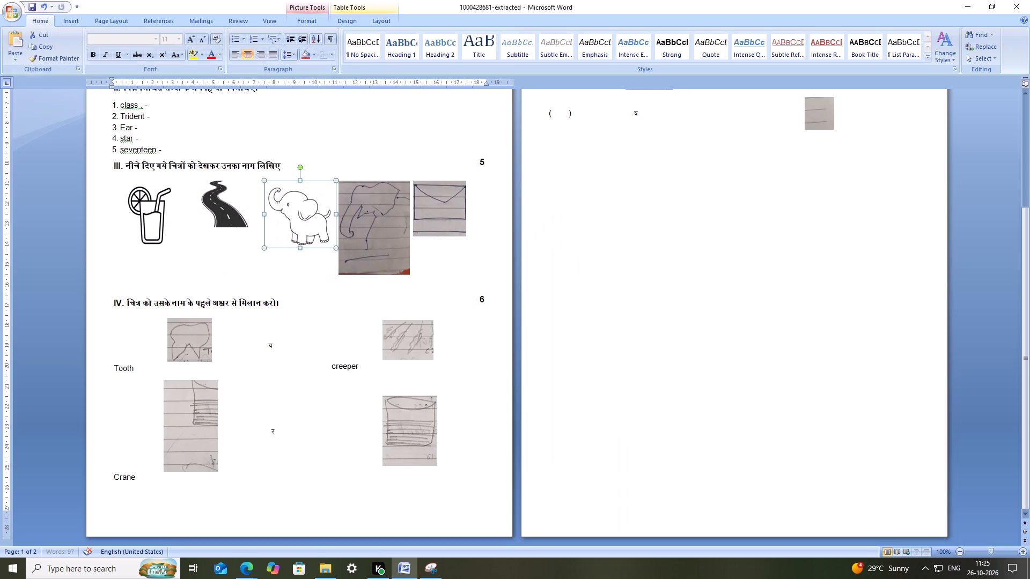
left_click(370, 231)
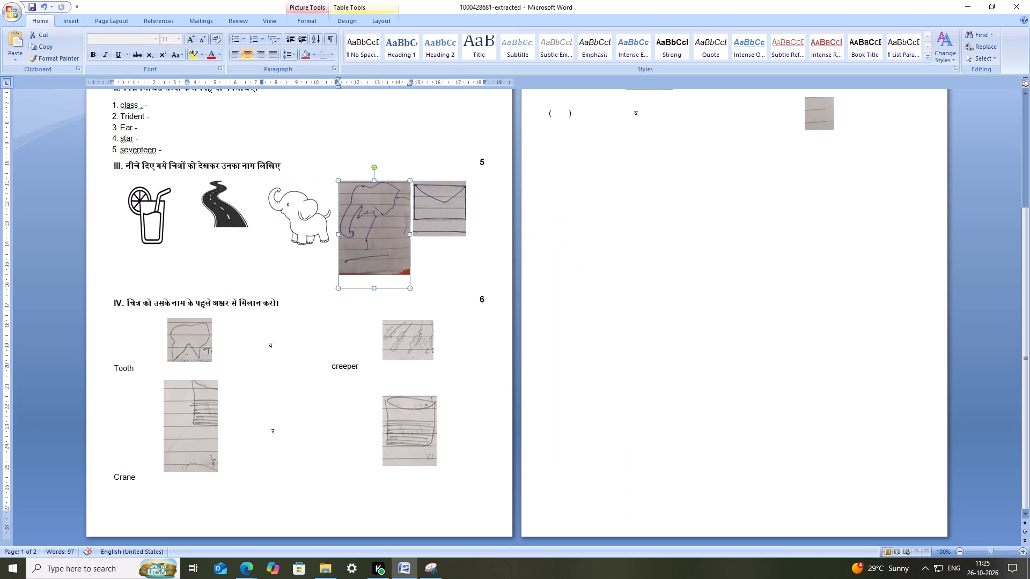
key("ctrl+s")
key("ctrl+s")
key("ctrl+s")
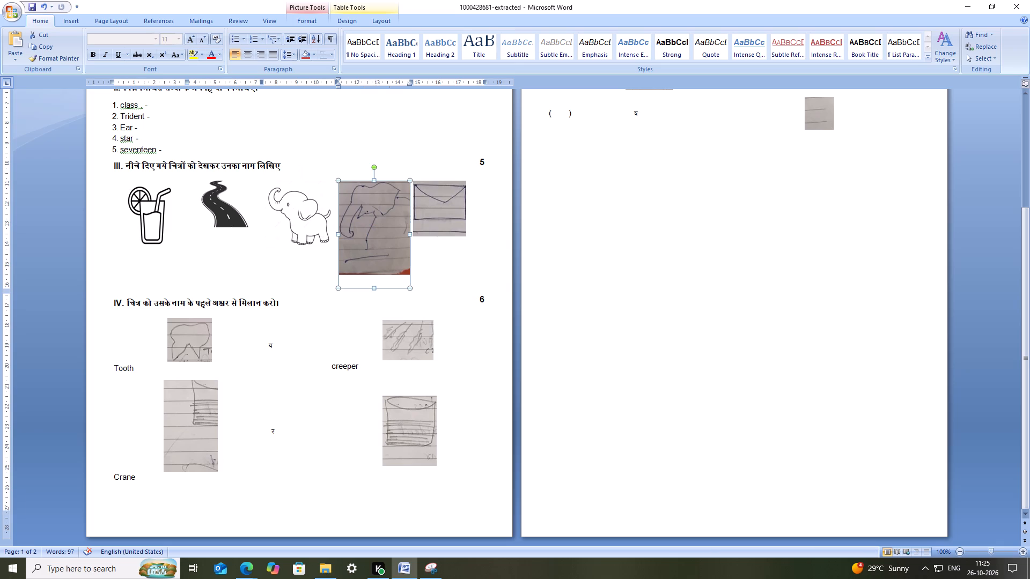
Switch to the Edge window with the elephant search and change the image search to "letter\ clipart cartoon outline".
left_click(255, 572)
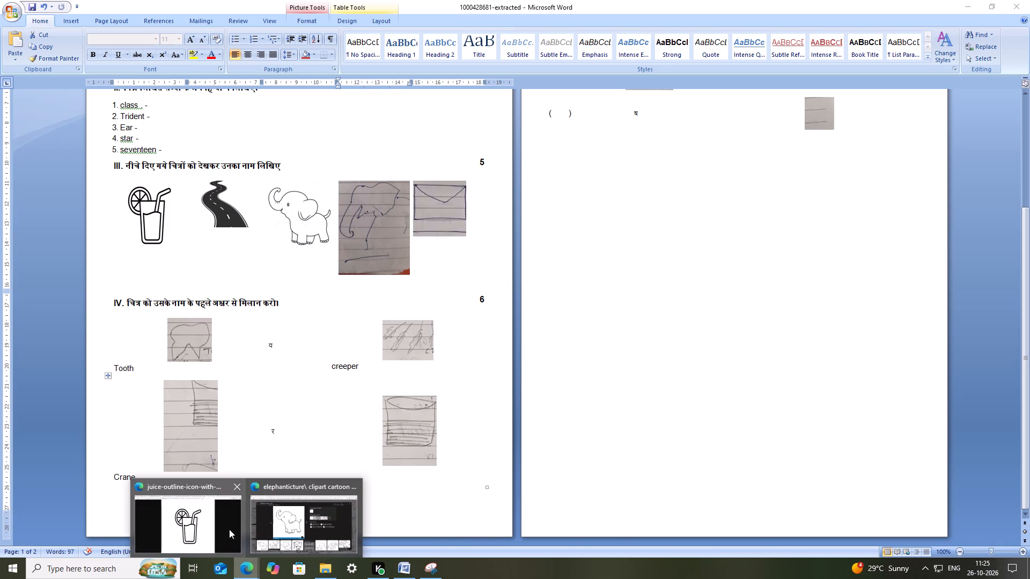
left_click(297, 523)
left_click(950, 78)
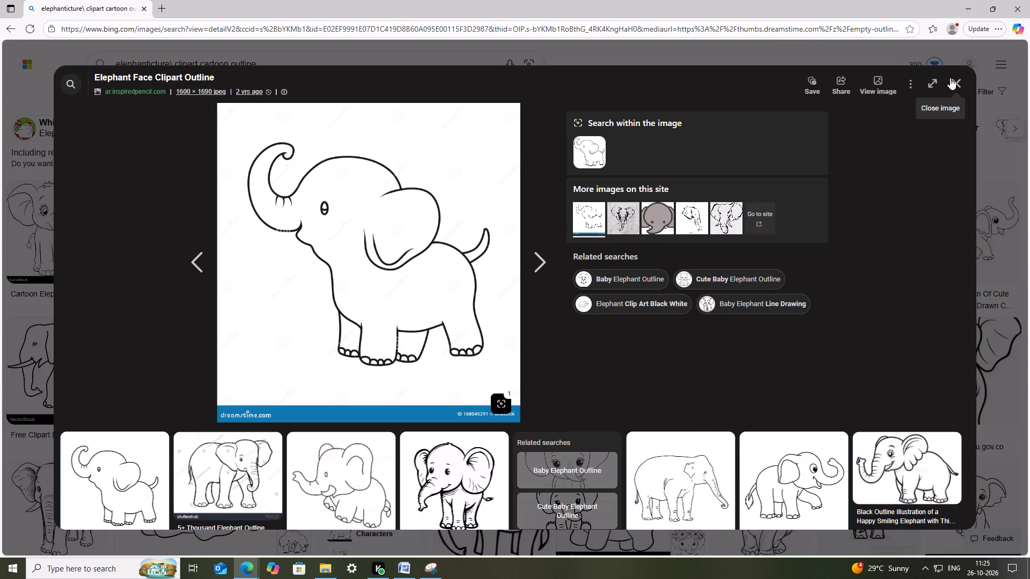
left_click_drag(172, 65, 0, 66)
type("letter\\")
key("Return")
key("Return")
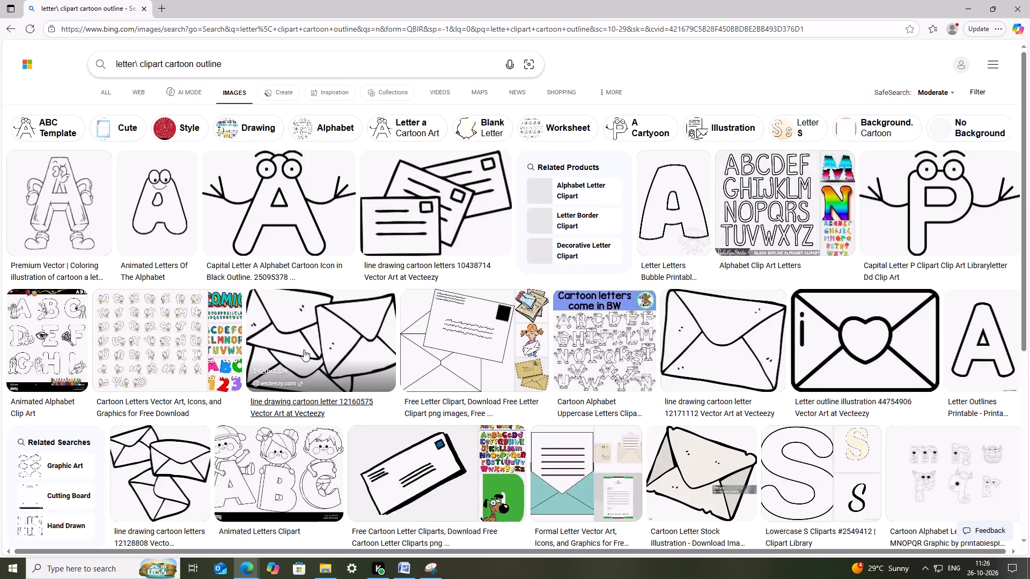
Open the hand-drawn closed envelope image from pl.freepik.com and capture a rectangular snip of the envelope with Snipping Tool.
left_click(719, 348)
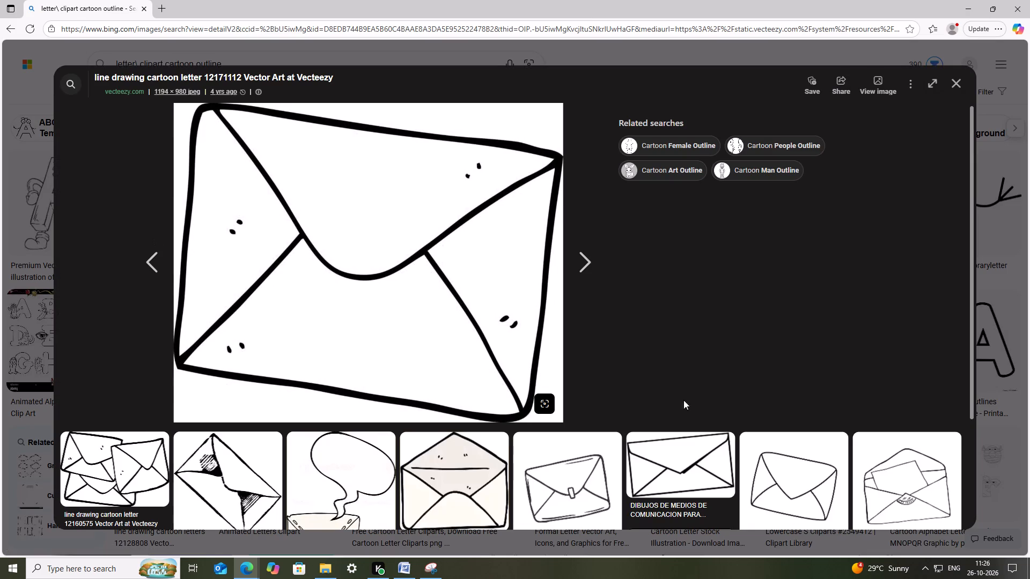
scroll(641, 383, "down", 3)
left_click(586, 361)
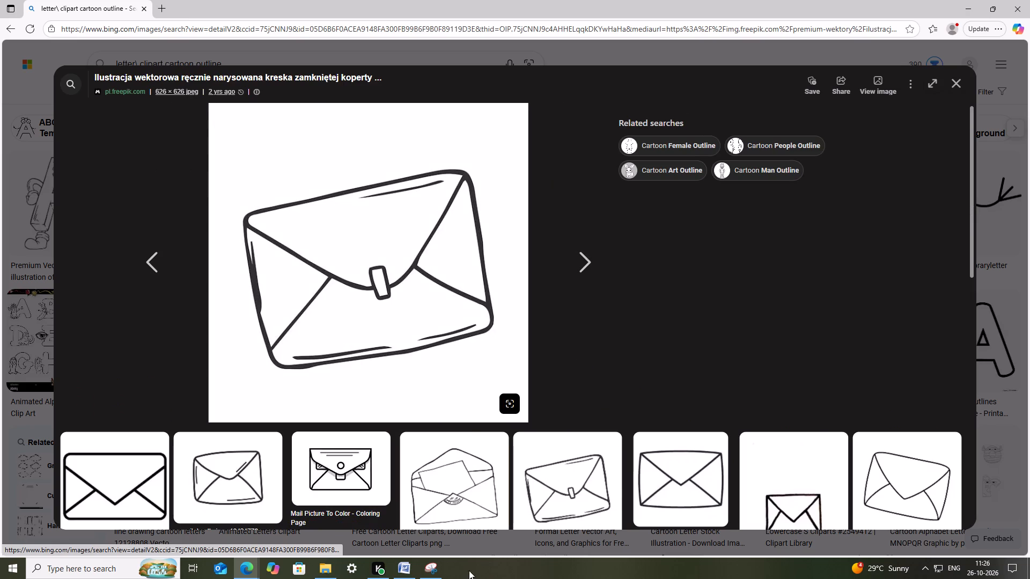
left_click(444, 576)
left_click(198, 49)
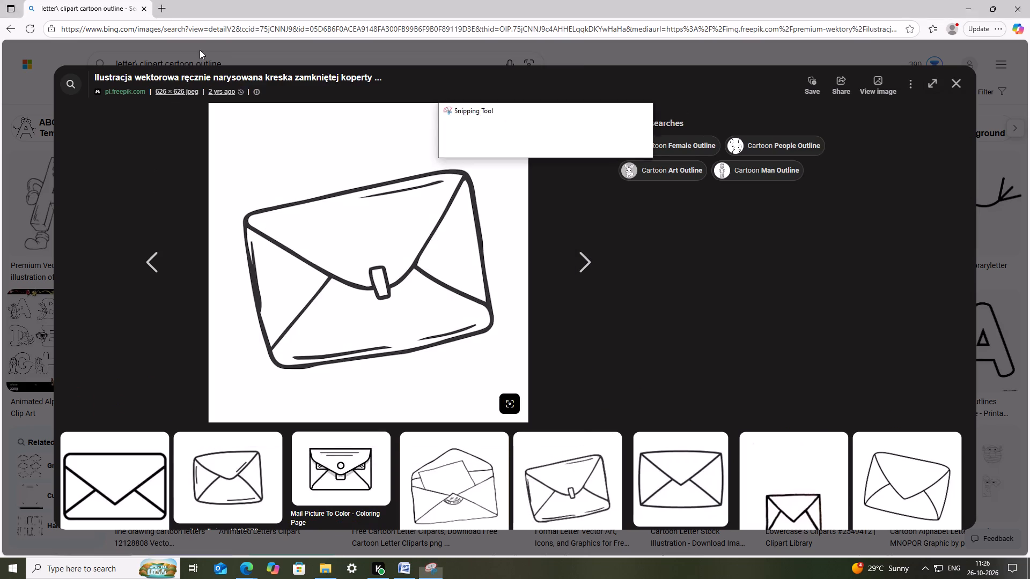
left_click_drag(230, 150, 468, 316)
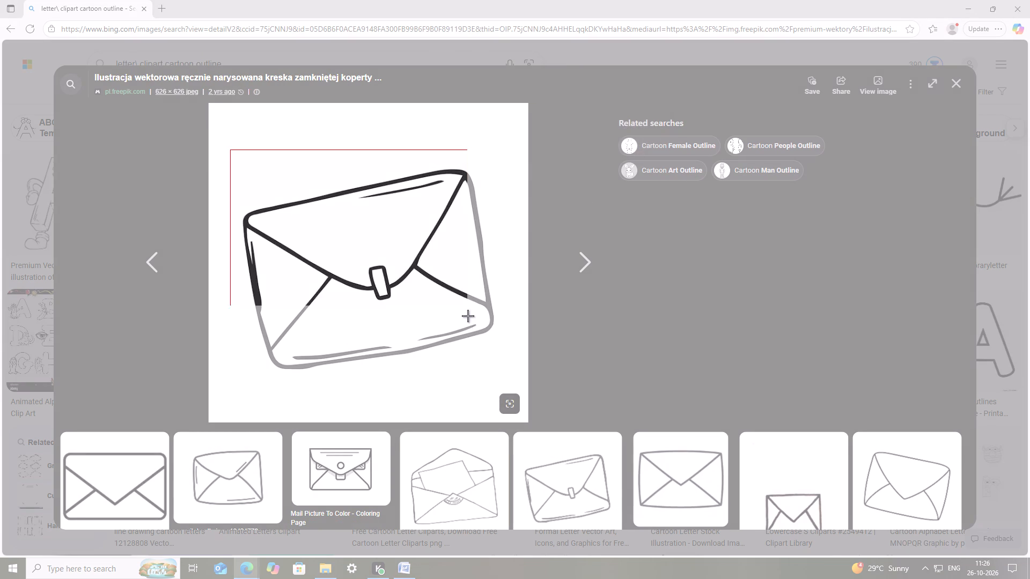
left_click_drag(468, 316, 507, 376)
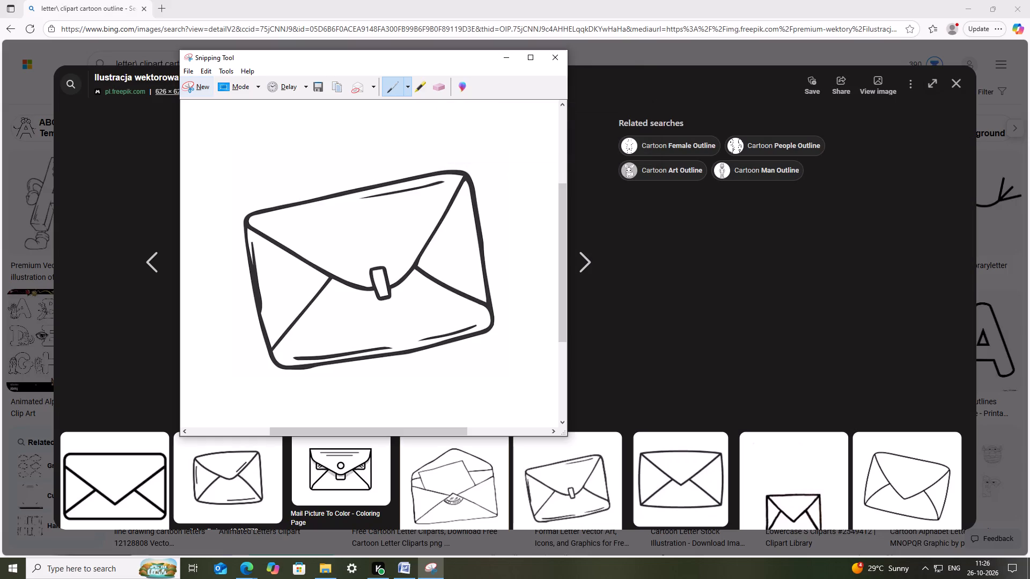
Save the envelope snip as a PNG named letter in the Downloads images folder.
left_click(324, 89)
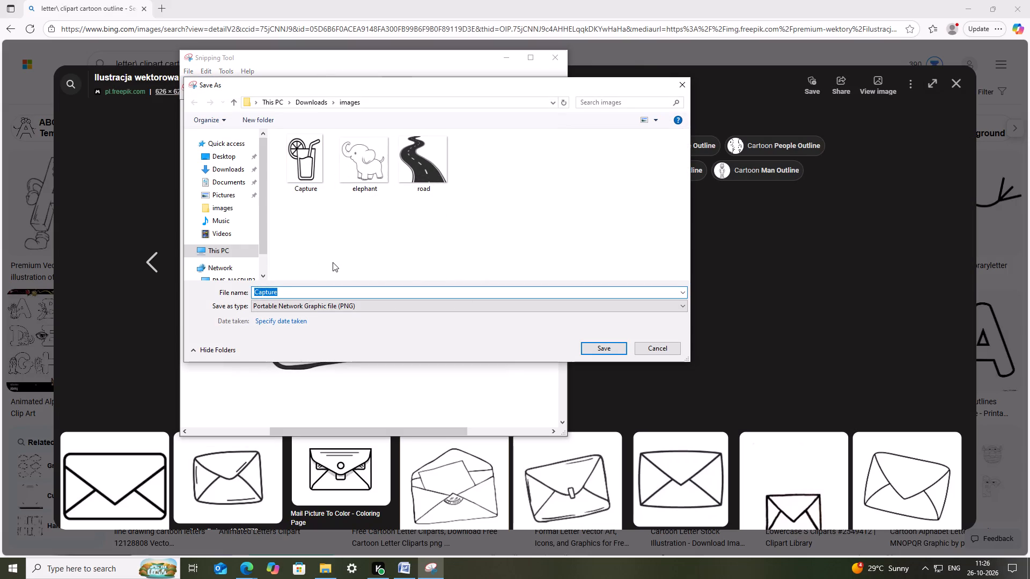
type("le")
key("t")
type("ter")
key("Return")
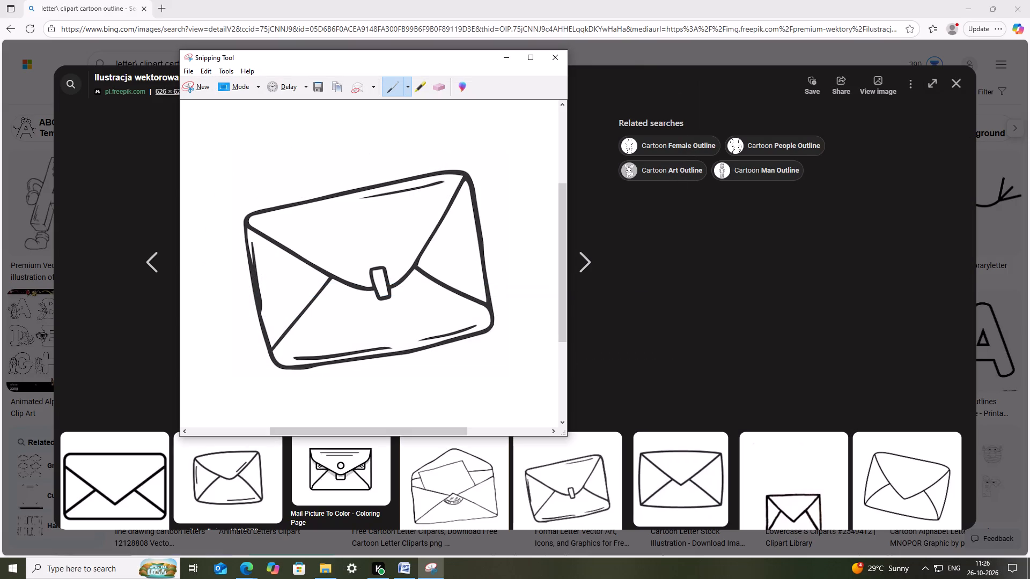
In Word, replace the fourth section III drawing with the letter picture from the Downloads images folder, and save the document.
left_click(502, 63)
left_click(417, 562)
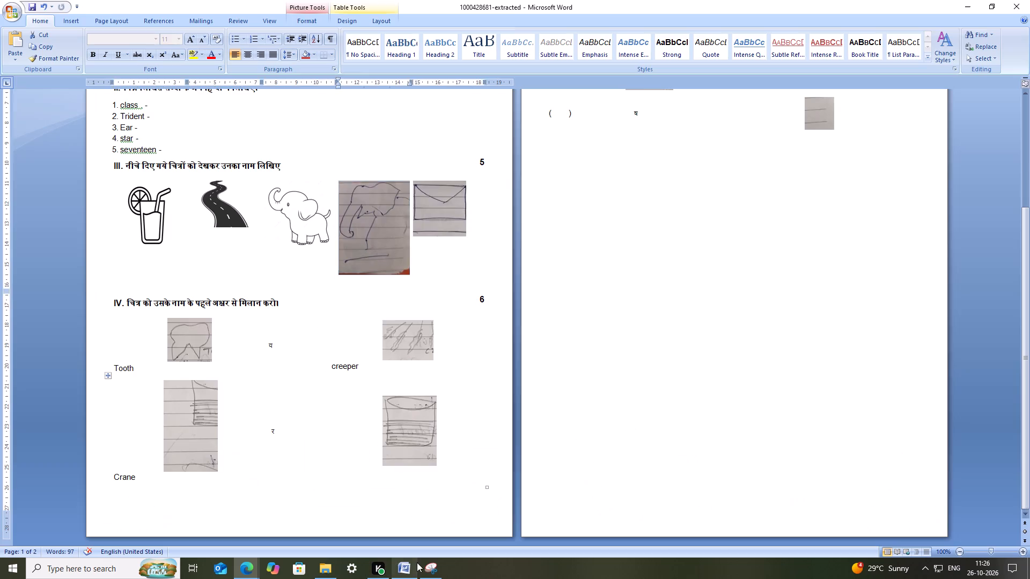
right_click(366, 226)
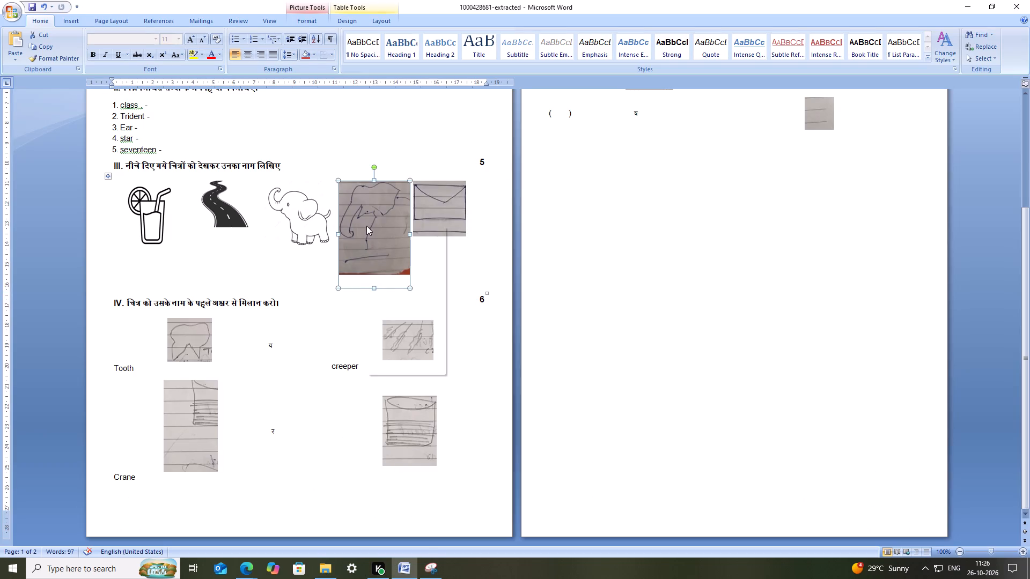
left_click(422, 285)
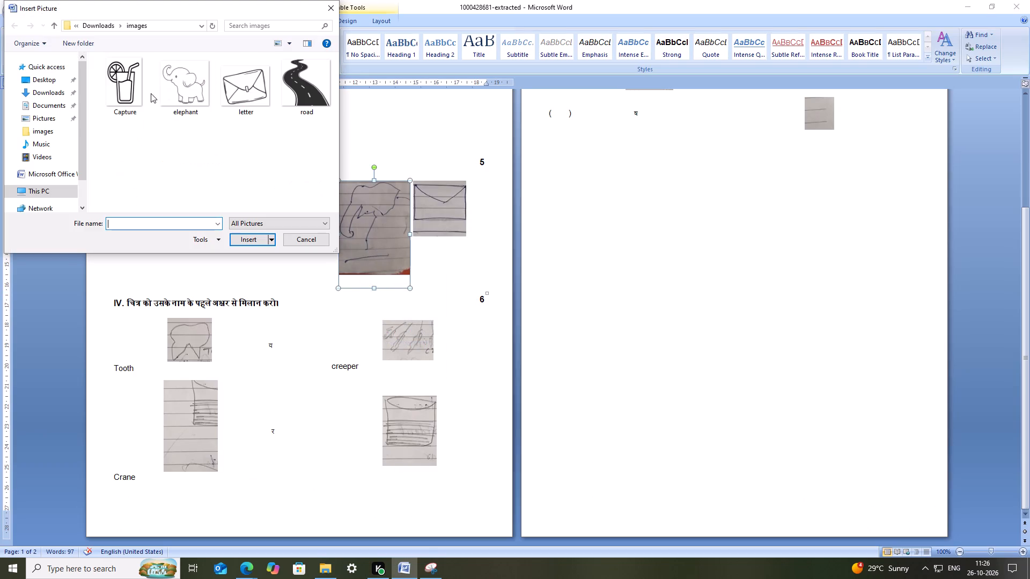
left_click(238, 98)
left_click(262, 242)
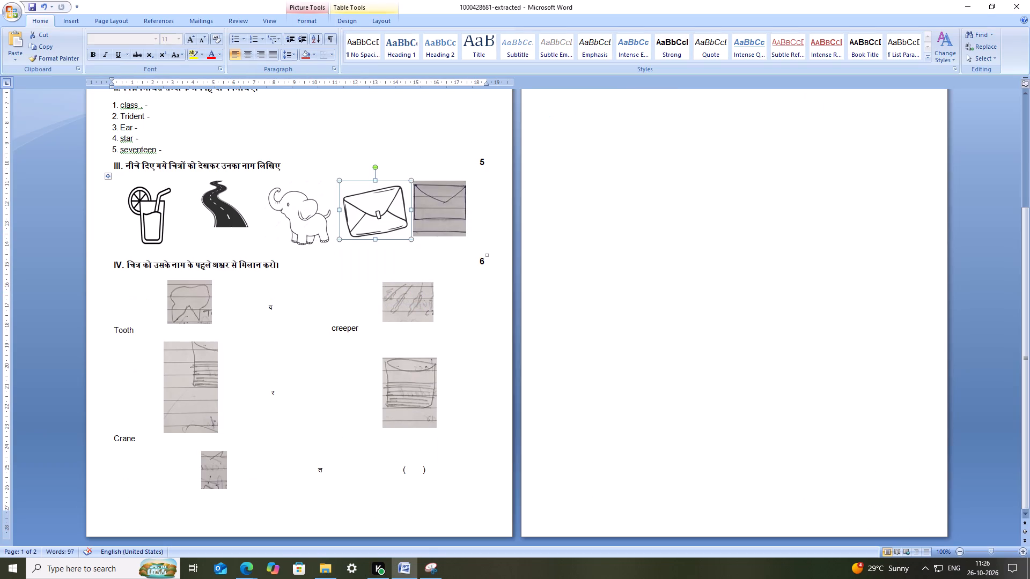
key("ctrl+s")
key("ctrl+s")
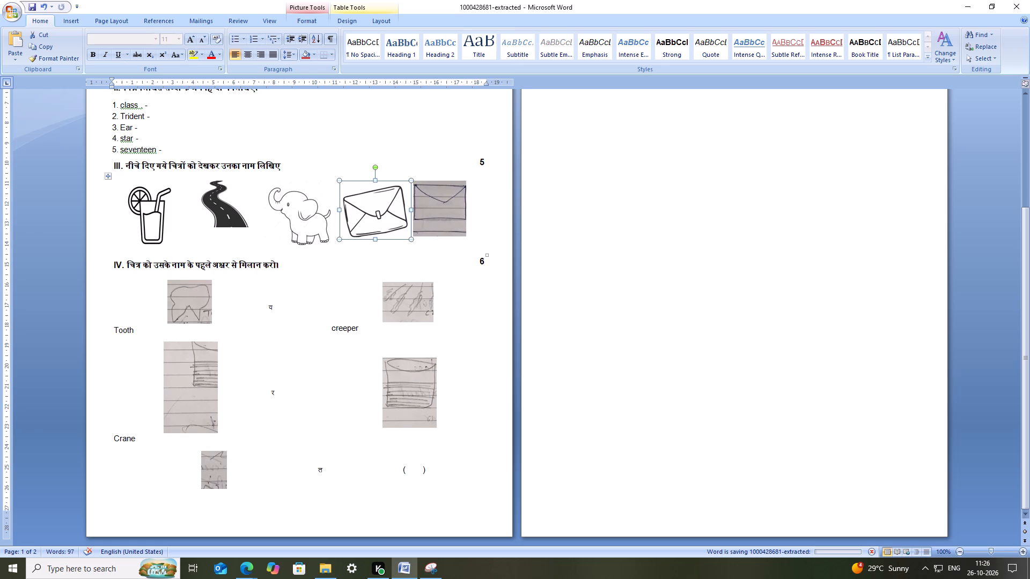
Switch to the Edge window with the letter search, close the envelope preview and search images for "scholar clipart cartoon outline".
left_click(250, 566)
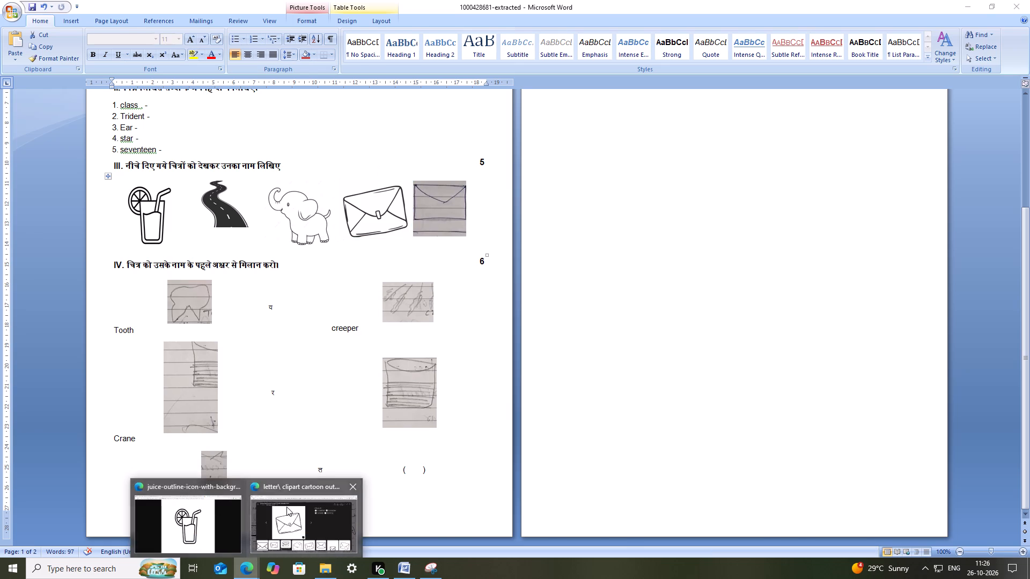
left_click(286, 507)
left_click(956, 87)
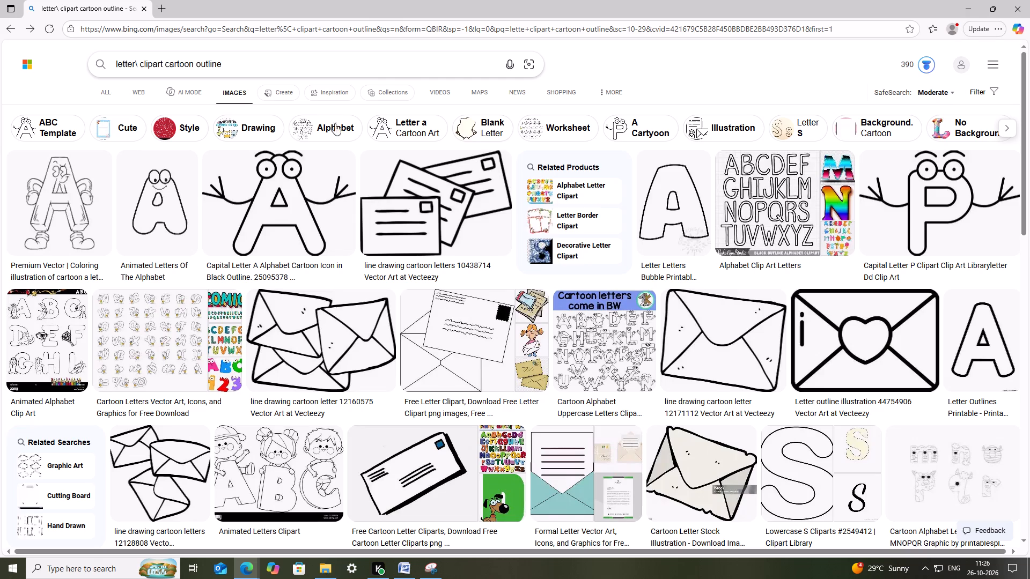
left_click_drag(137, 63, 58, 81)
type("scholar")
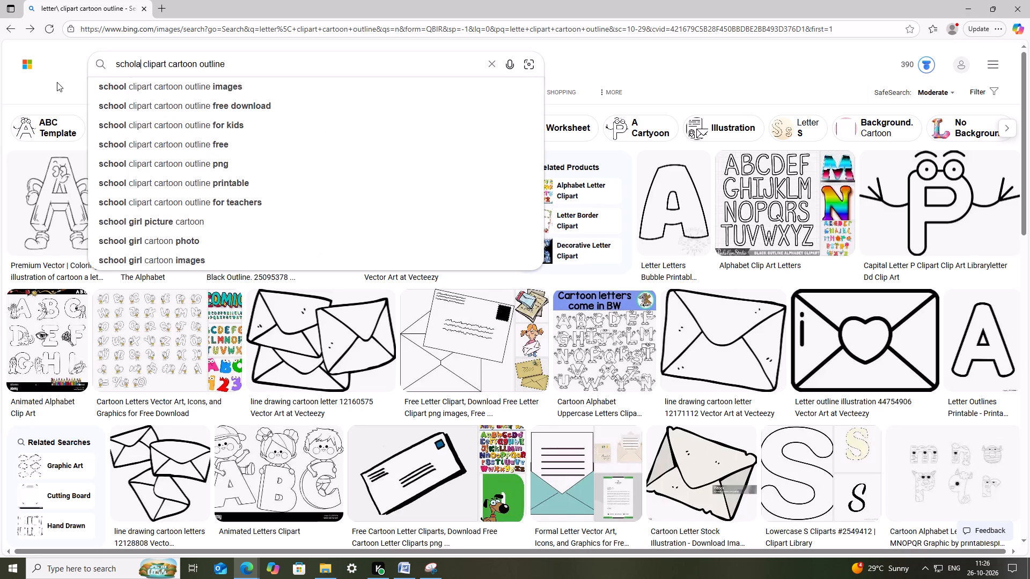
key("Return")
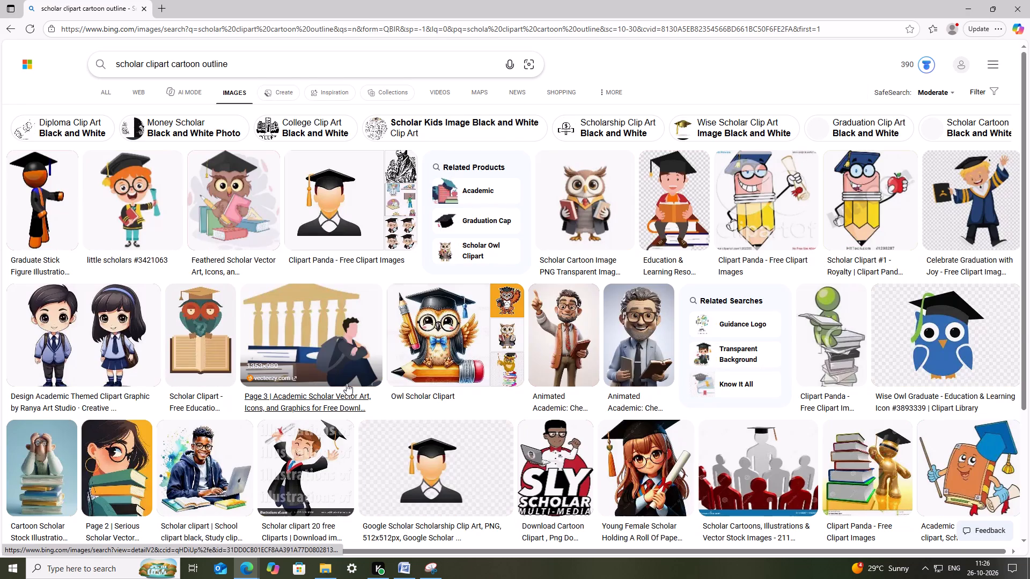
Look through the scholar image results, including the alamy.com collection of students in outline doodle style and its related images.
left_click(258, 65)
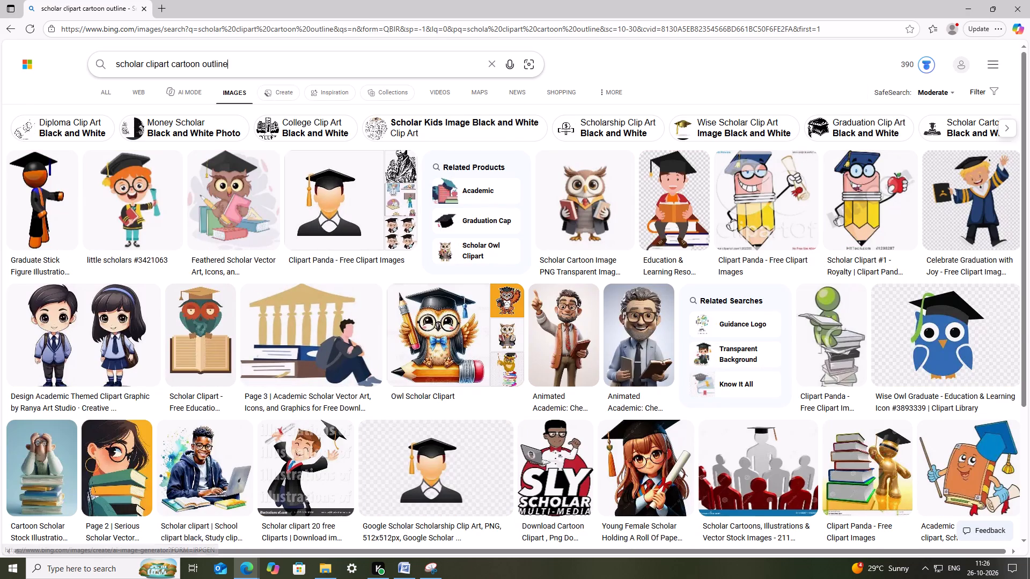
scroll(501, 307, "down", 6)
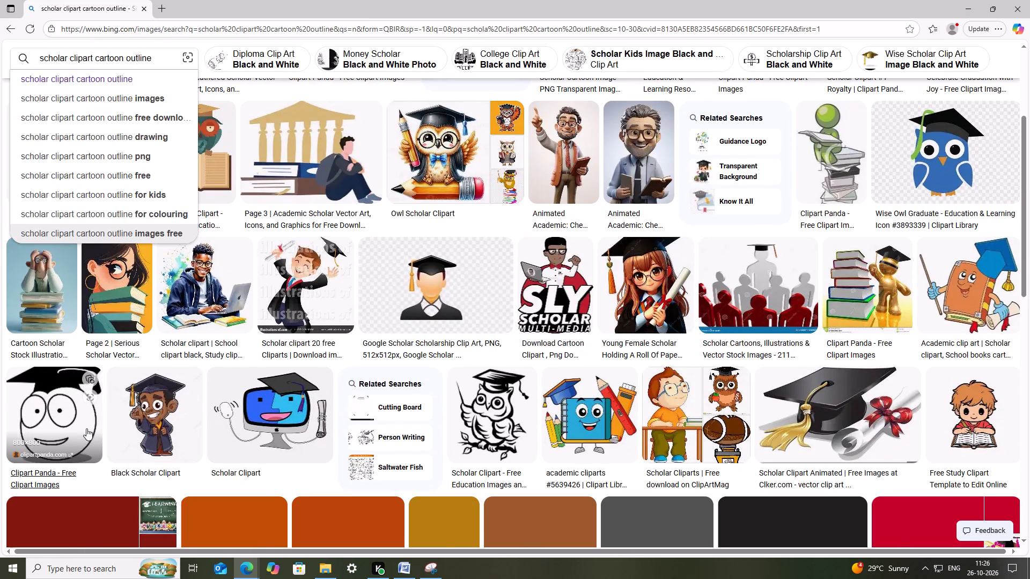
scroll(365, 424, "down", 5)
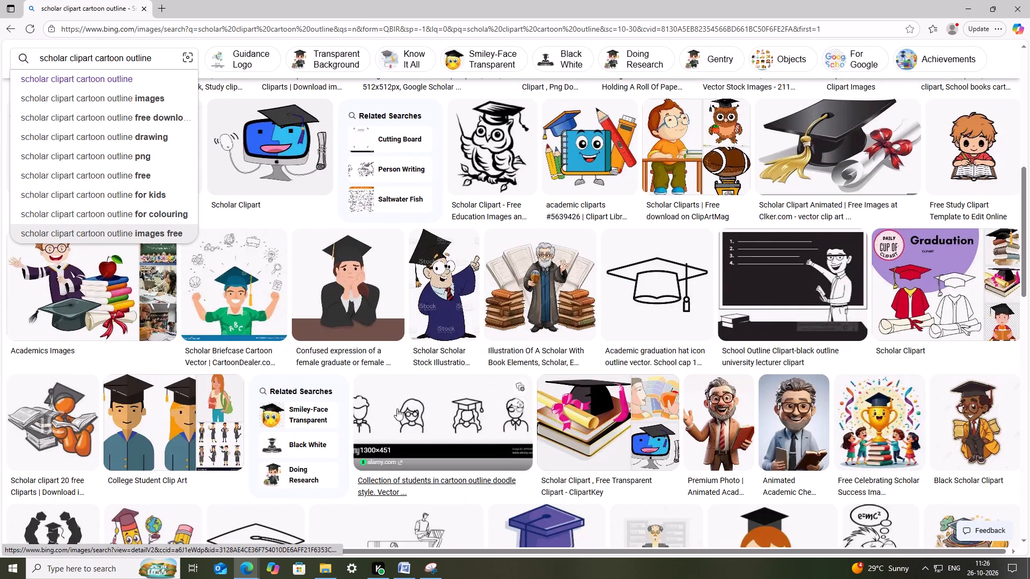
left_click(453, 419)
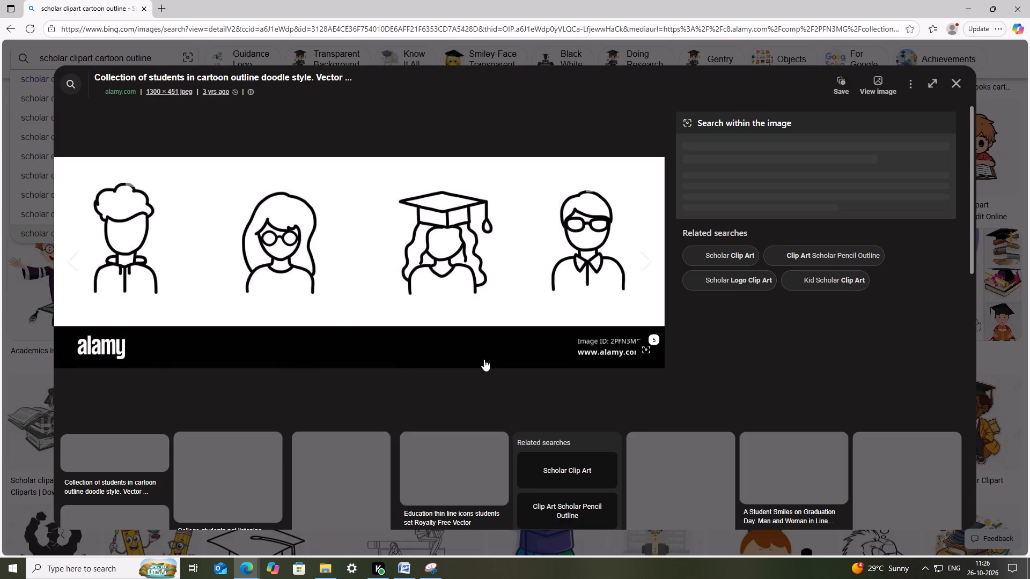
scroll(483, 360, "down", 4)
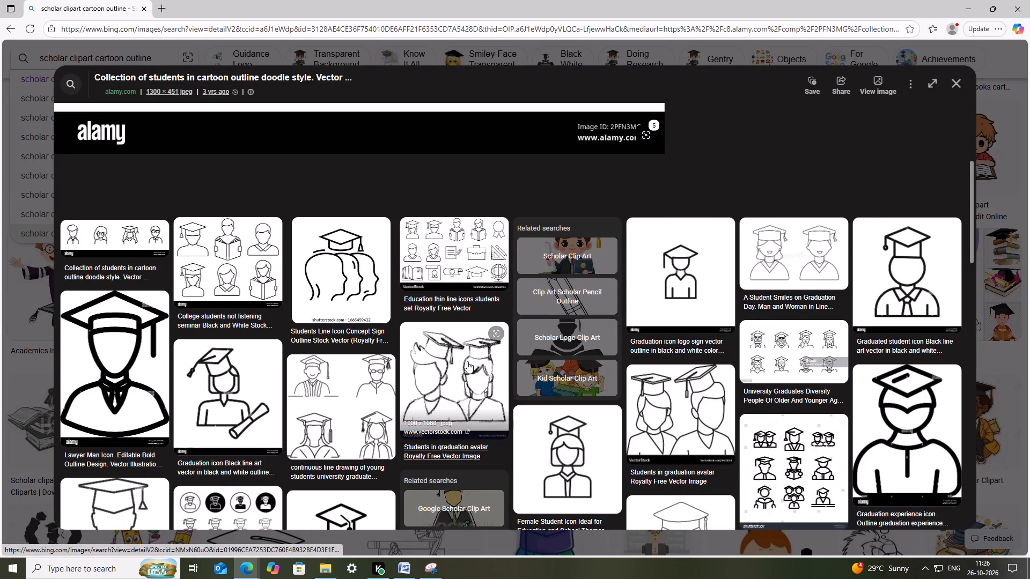
scroll(753, 236, "up", 5)
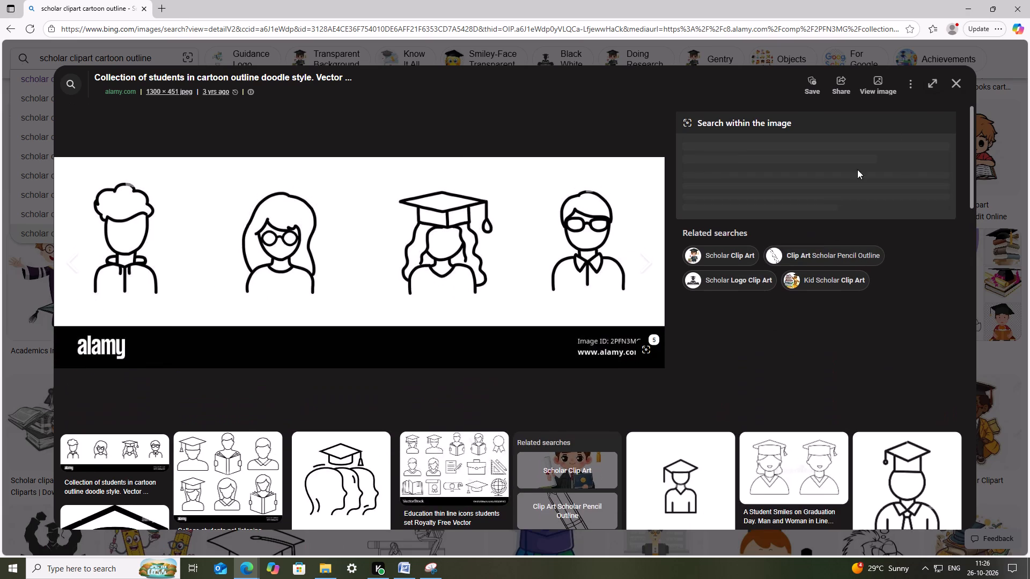
left_click(956, 83)
scroll(248, 144, "up", 8)
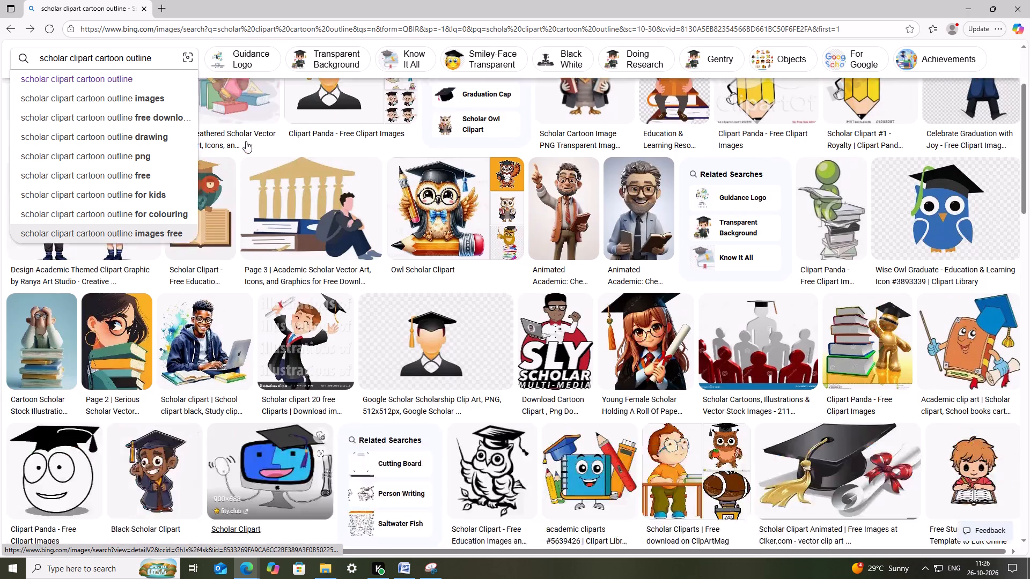
scroll(246, 141, "up", 5)
scroll(185, 62, "up", 5)
Change the image search to "scholar baba clipart cartoon outline".
left_click(144, 63)
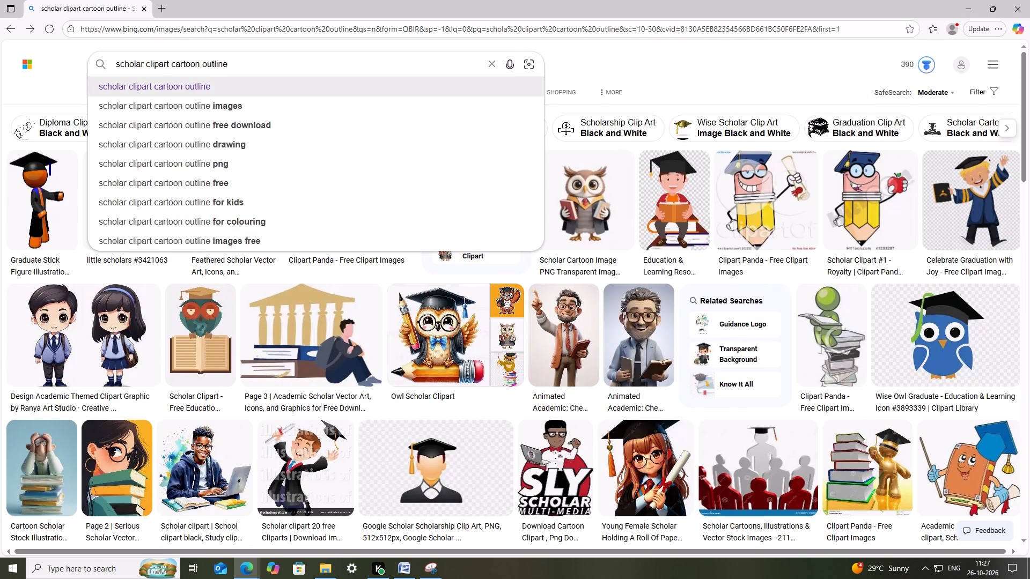
key("space")
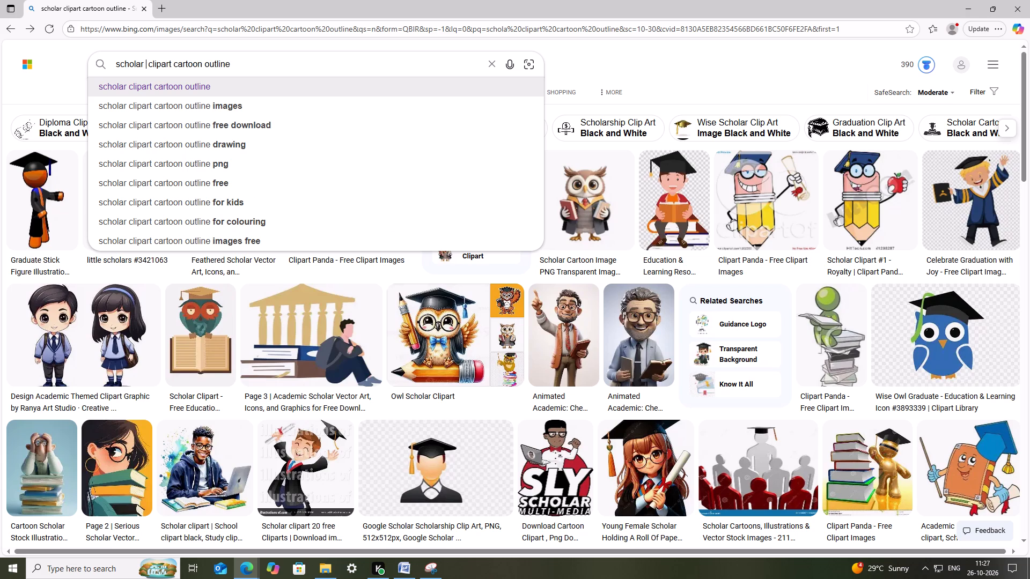
type("baba")
key("Return")
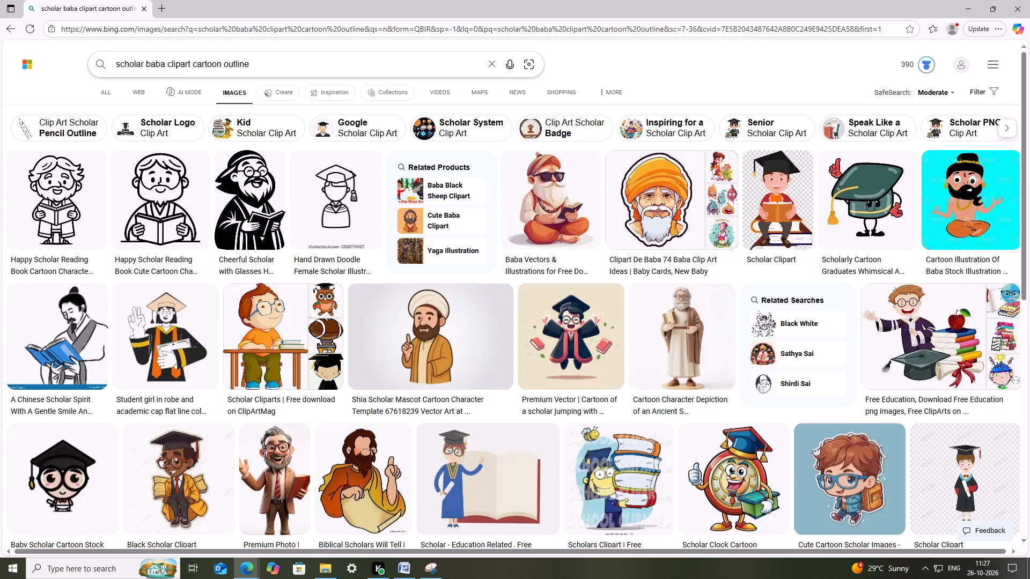
Examine the scholar baba image results, including the iStock cartoon baba illustration and its related images, for a suitable outline picture.
scroll(181, 72, "up", 2)
left_click(982, 200)
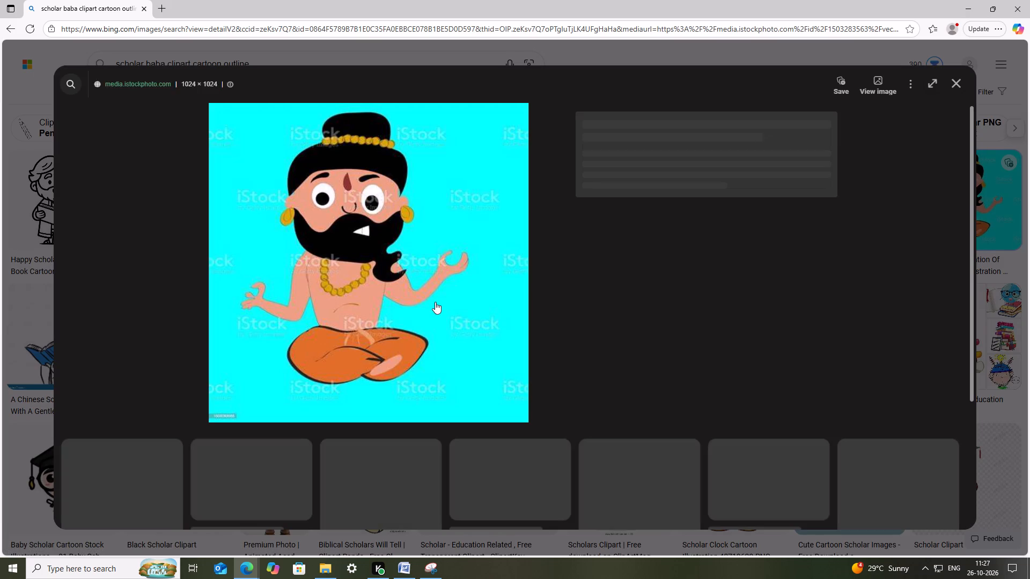
scroll(377, 284, "down", 5)
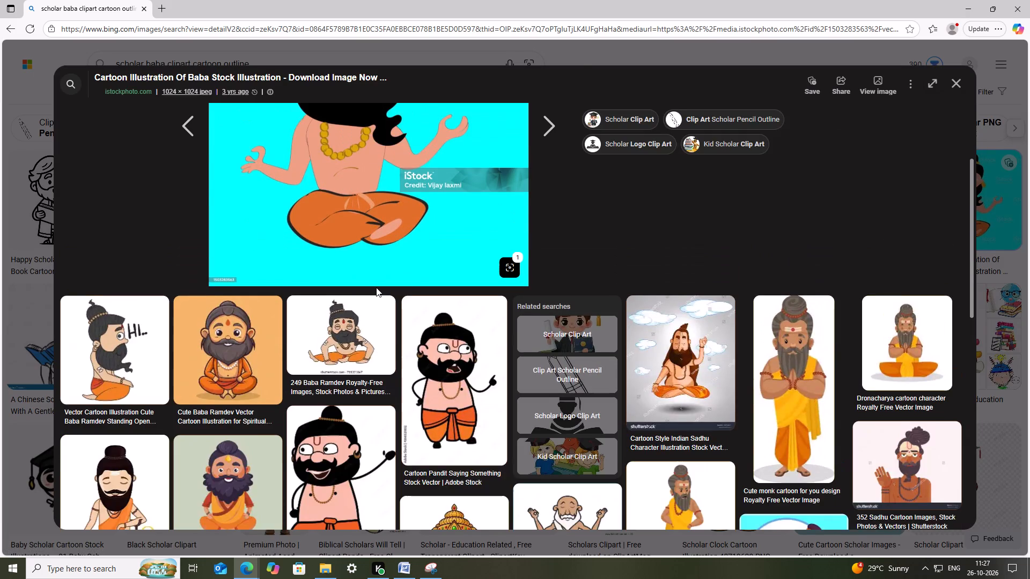
scroll(376, 287, "down", 11)
scroll(372, 281, "up", 6)
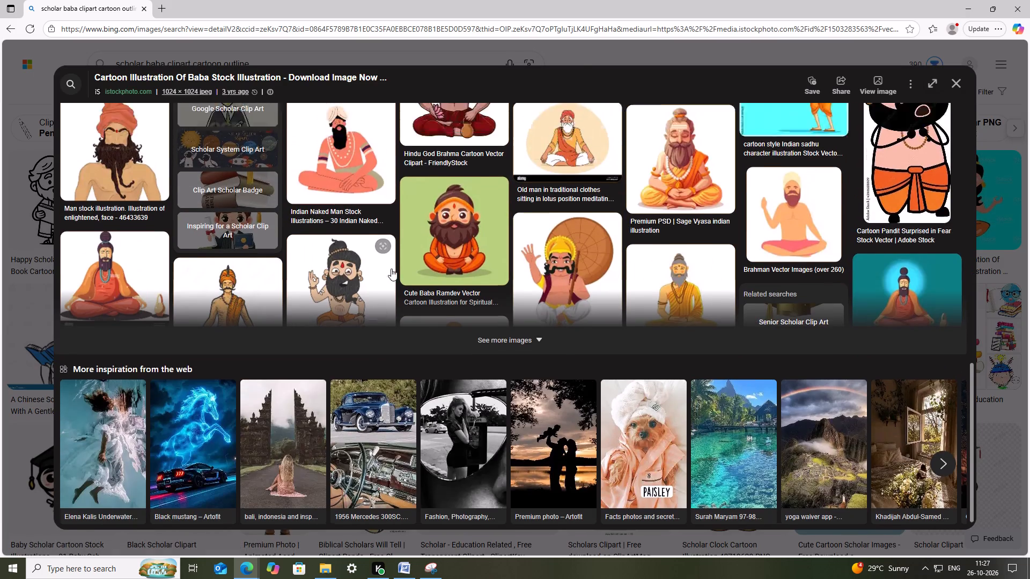
scroll(744, 206, "up", 5)
left_click(957, 86)
scroll(539, 265, "down", 5)
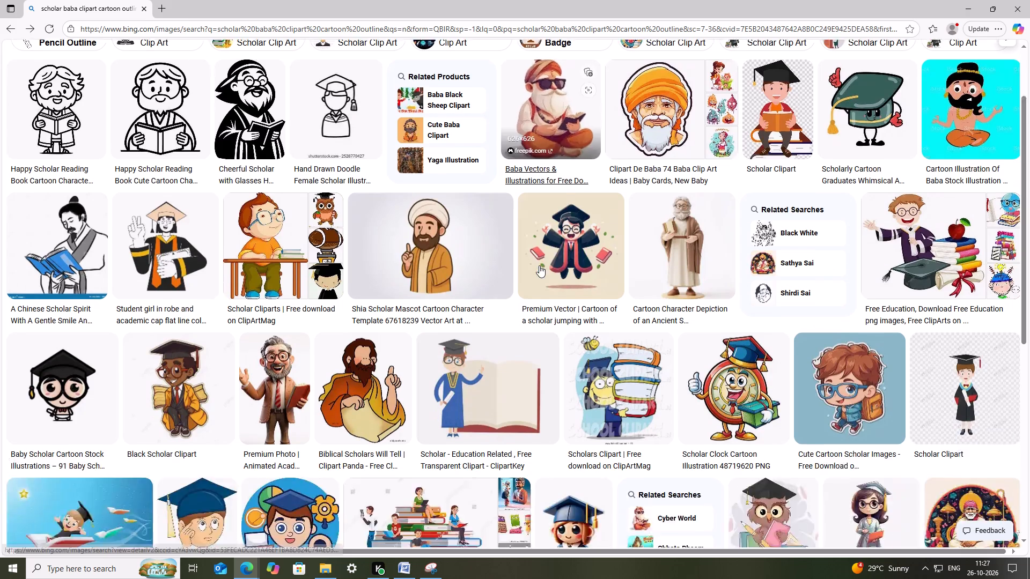
scroll(246, 273, "down", 2)
scroll(246, 273, "up", 4)
scroll(246, 272, "down", 6)
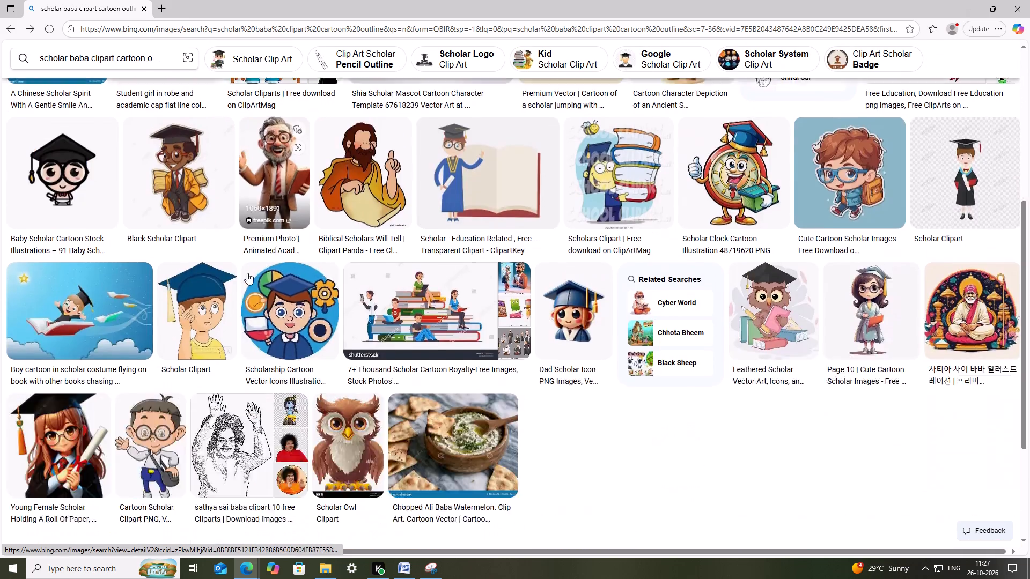
scroll(248, 270, "down", 5)
scroll(382, 279, "up", 10)
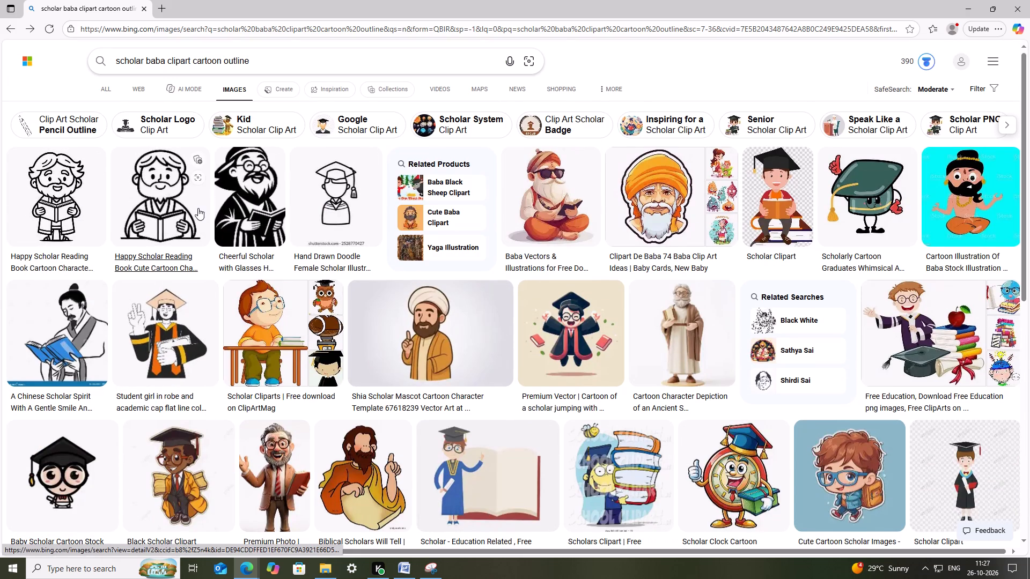
Change the image search to the suggested "scholar baba clipart cartoon outline images".
left_click(166, 60)
left_click(268, 56)
left_click(247, 95)
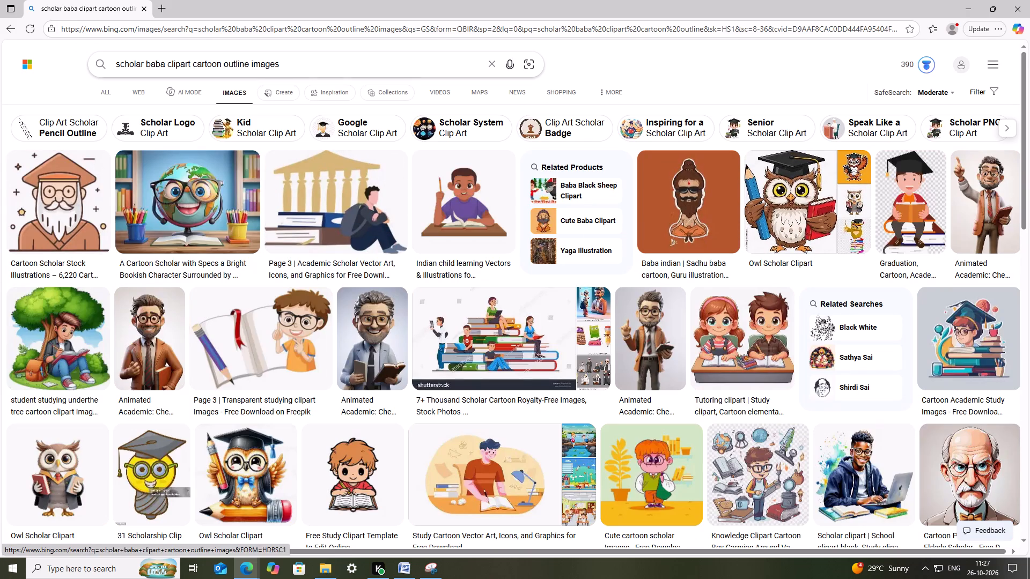
Shorten the image search to "baba clipart cartoon outline images" and look through the results.
left_click_drag(144, 64, 0, 85)
key("BackSpace")
key("Return")
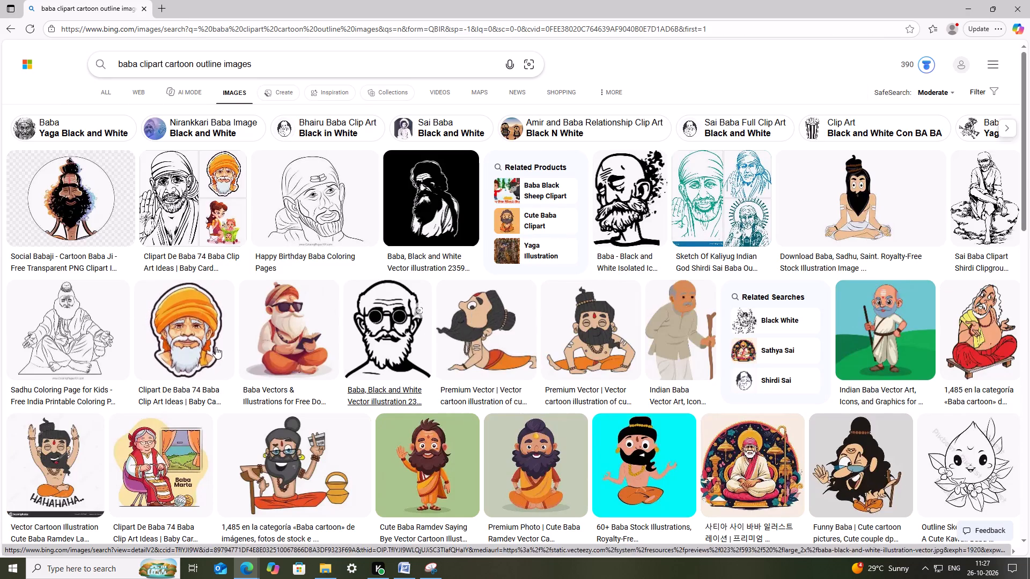
scroll(82, 345, "down", 6)
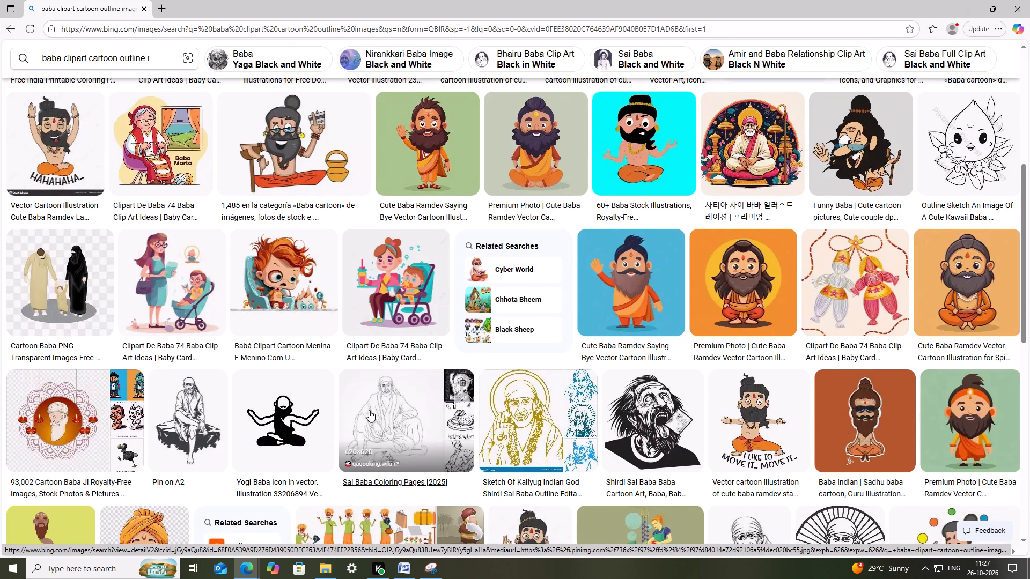
scroll(335, 370, "up", 6)
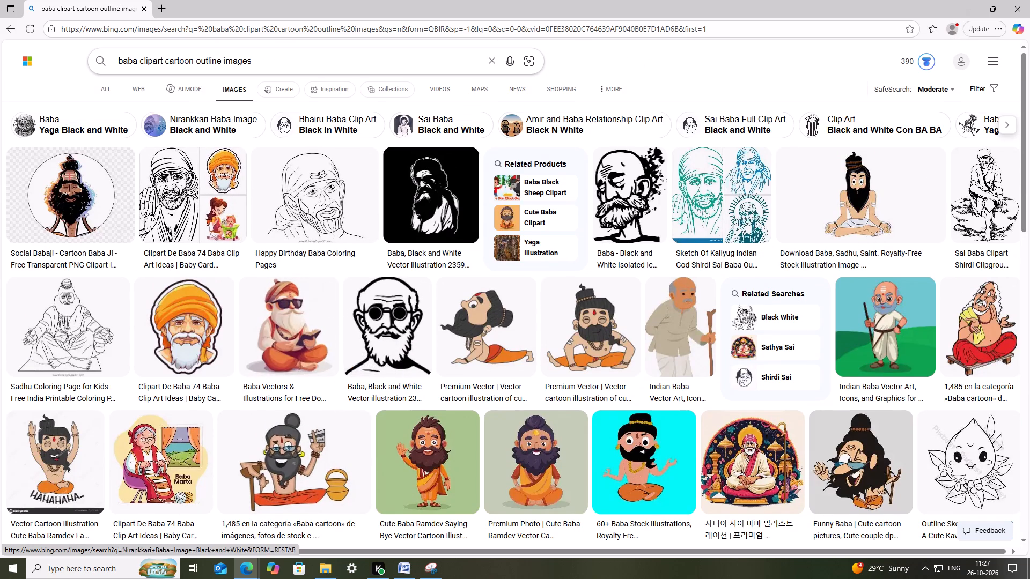
Shorten the image search to "baba clipart cartoon outline" and look through the results.
left_click_drag(261, 62, 222, 63)
key("BackSpace")
key("Return")
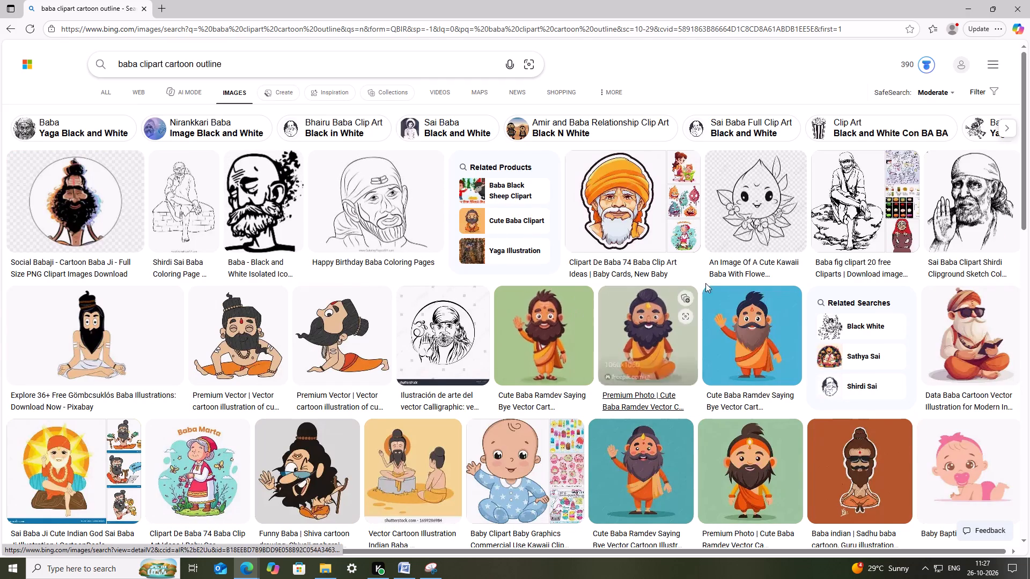
scroll(834, 261, "down", 2)
scroll(581, 313, "down", 1)
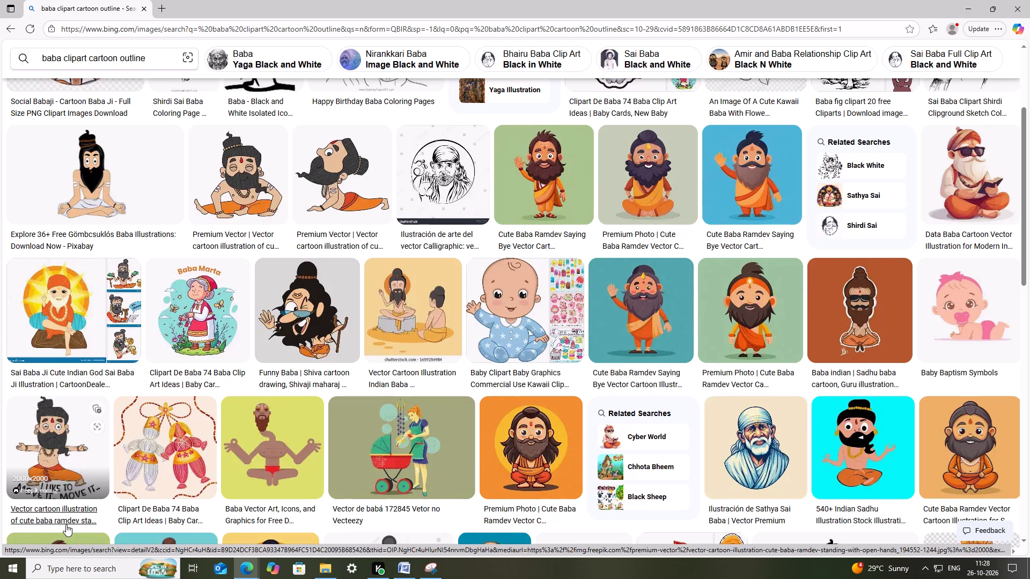
scroll(119, 140, "up", 5)
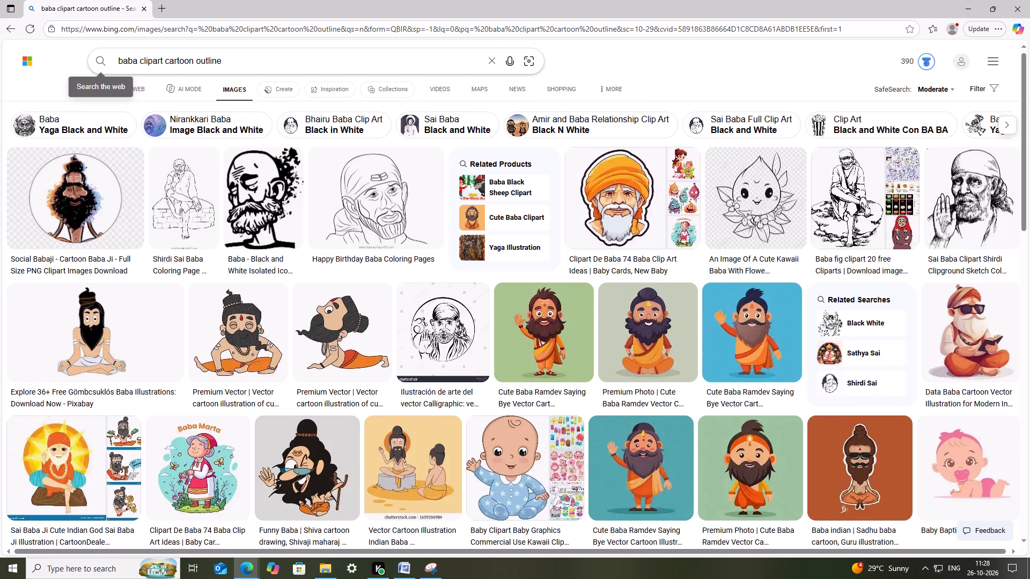
Change the image search to "baba ramdev clipart cartoon outline".
left_click(138, 60)
key("space")
type("ramdev")
key("Return")
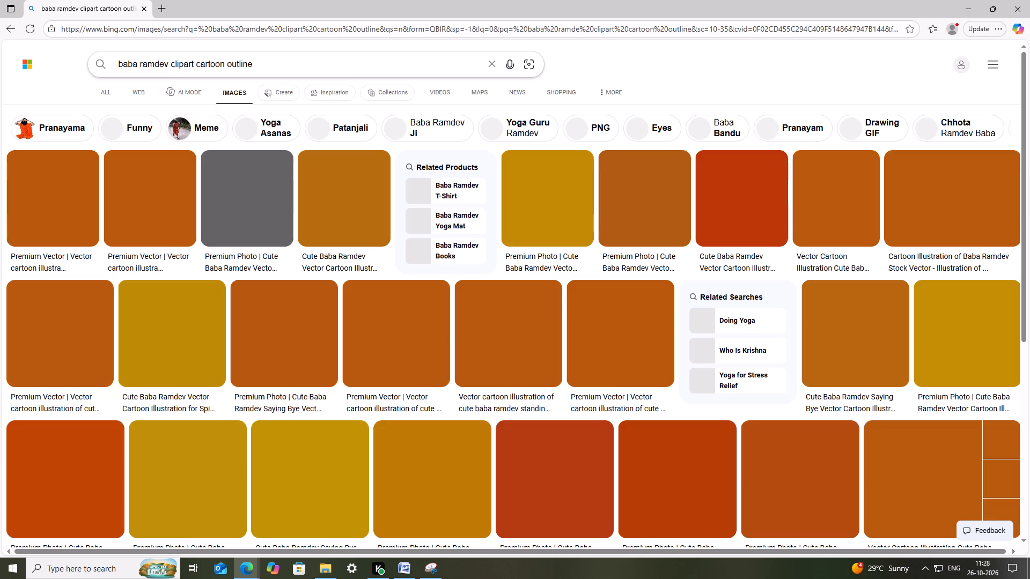
left_click(299, 74)
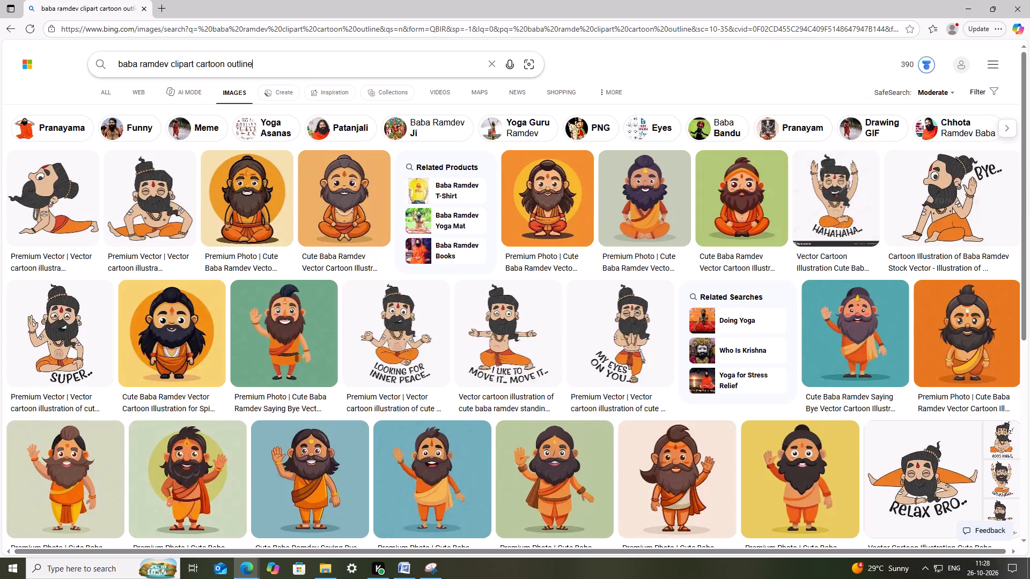
Extend the image search to "baba ramdev clipart cartoon outline black and white".
left_click_drag(297, 64, 253, 64)
left_click_drag(253, 64, 287, 62)
key("space")
type("black and wghite")
key("Return")
key("backslash")
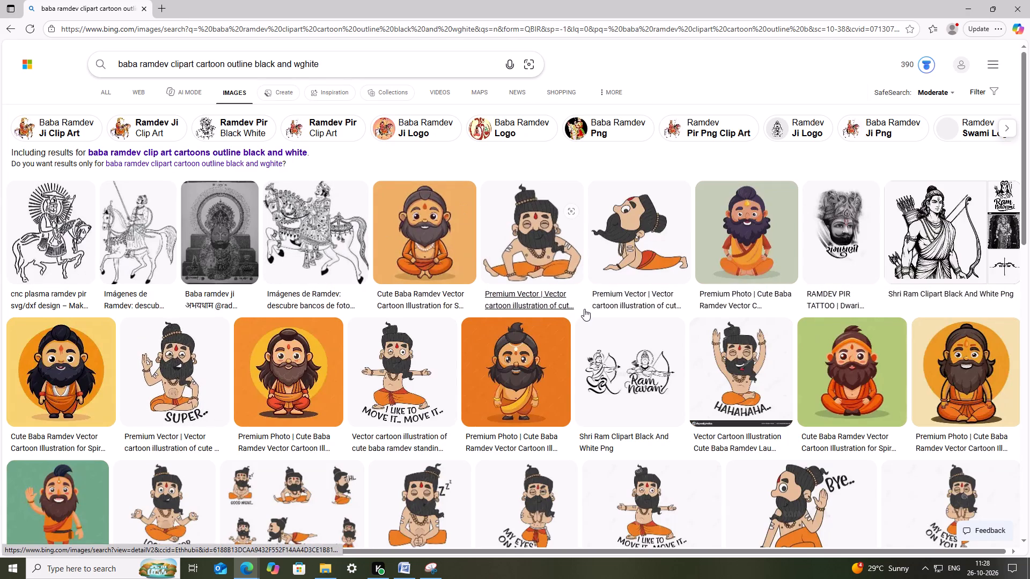
Look through the black-and-white Baba Ramdev image results for a suitable outline picture.
scroll(444, 359, "down", 9)
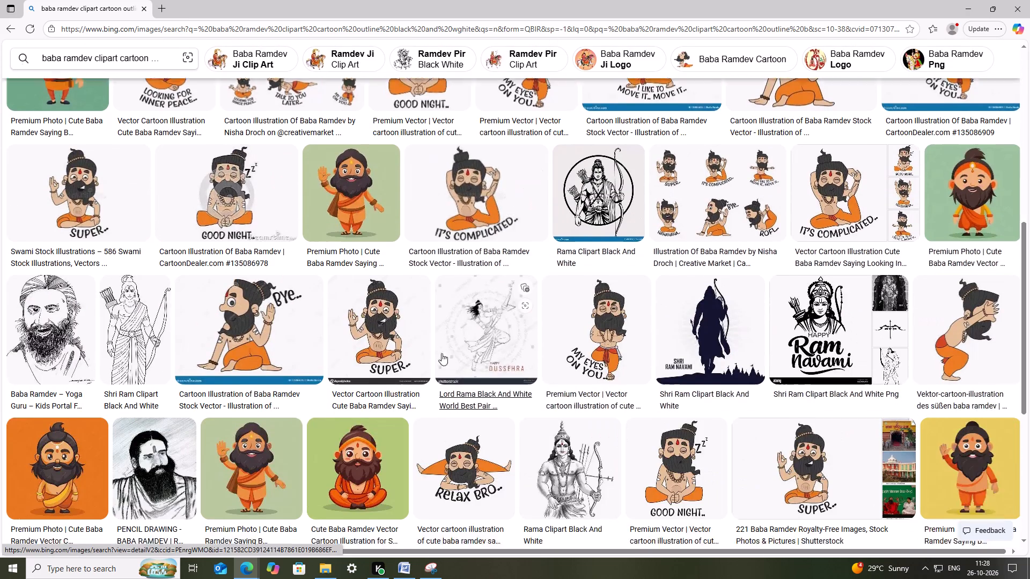
scroll(442, 353, "down", 7)
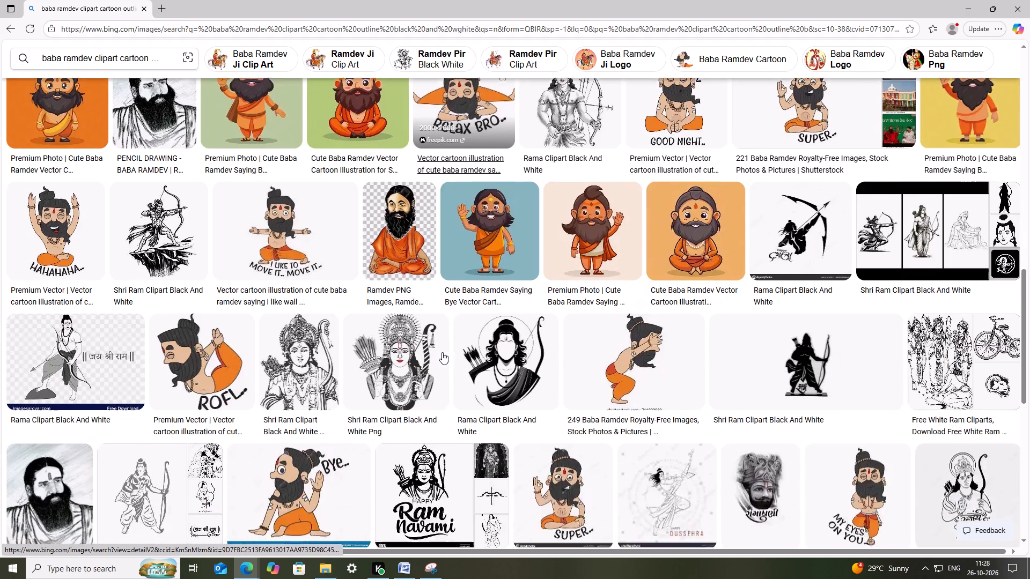
scroll(442, 352, "down", 3)
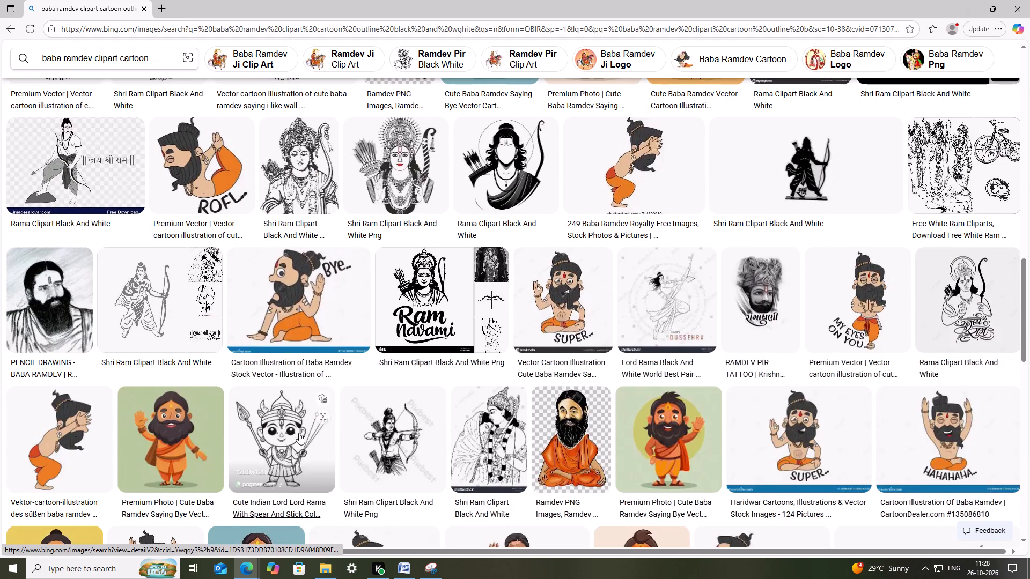
scroll(410, 331, "up", 8)
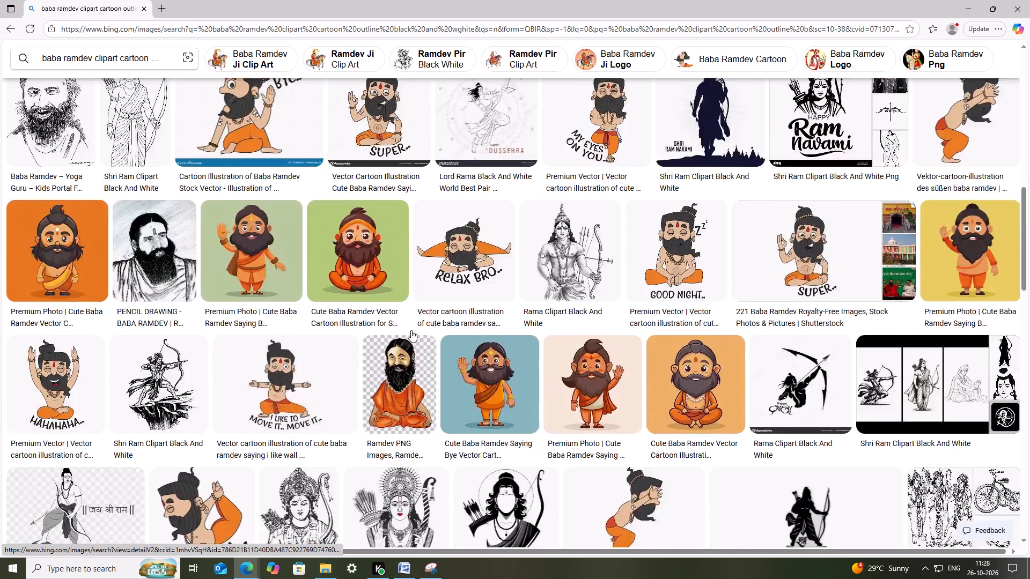
scroll(303, 291, "up", 4)
scroll(543, 282, "up", 3)
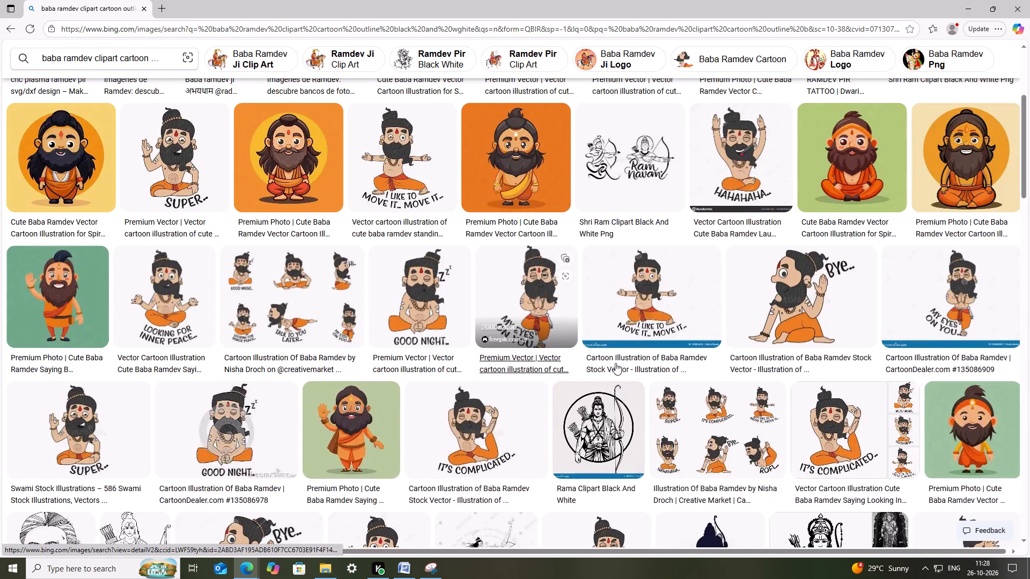
scroll(522, 296, "up", 4)
scroll(393, 289, "up", 1)
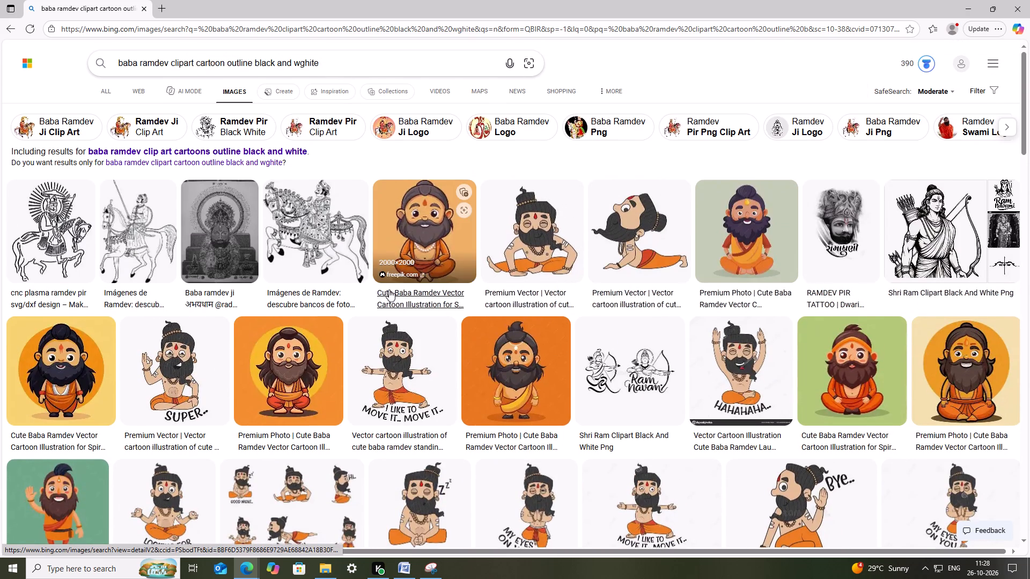
Switch to the suggested "Ramdev Pir Black White" image search and look through the results.
left_click(254, 137)
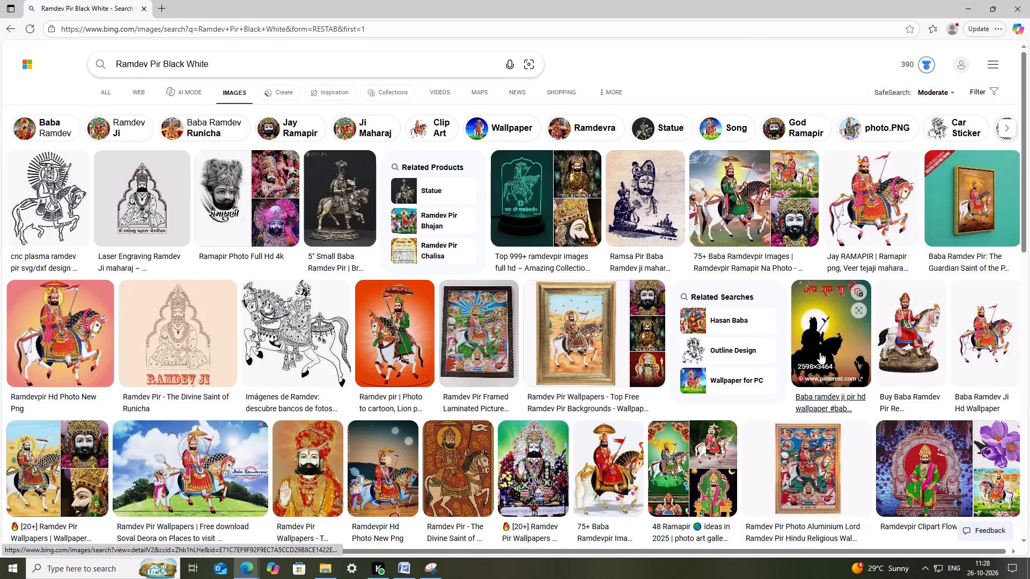
scroll(777, 347, "down", 8)
scroll(507, 378, "down", 5)
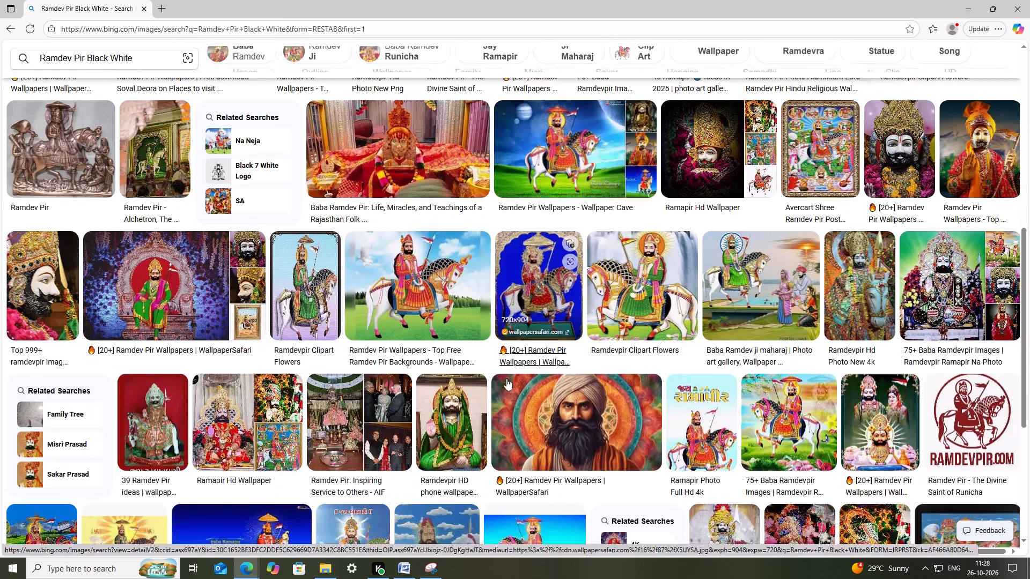
scroll(485, 377, "down", 5)
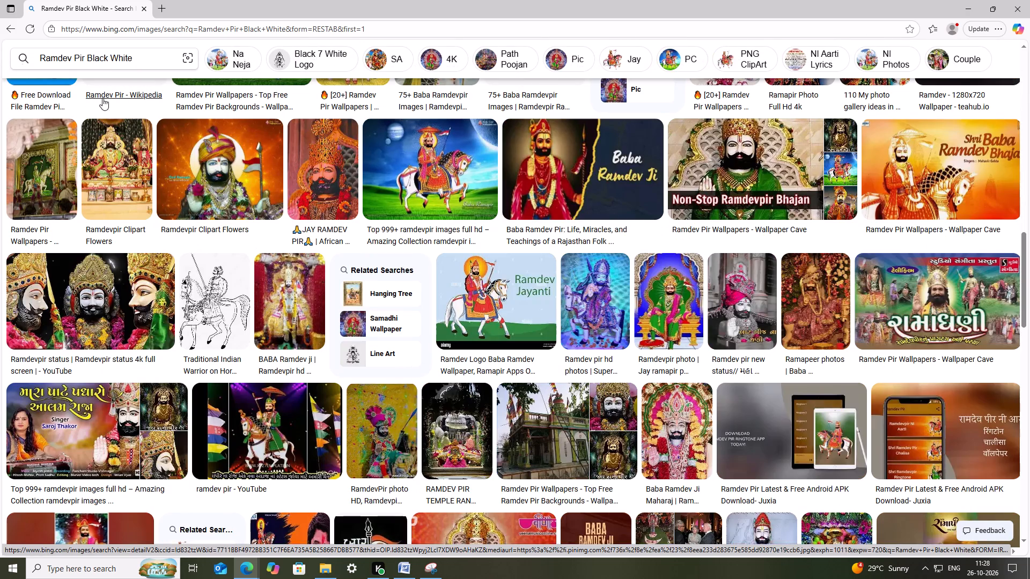
scroll(211, 299, "down", 6)
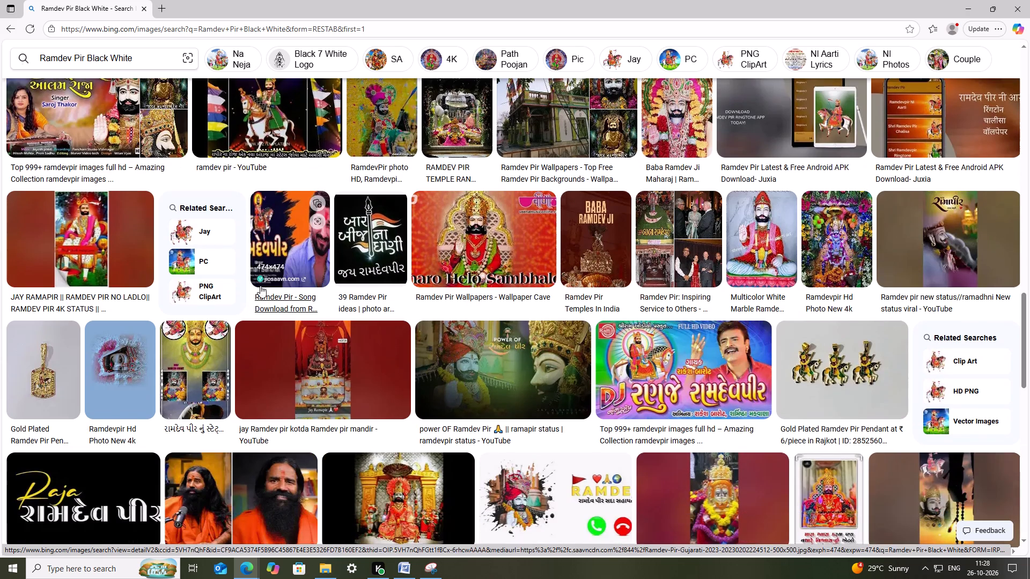
Go back to the "baba ramdev clipart cartoon outline" results and look through them again for a suitable picture.
left_click(12, 31)
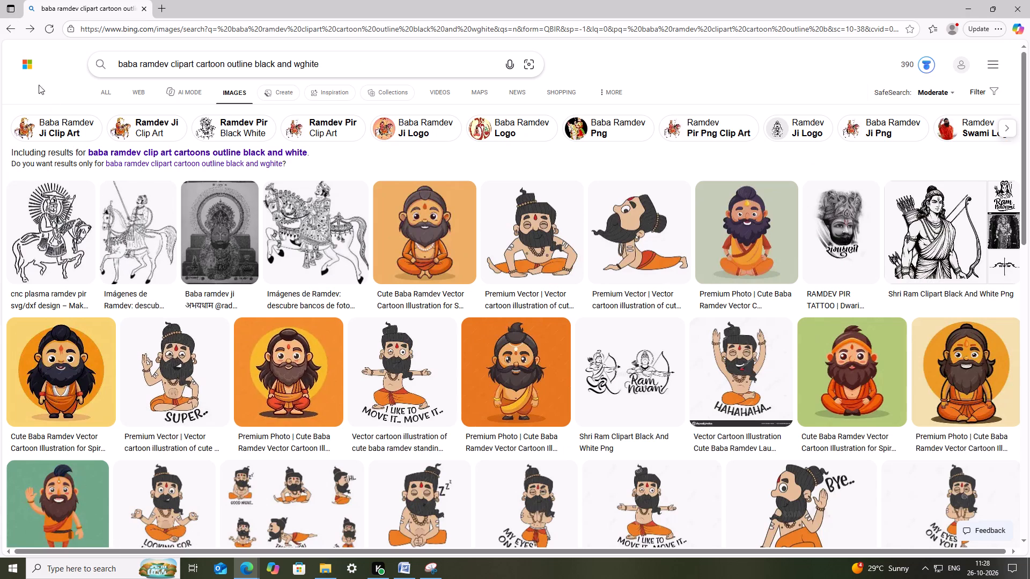
left_click(12, 31)
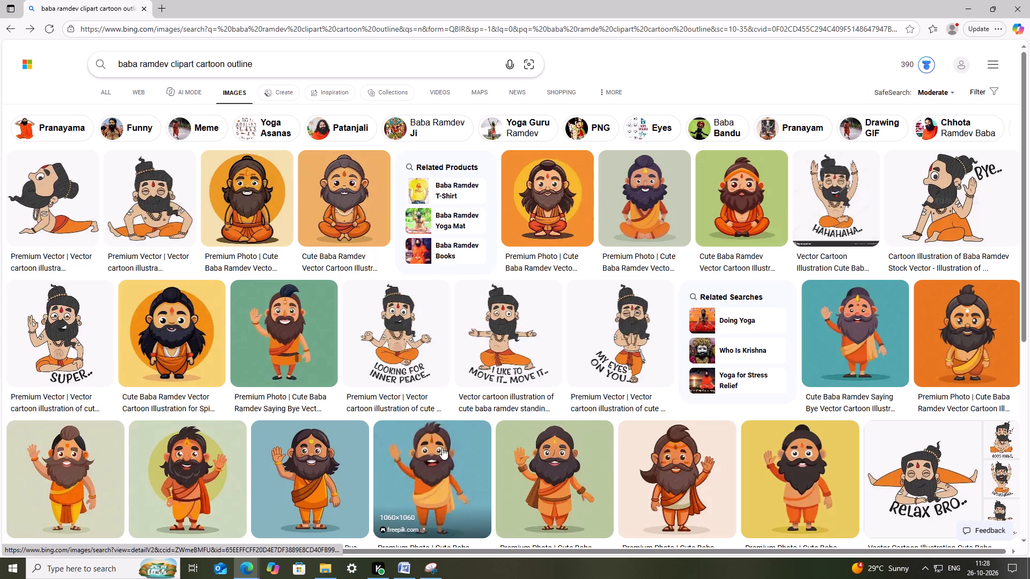
scroll(592, 421, "down", 10)
scroll(547, 409, "down", 11)
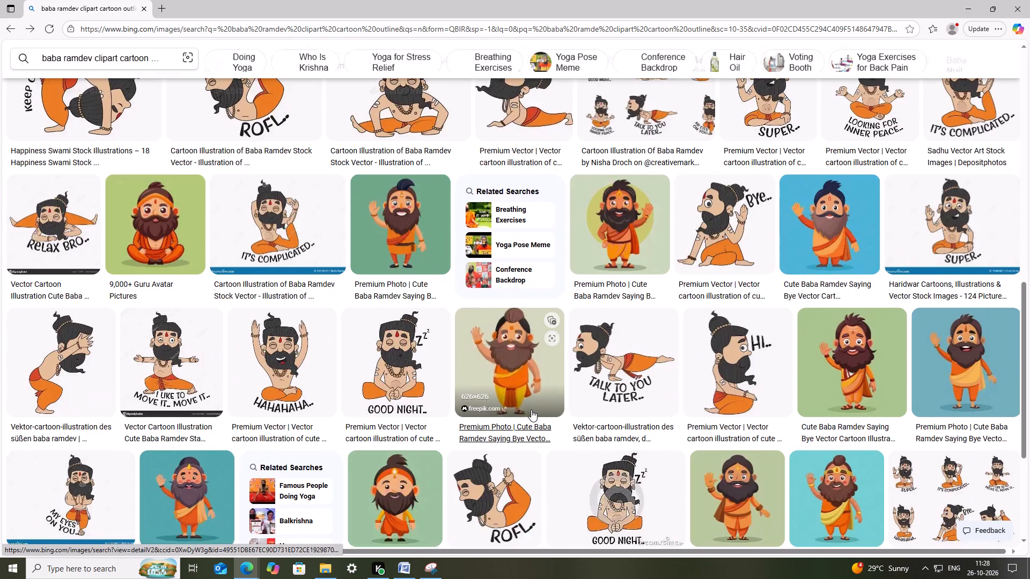
scroll(531, 410, "down", 12)
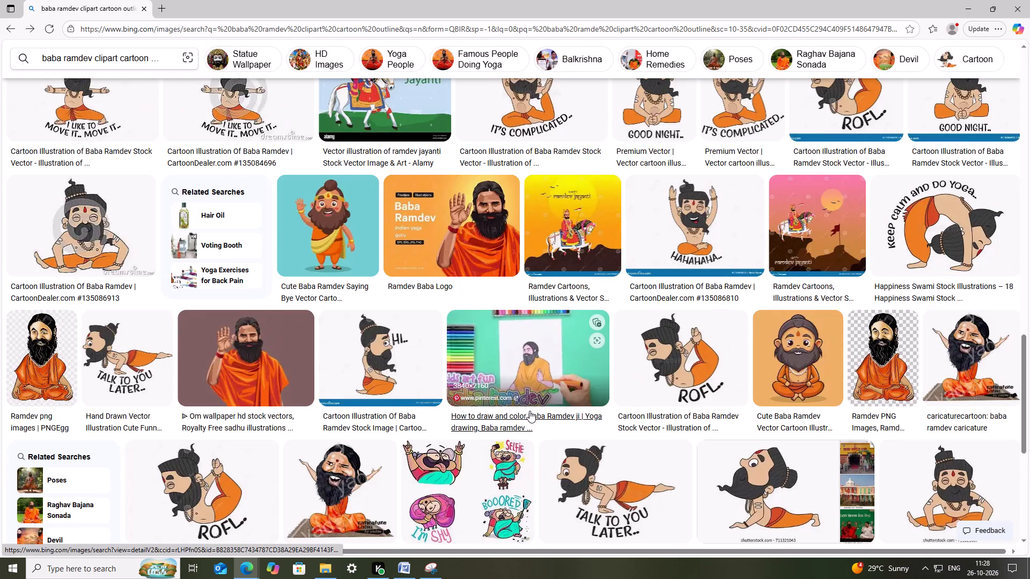
scroll(432, 425, "down", 6)
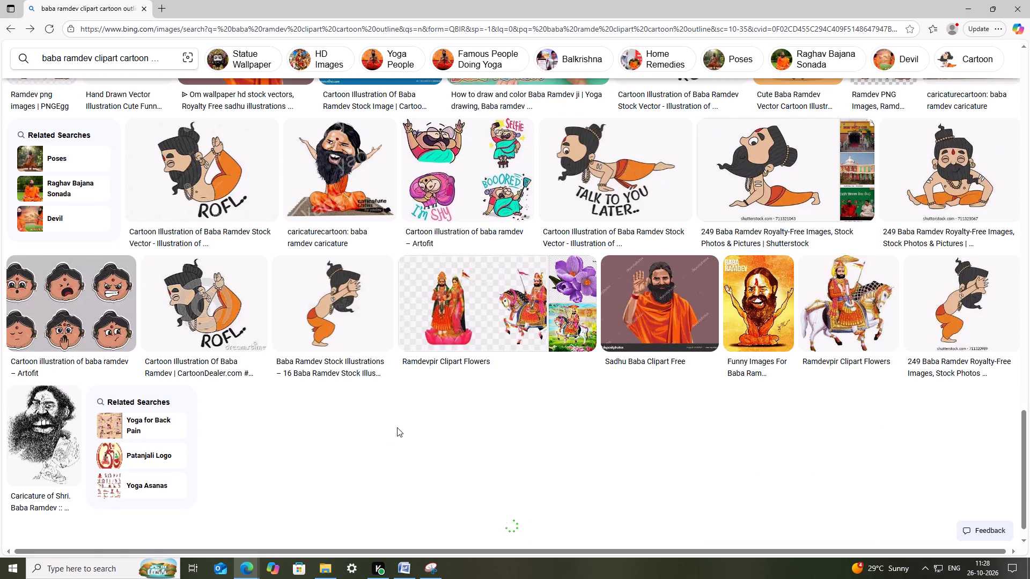
scroll(535, 427, "up", 7)
scroll(534, 426, "up", 20)
scroll(534, 426, "up", 10)
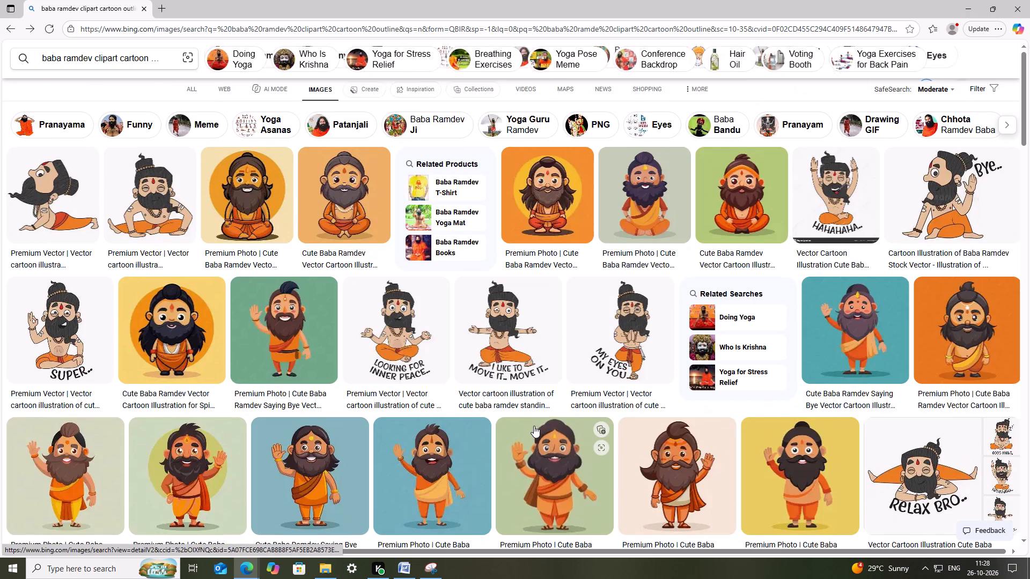
scroll(534, 426, "up", 11)
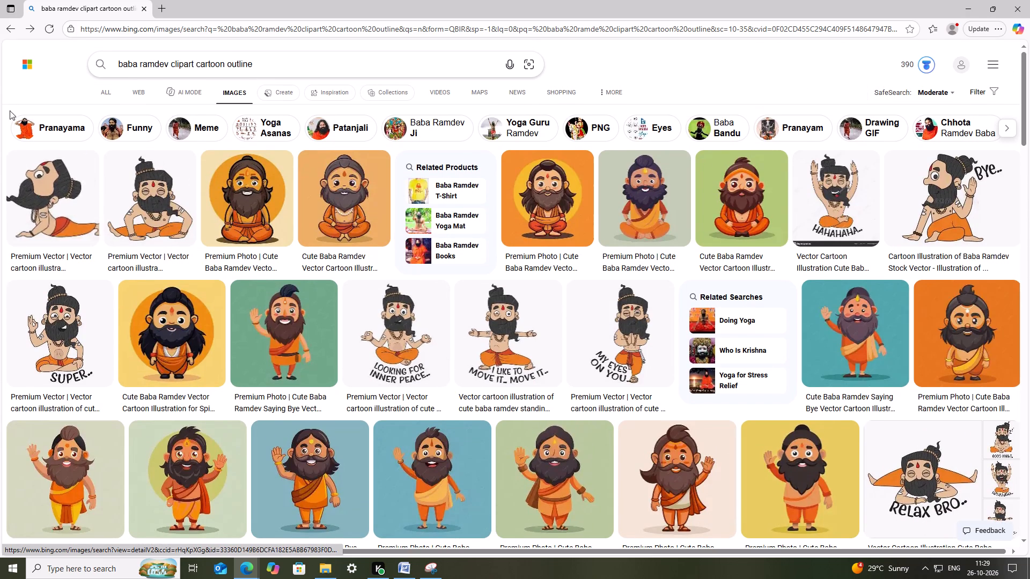
Return to the "baba clipart cartoon outline" results and copy the enlarged Pixabay picture of the cross-legged, black-bearded baba.
left_click(0, 26)
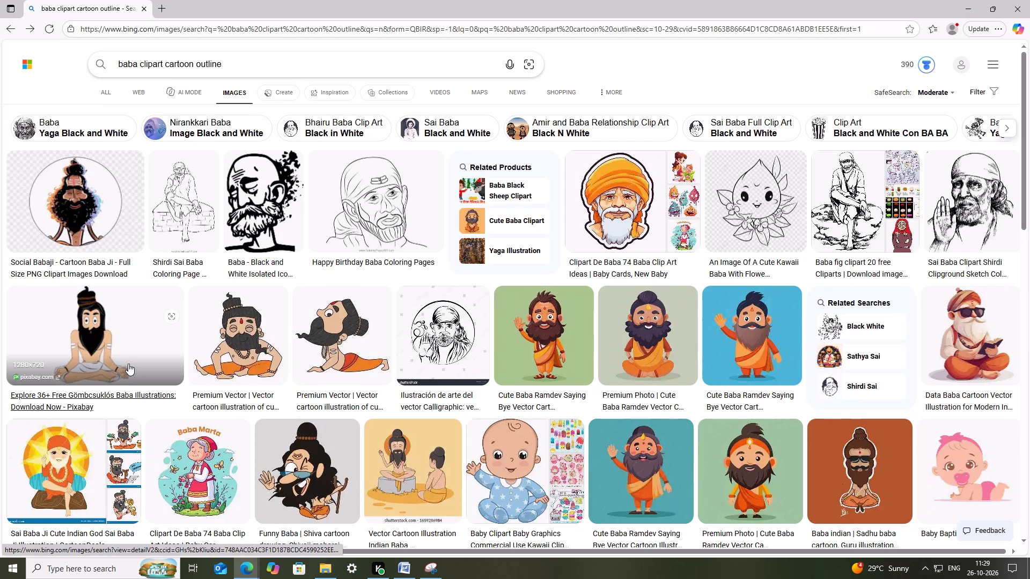
left_click(130, 350)
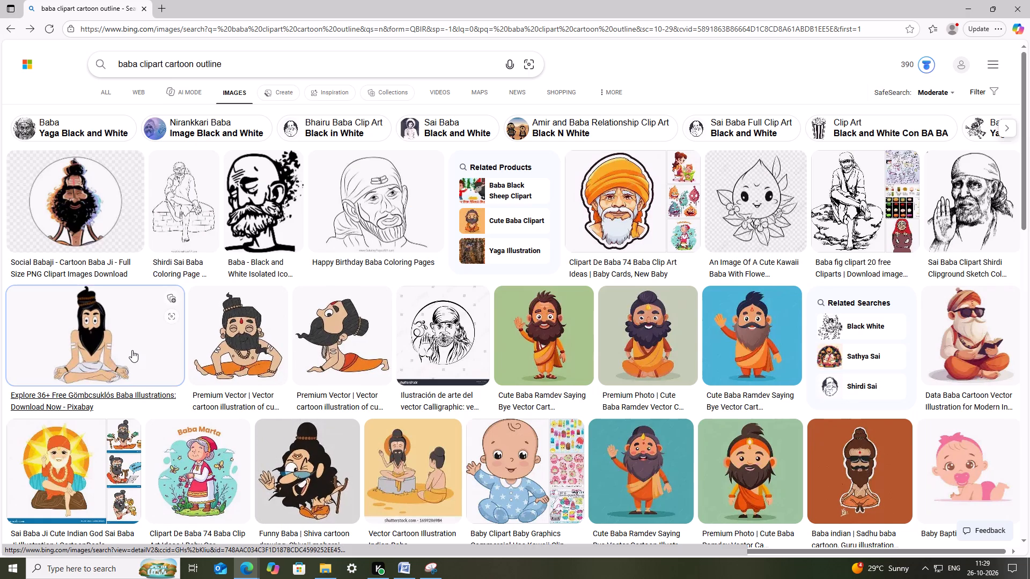
left_click(119, 330)
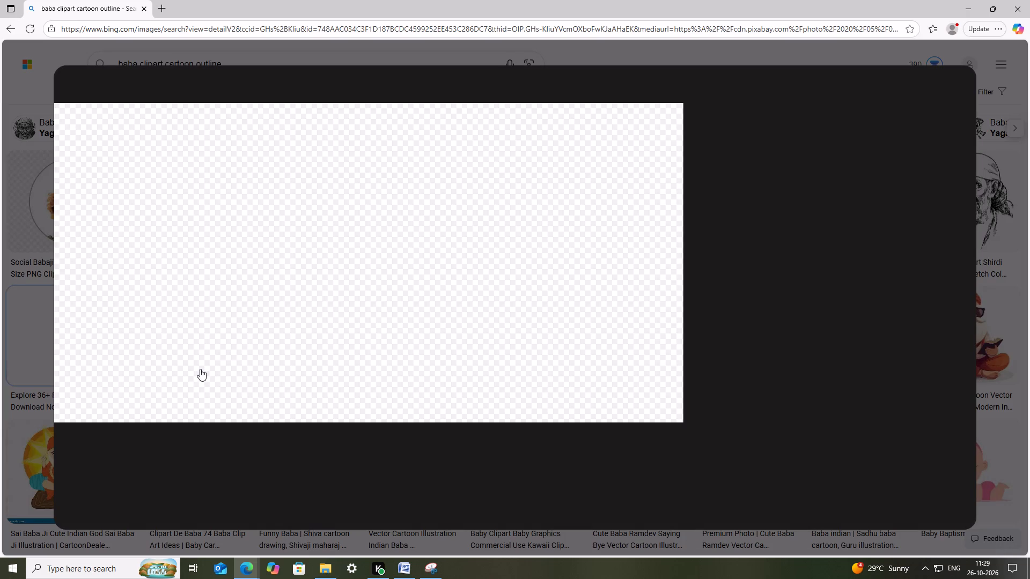
scroll(377, 272, "down", 5)
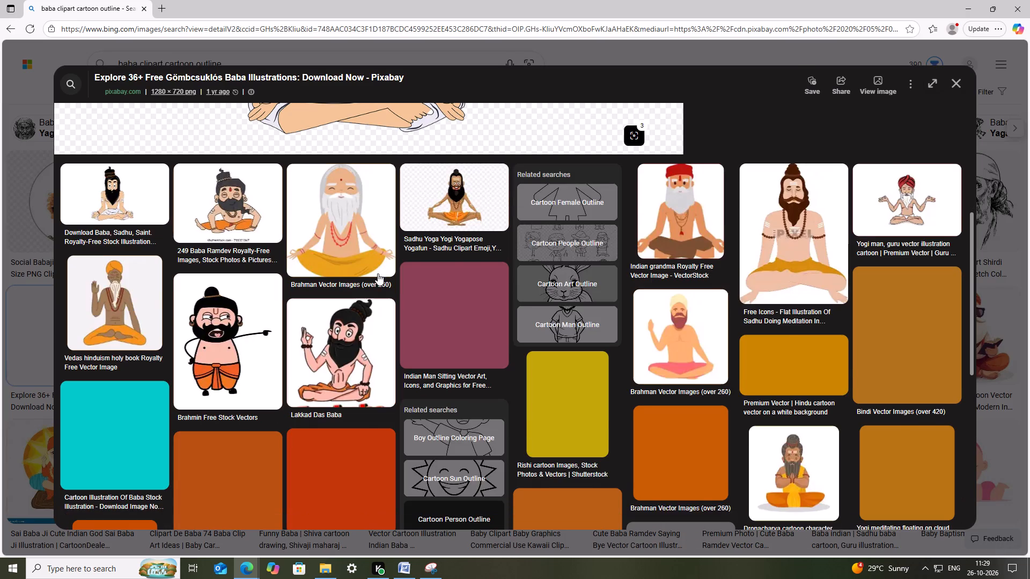
scroll(378, 273, "down", 4)
scroll(378, 273, "up", 11)
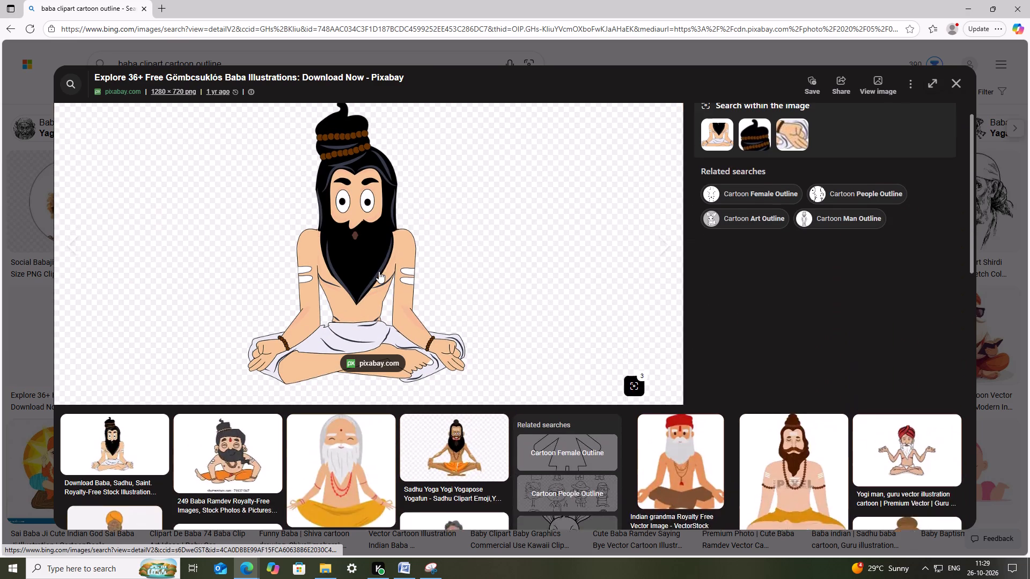
right_click(343, 214)
left_click(392, 258)
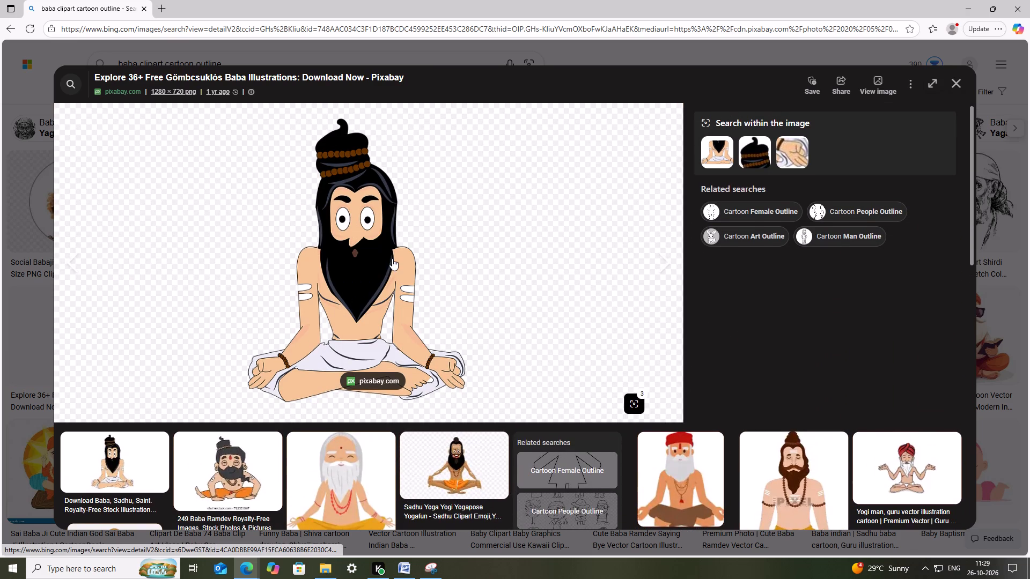
left_click(164, 5)
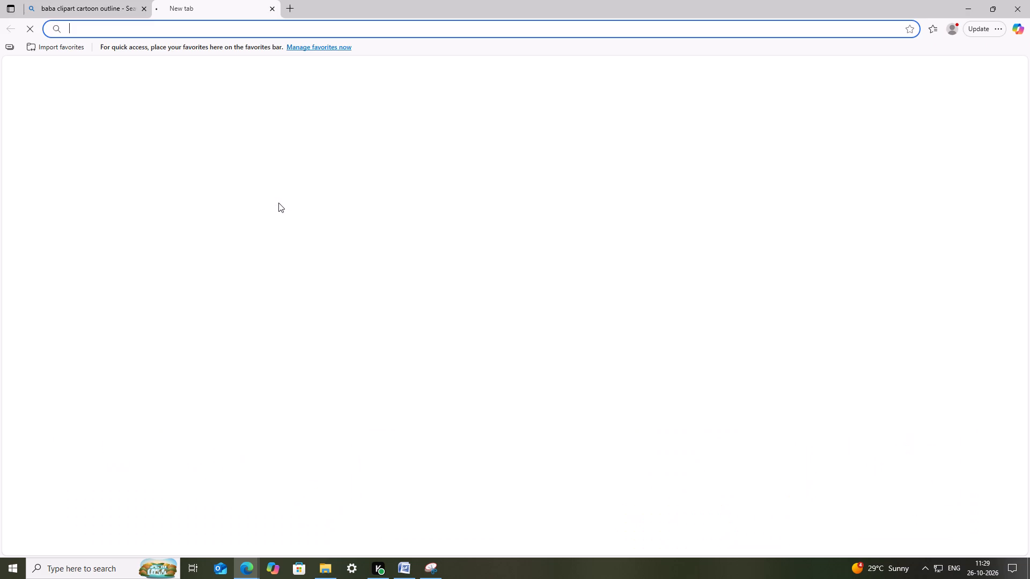
left_click(195, 29)
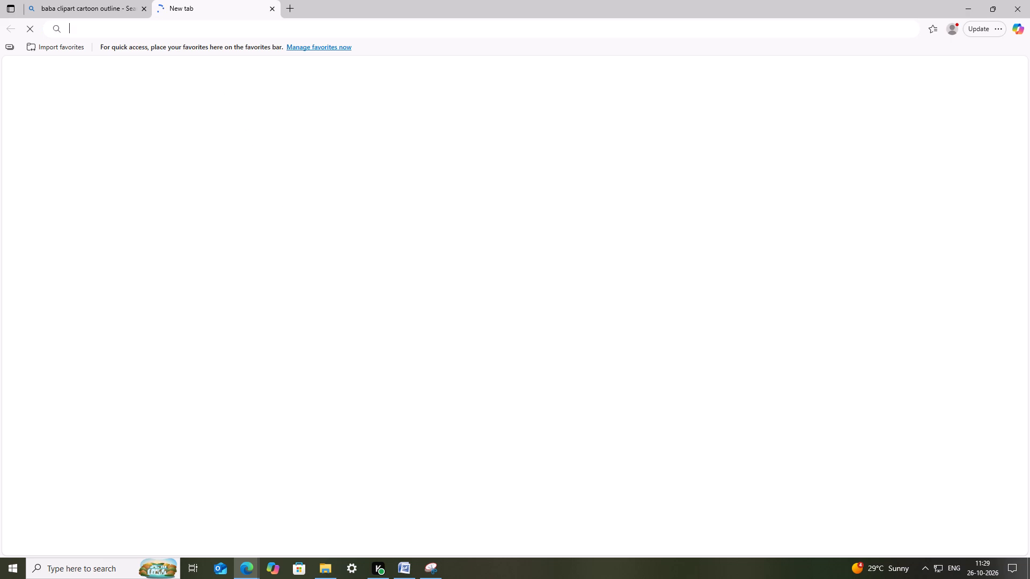
type("cv")
key("BackSpace")
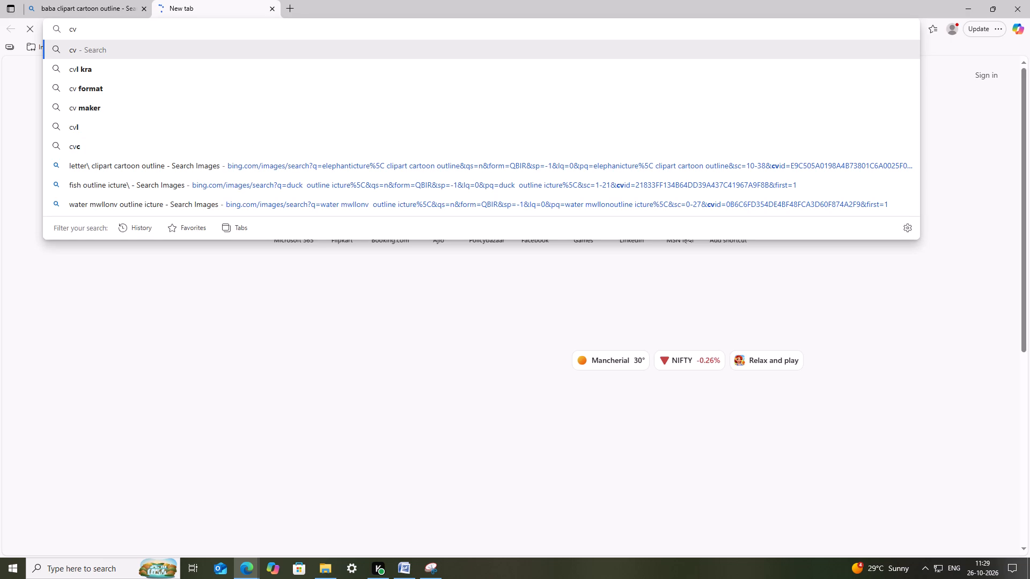
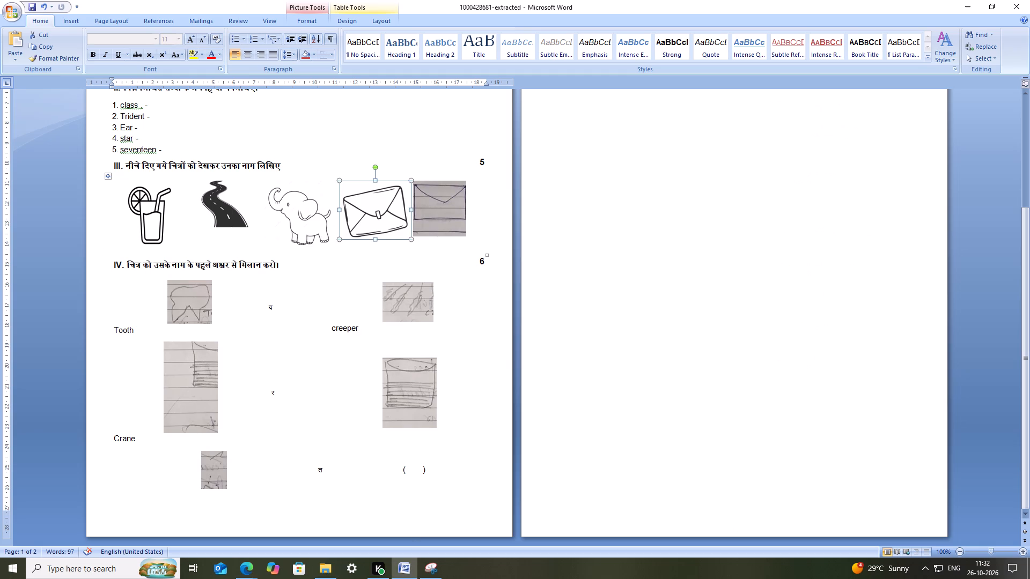
right_click(426, 214)
left_click(479, 268)
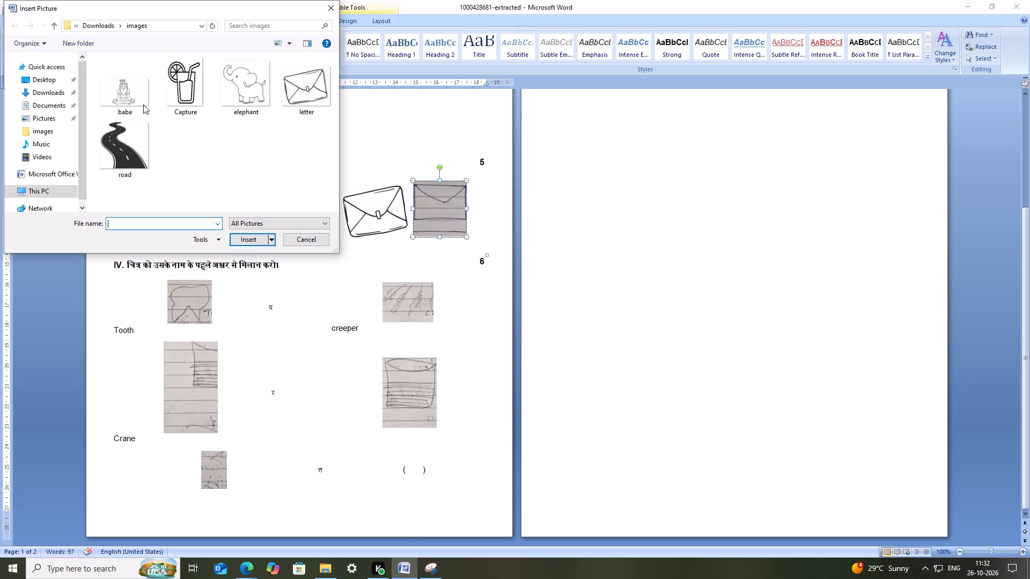
left_click(143, 104)
left_click(246, 233)
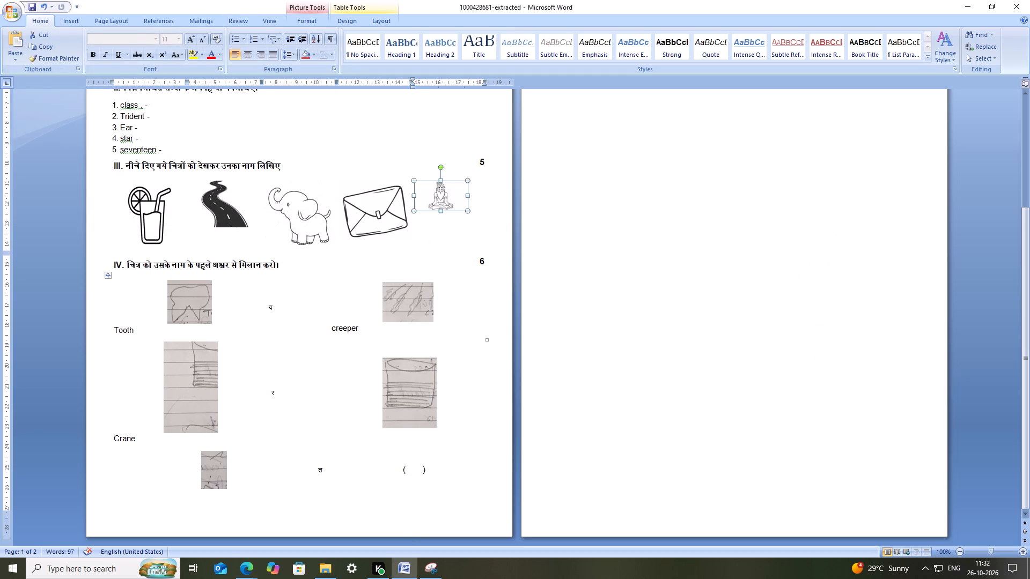
Enlarge the baba picture to about the height of the other pictures in its row and save the document.
left_click_drag(469, 210, 480, 249)
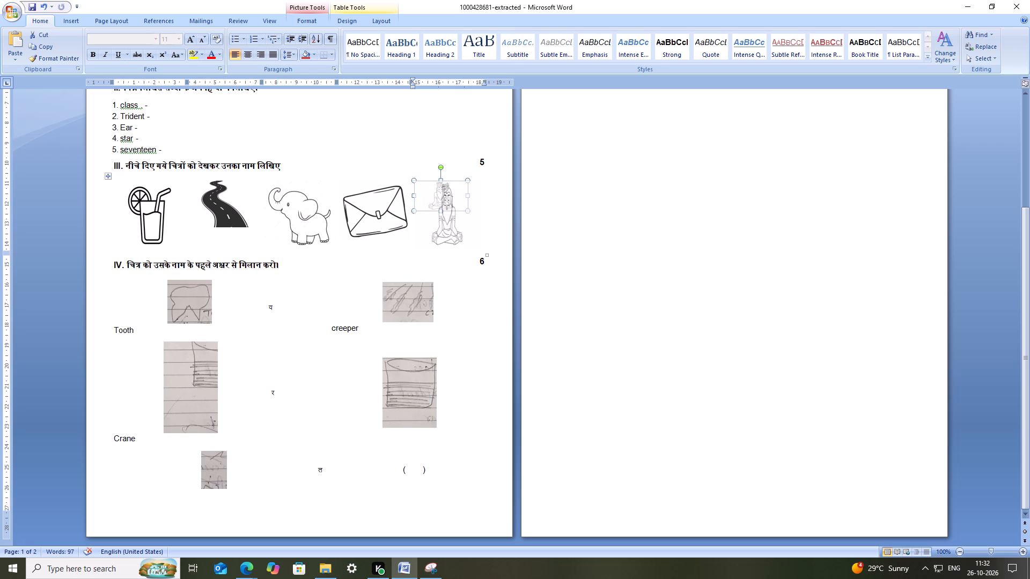
left_click_drag(483, 249, 482, 233)
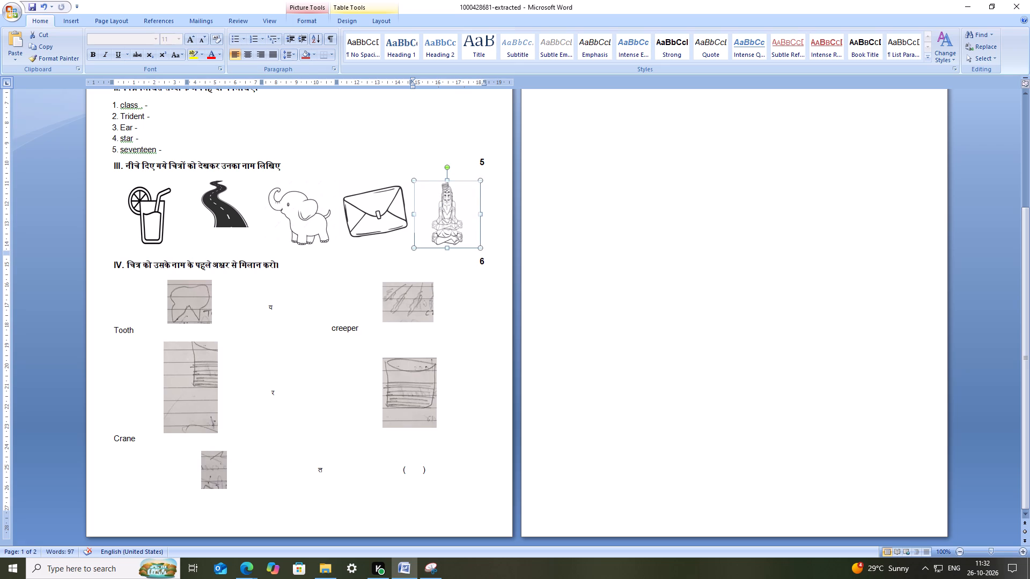
left_click_drag(482, 233, 483, 232)
left_click(608, 239)
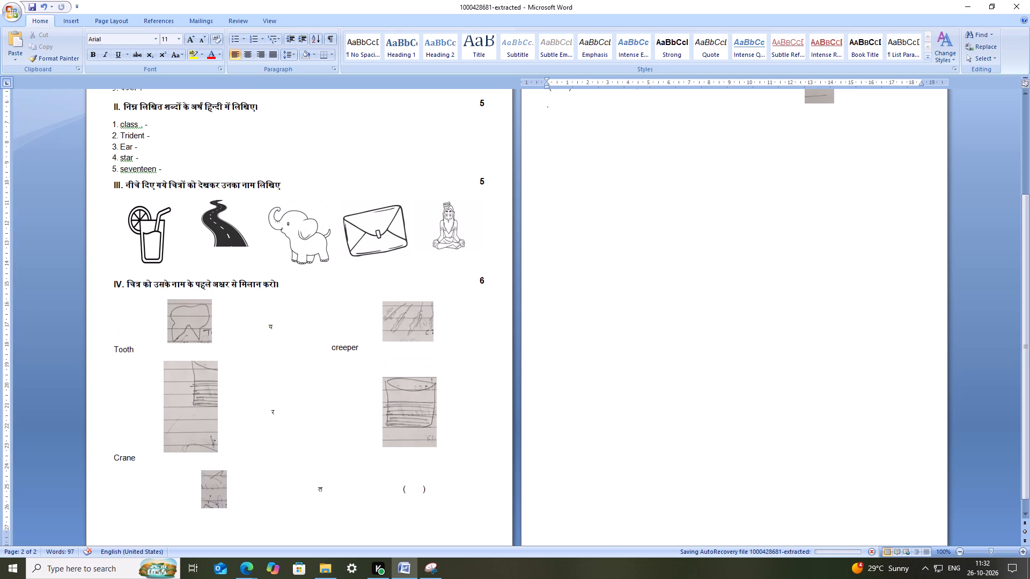
key("ctrl+s")
key("ctrl+s")
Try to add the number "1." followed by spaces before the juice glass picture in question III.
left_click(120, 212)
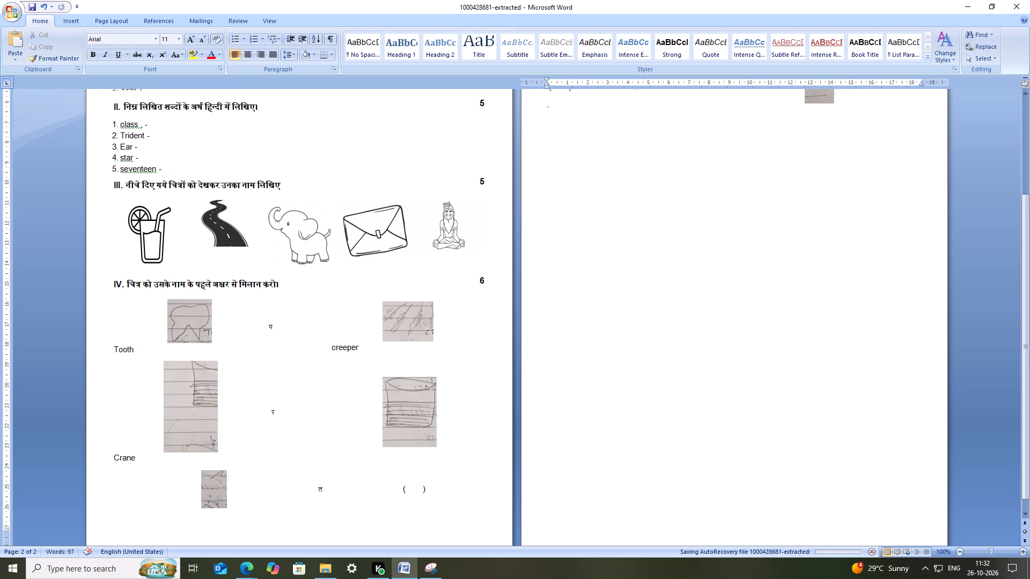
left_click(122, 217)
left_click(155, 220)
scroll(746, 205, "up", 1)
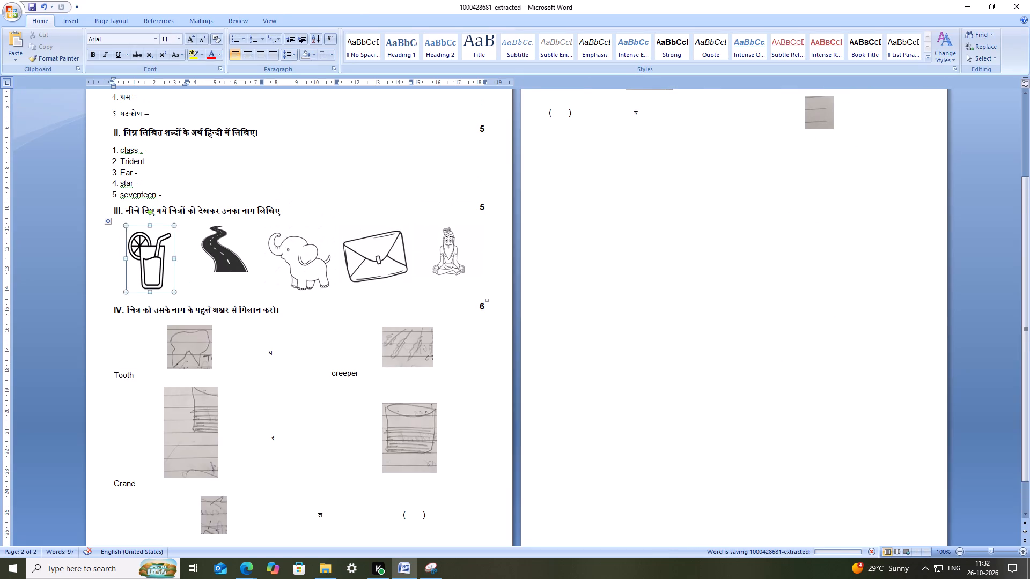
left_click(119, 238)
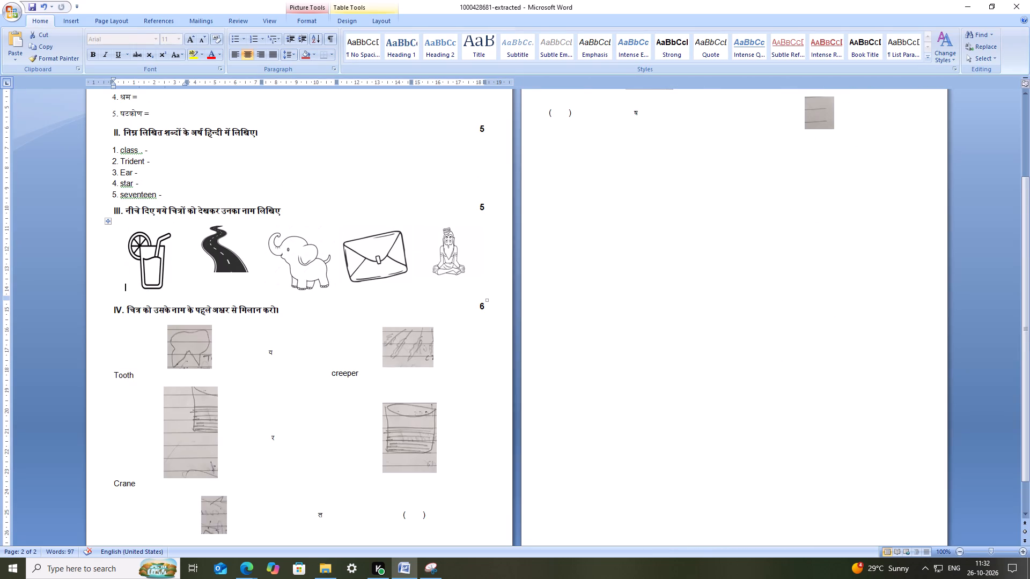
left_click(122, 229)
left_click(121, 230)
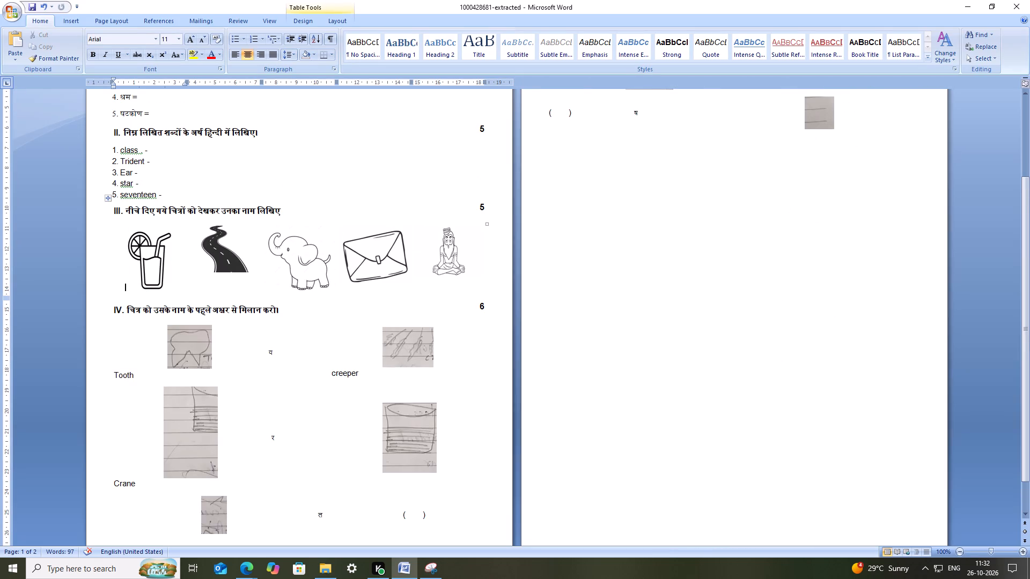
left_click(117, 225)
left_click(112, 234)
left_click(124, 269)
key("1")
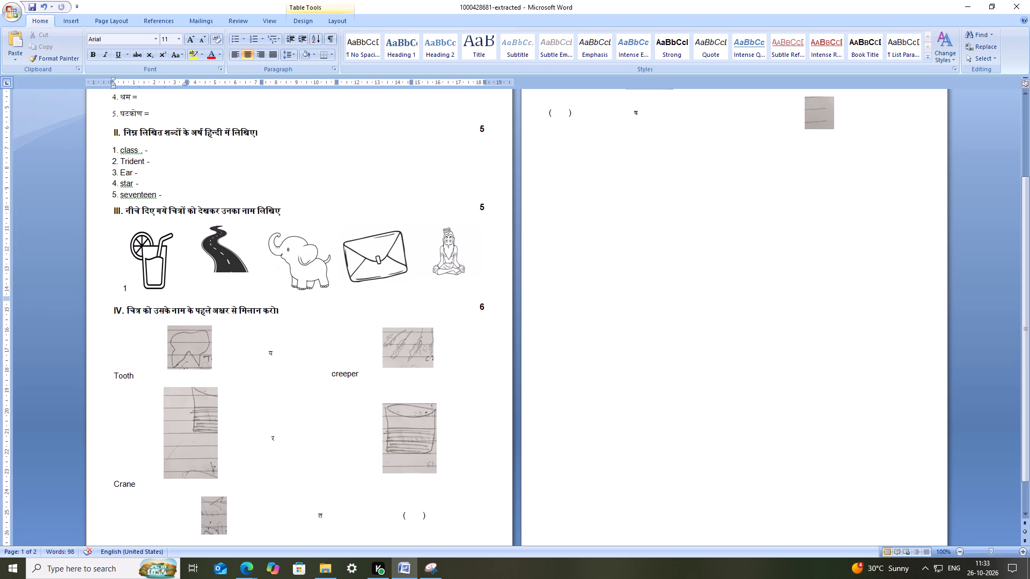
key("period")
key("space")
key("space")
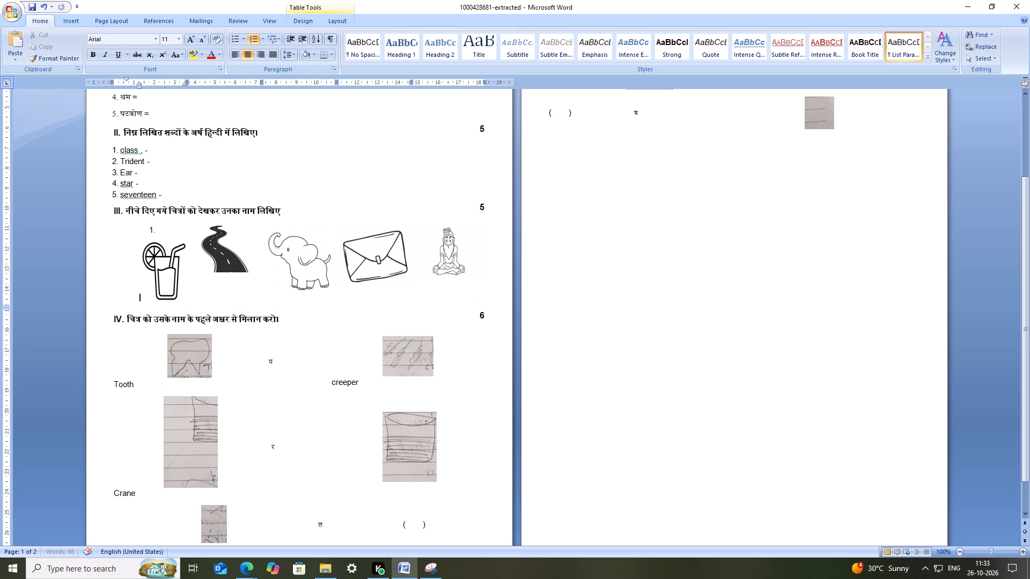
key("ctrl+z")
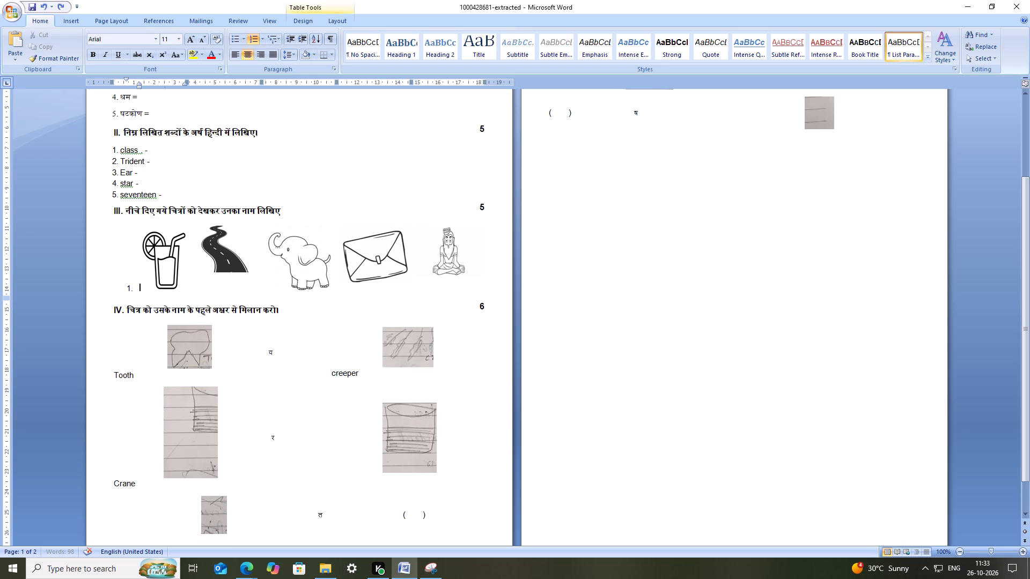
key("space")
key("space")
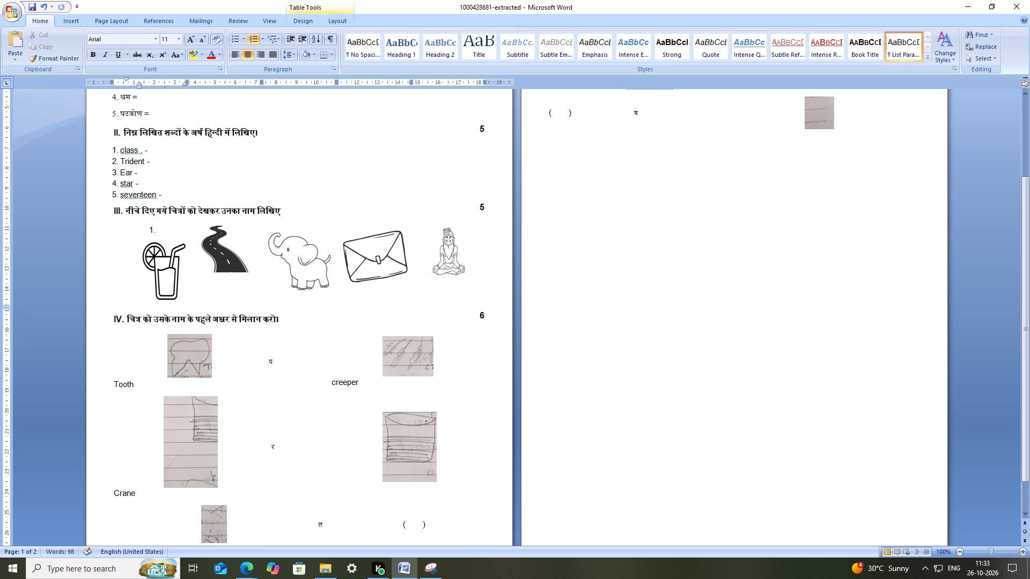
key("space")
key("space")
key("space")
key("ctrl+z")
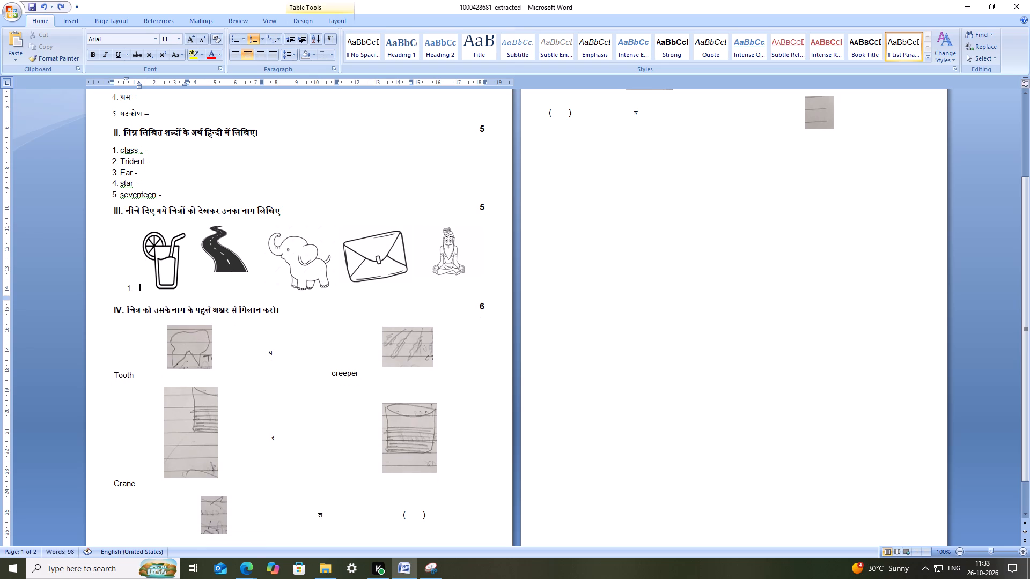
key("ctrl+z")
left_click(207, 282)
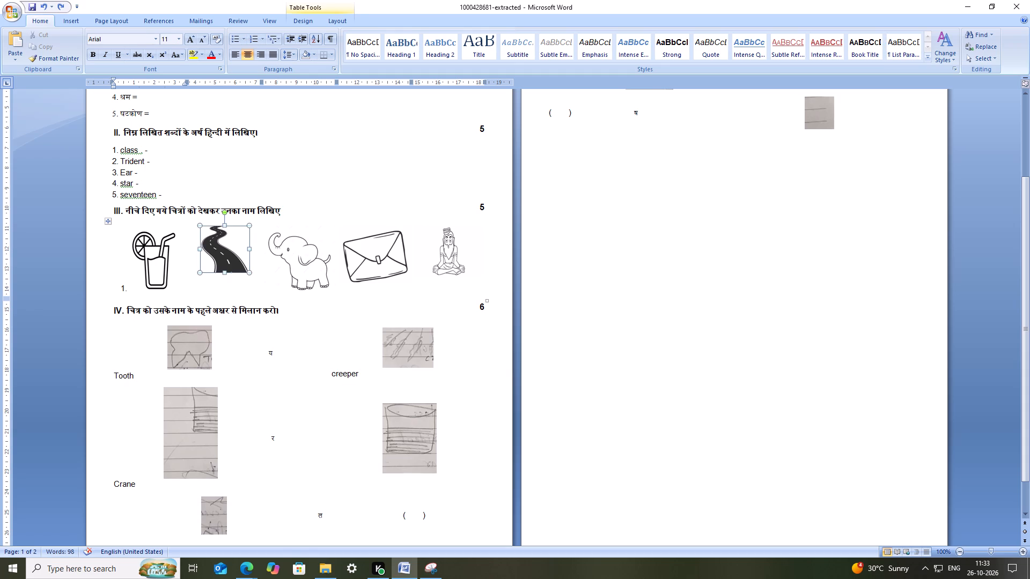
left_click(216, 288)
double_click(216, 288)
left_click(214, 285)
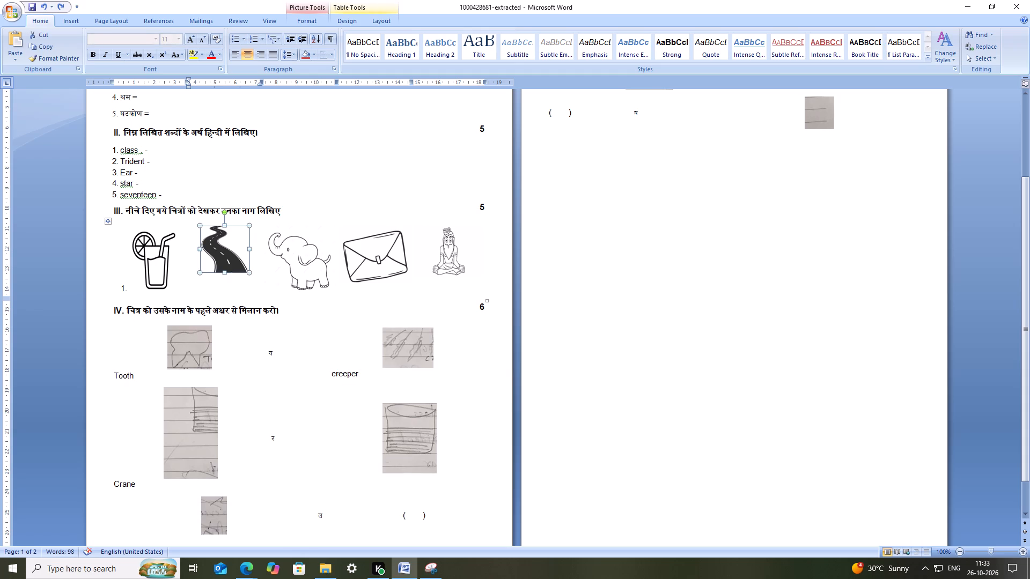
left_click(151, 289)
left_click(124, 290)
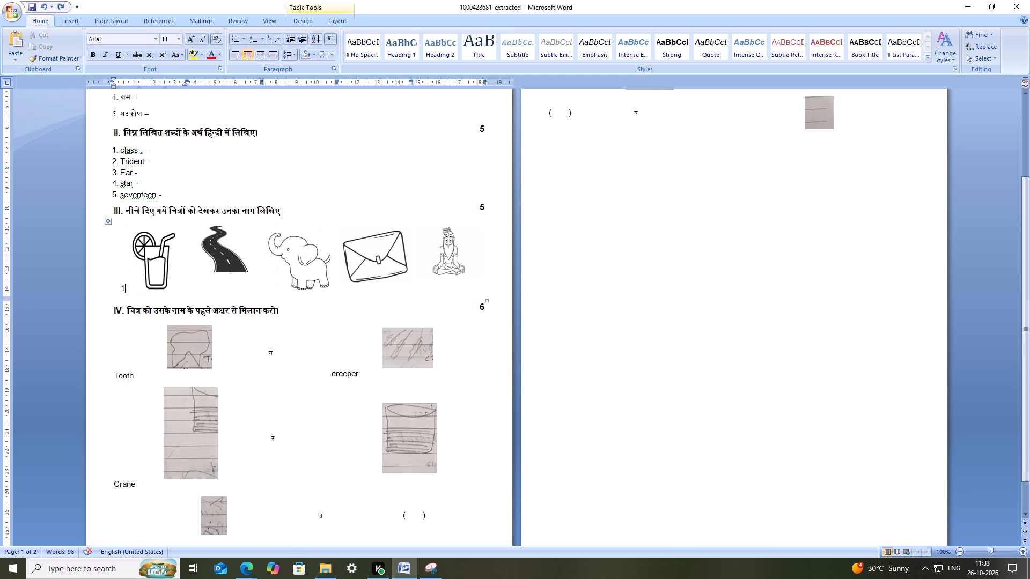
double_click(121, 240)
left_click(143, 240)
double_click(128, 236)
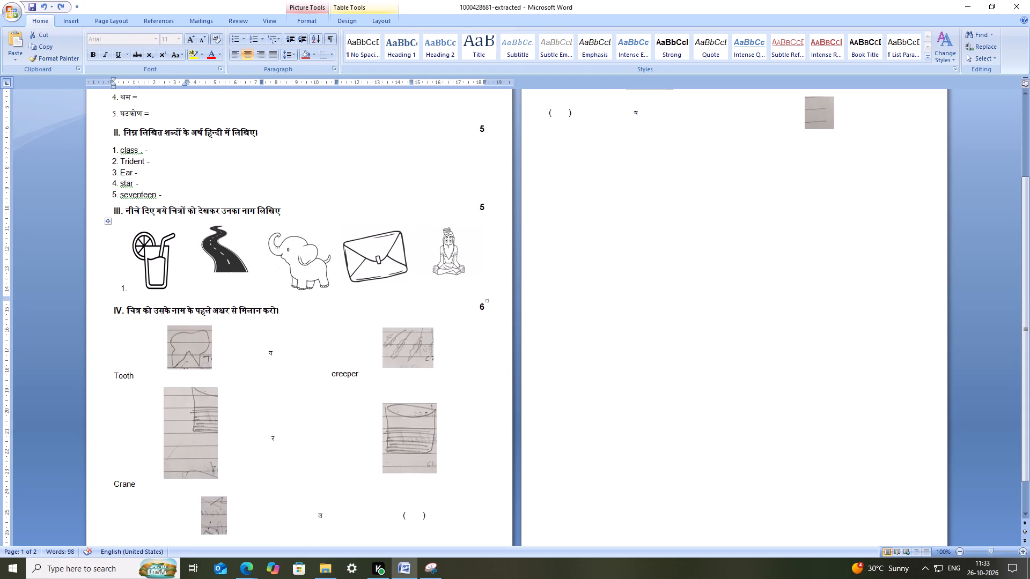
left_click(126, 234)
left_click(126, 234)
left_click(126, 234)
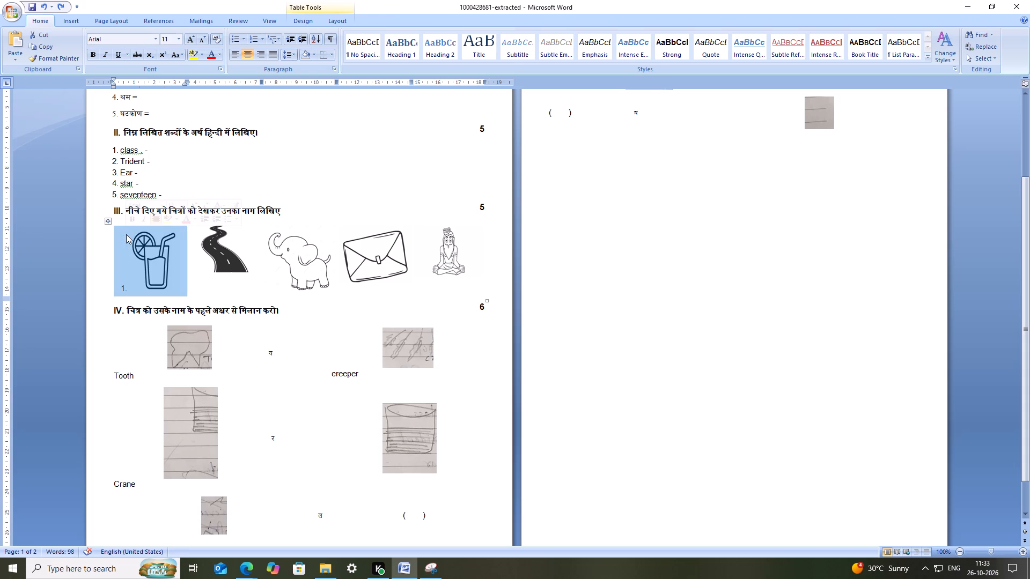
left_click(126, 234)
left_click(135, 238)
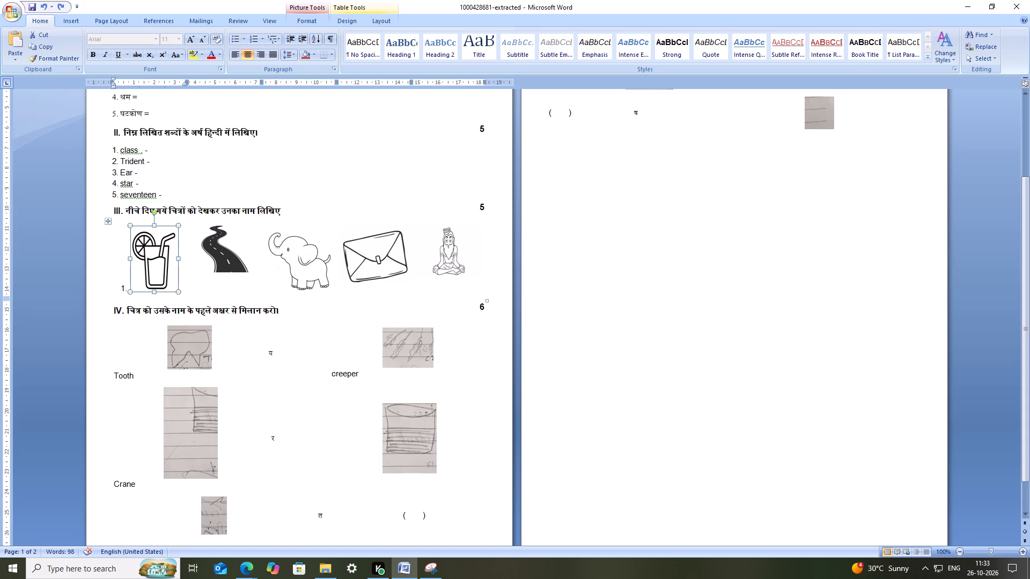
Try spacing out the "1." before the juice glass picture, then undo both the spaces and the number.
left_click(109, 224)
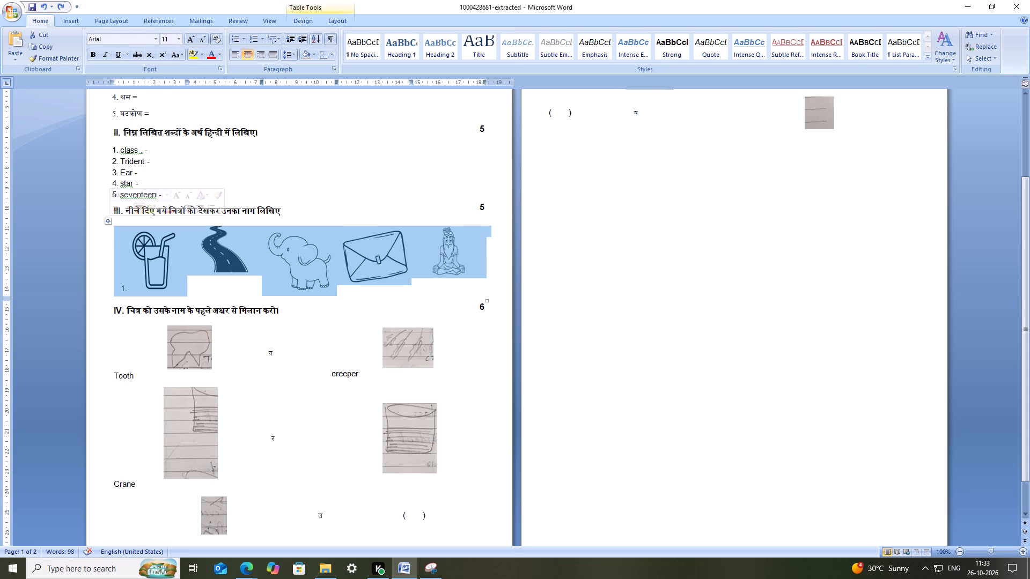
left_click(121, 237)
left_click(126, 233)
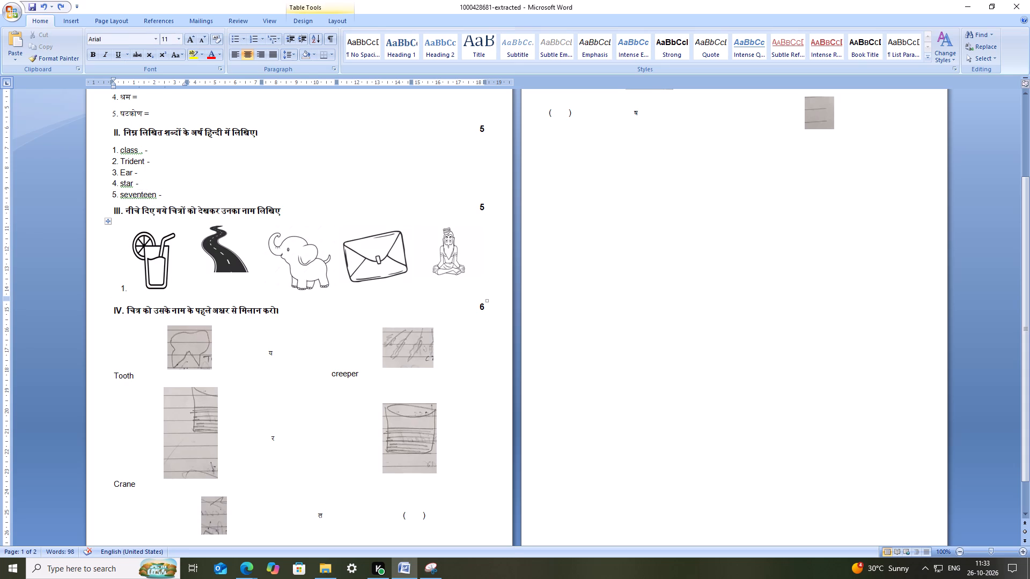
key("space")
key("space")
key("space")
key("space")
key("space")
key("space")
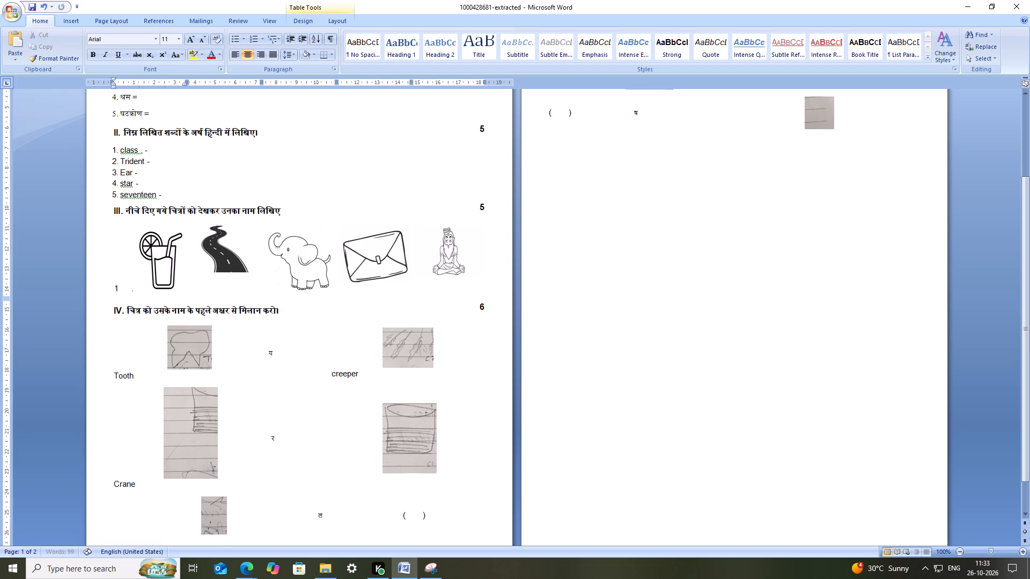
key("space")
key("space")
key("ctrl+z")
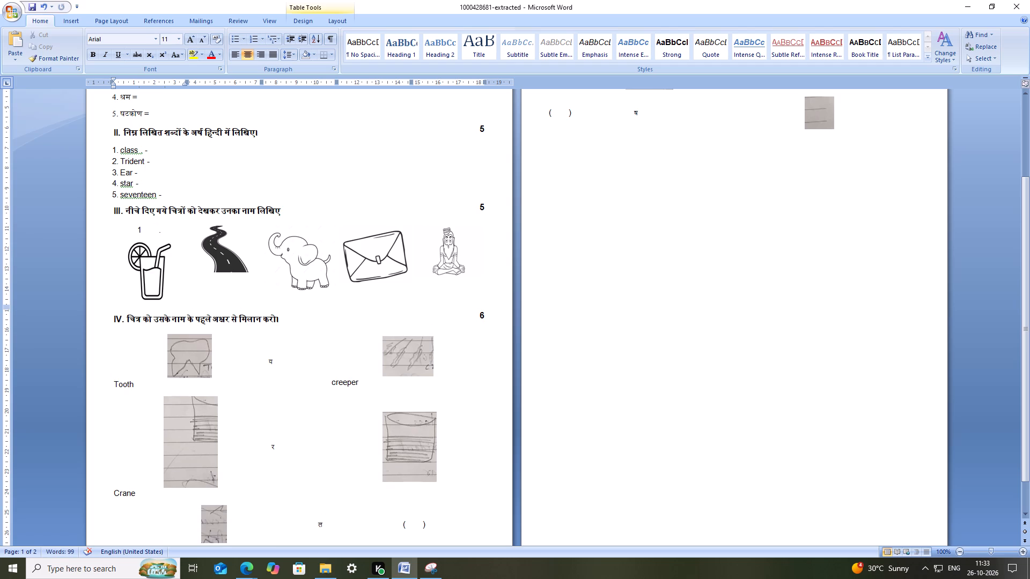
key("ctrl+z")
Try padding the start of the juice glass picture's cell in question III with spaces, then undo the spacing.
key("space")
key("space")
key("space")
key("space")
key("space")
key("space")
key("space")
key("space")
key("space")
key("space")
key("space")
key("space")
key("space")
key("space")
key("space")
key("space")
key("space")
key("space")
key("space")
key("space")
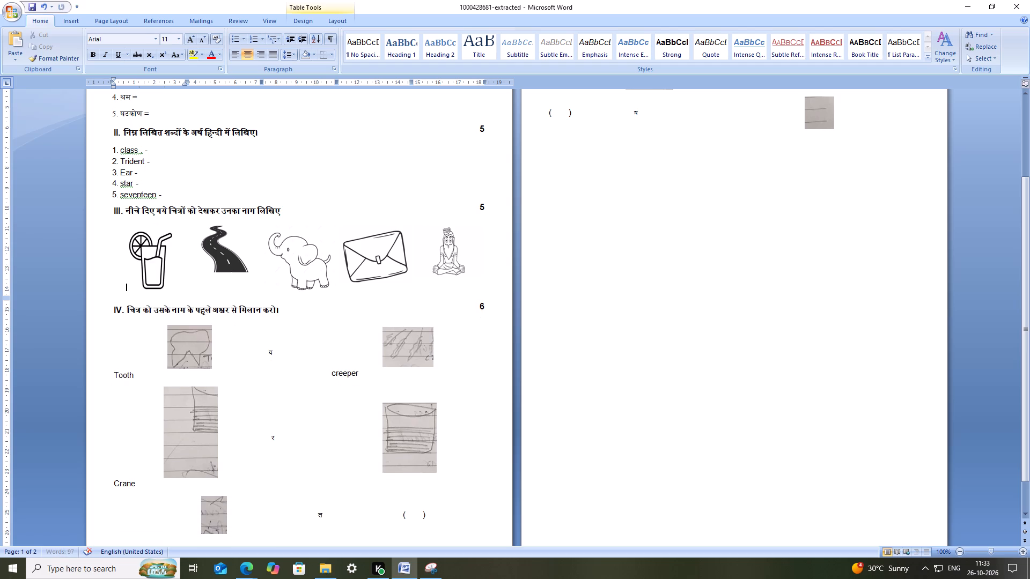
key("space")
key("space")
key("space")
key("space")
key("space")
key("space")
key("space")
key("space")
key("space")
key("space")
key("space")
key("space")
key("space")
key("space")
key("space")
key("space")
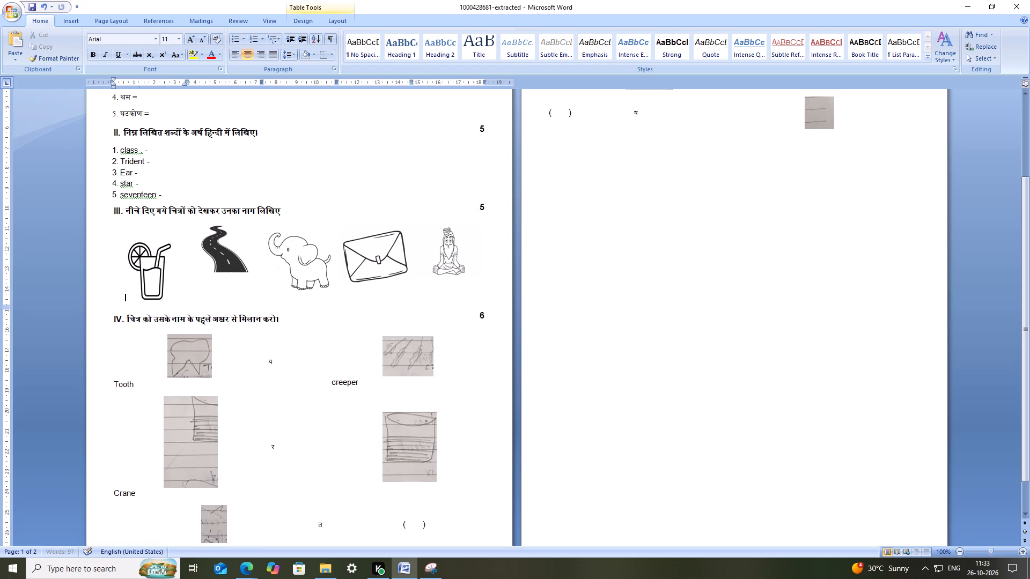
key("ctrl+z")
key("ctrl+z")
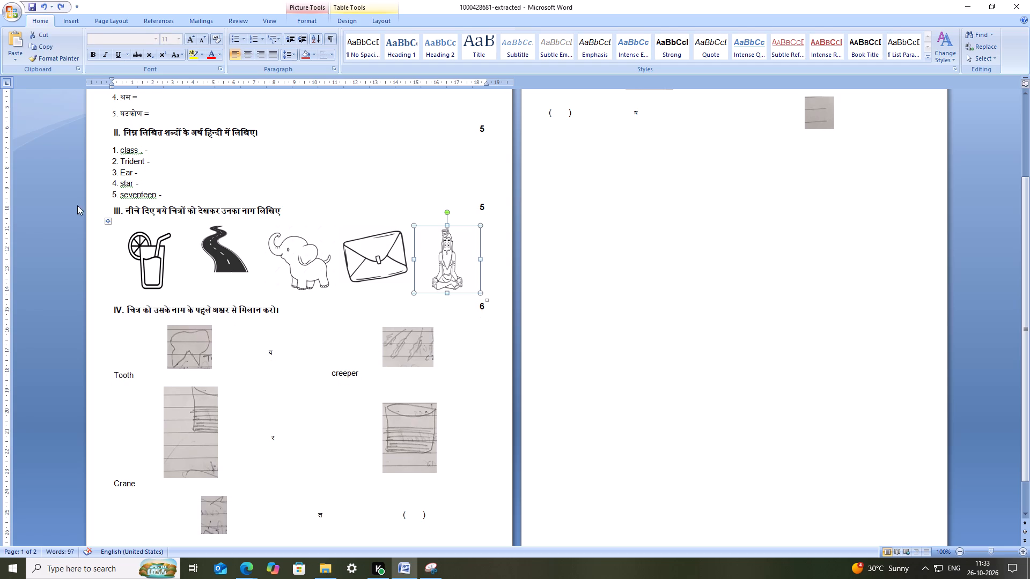
Add an empty table row directly below the row of pictures in question III.
left_click(437, 309)
left_click(434, 300)
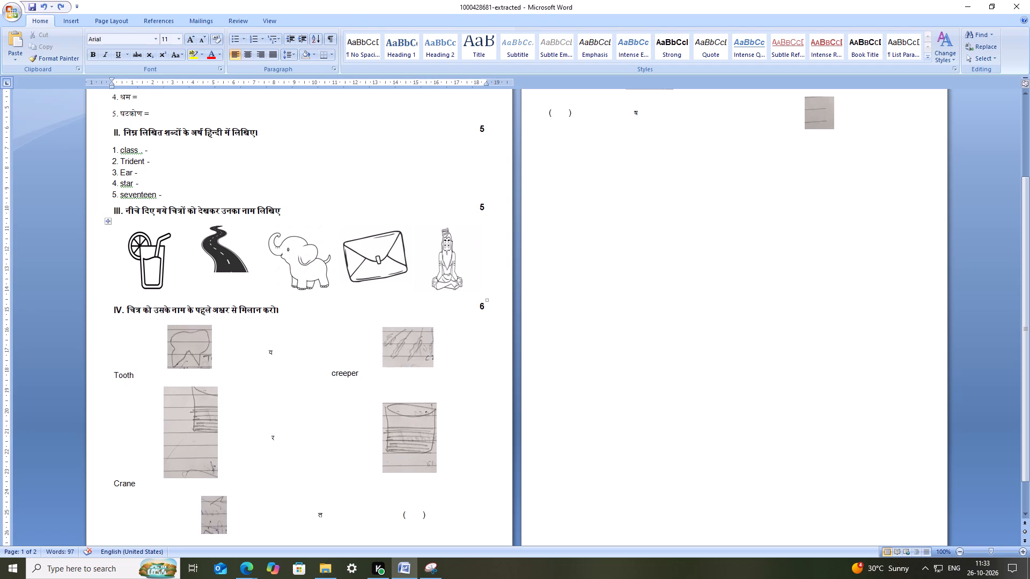
left_click(467, 302)
left_click(406, 293)
left_click(466, 276)
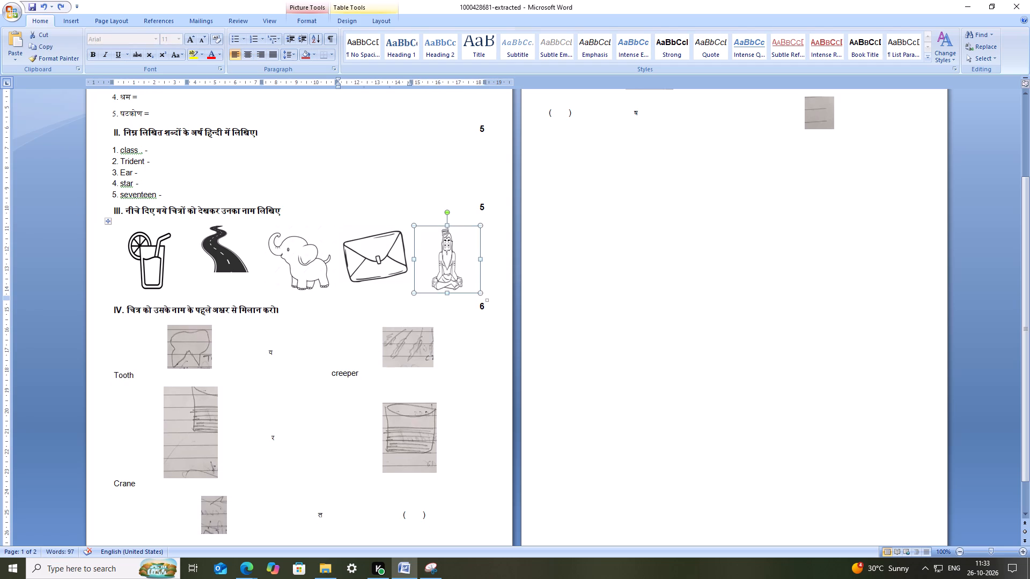
left_click(497, 275)
key("Return")
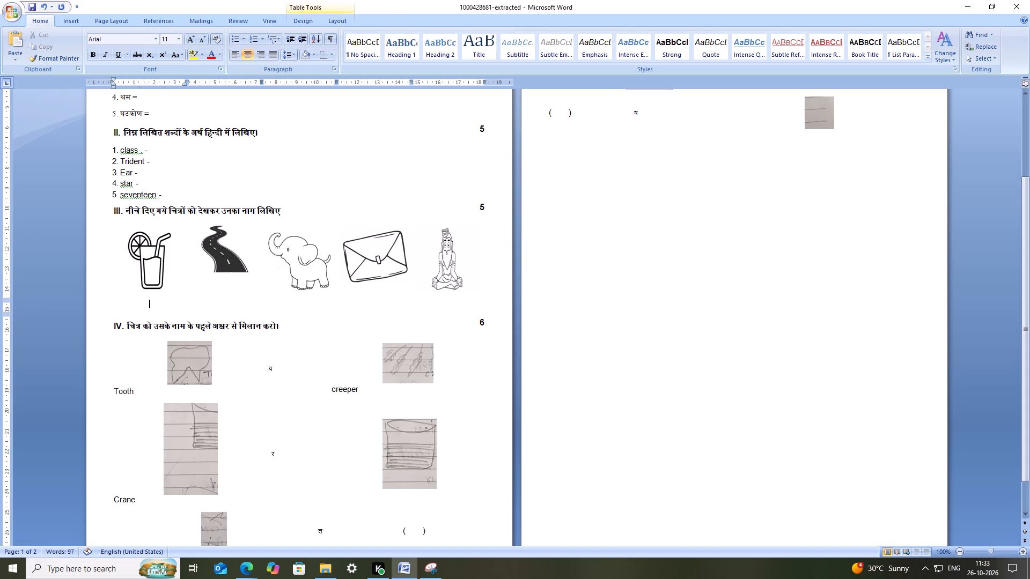
In question III, number the juice glass picture 1 and the road picture 2, placing each number before its picture.
left_click(134, 284)
left_click(114, 278)
key("1")
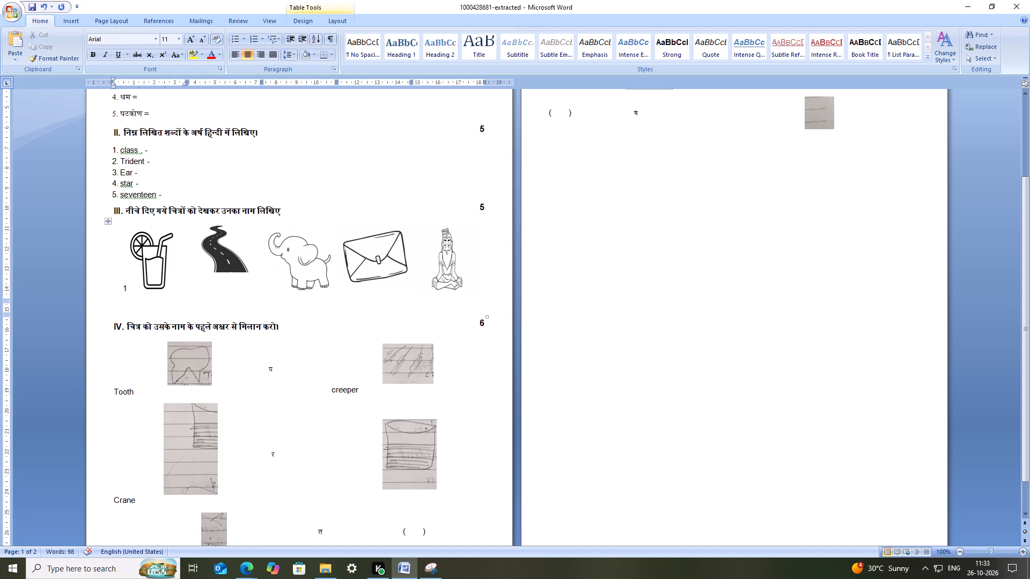
left_click(200, 280)
key("2")
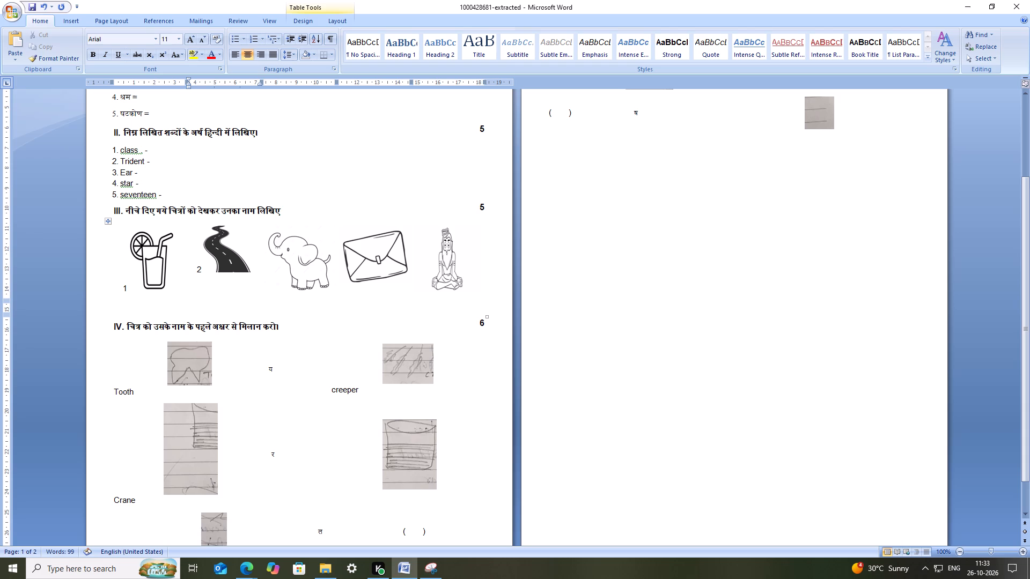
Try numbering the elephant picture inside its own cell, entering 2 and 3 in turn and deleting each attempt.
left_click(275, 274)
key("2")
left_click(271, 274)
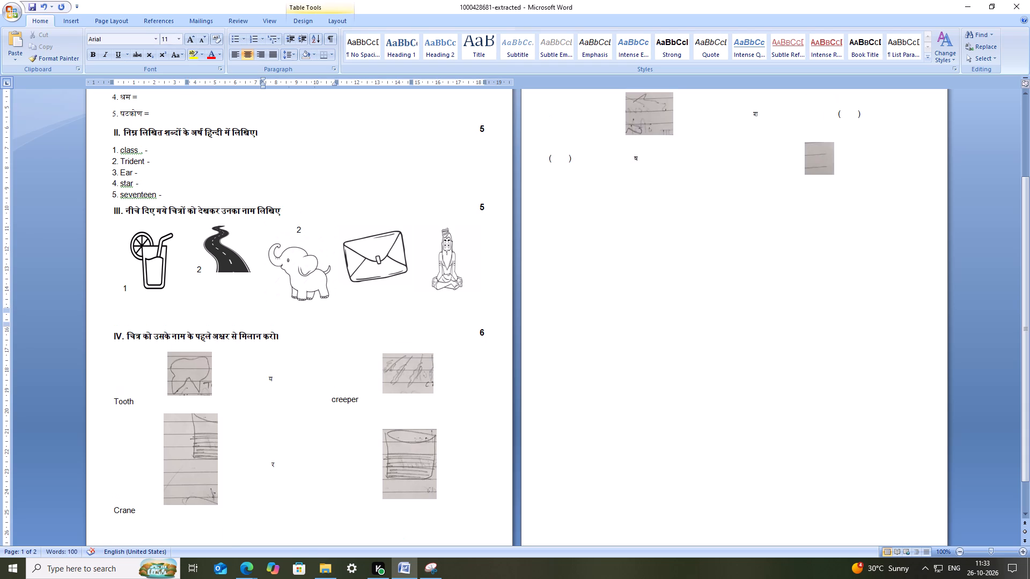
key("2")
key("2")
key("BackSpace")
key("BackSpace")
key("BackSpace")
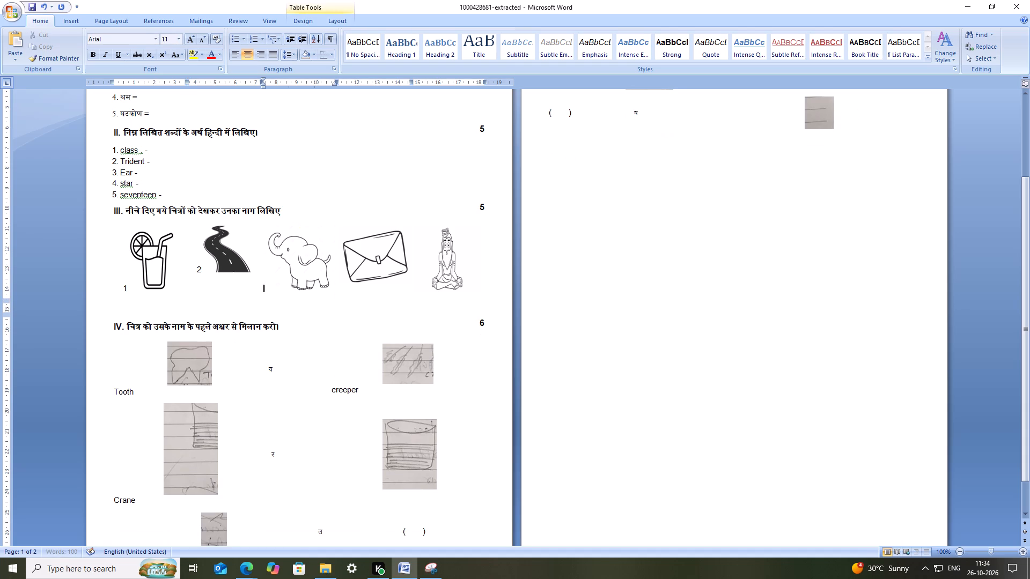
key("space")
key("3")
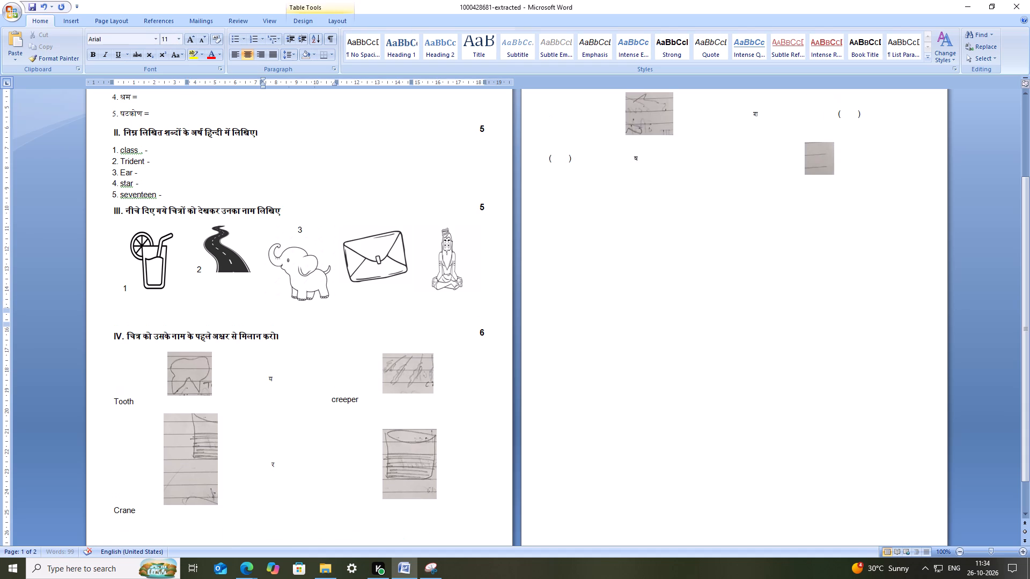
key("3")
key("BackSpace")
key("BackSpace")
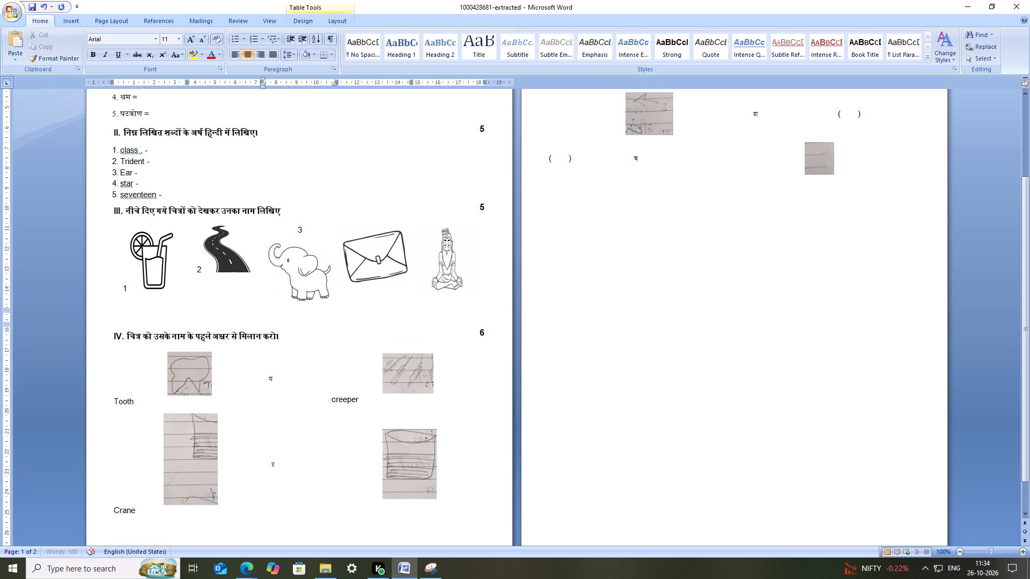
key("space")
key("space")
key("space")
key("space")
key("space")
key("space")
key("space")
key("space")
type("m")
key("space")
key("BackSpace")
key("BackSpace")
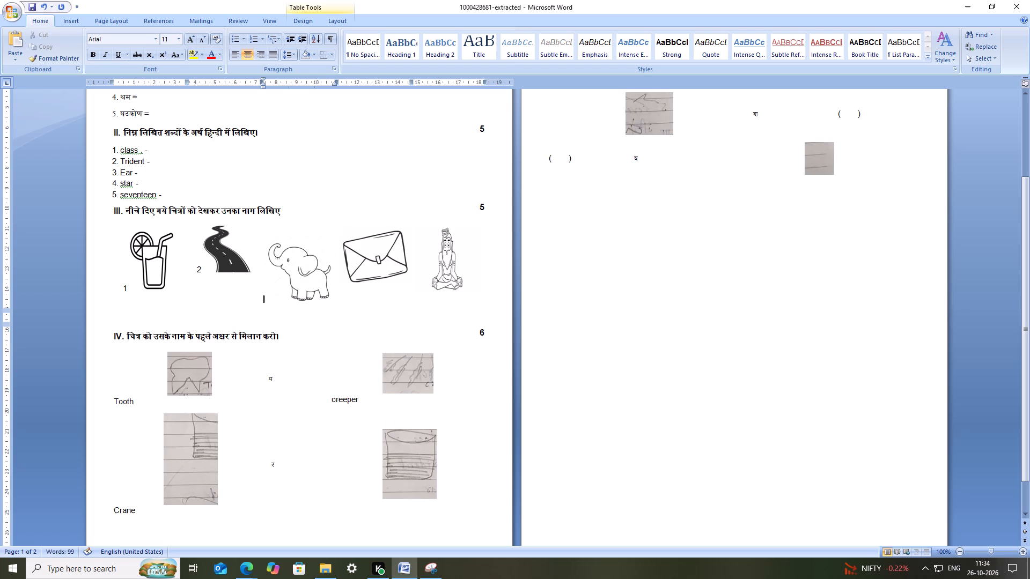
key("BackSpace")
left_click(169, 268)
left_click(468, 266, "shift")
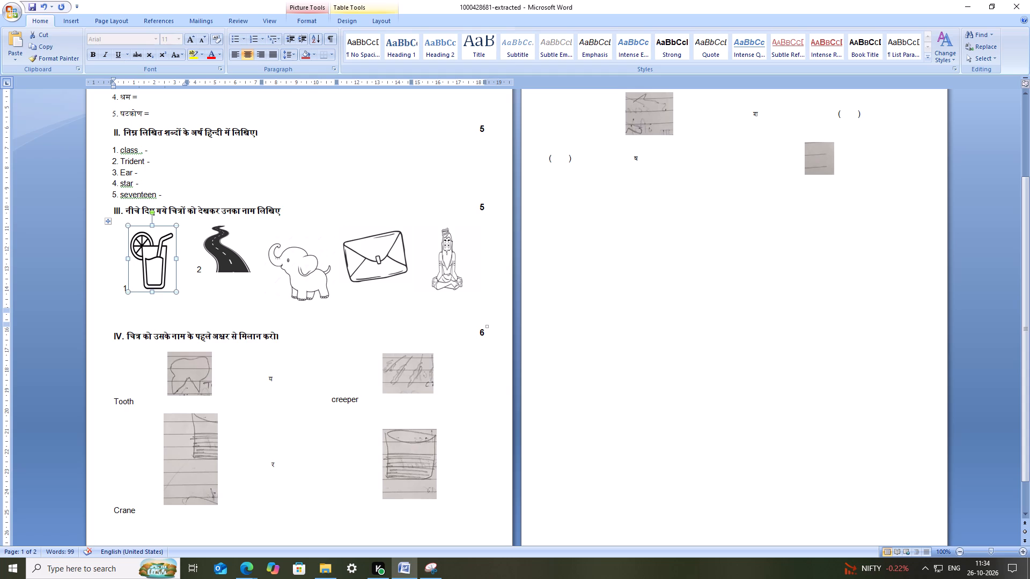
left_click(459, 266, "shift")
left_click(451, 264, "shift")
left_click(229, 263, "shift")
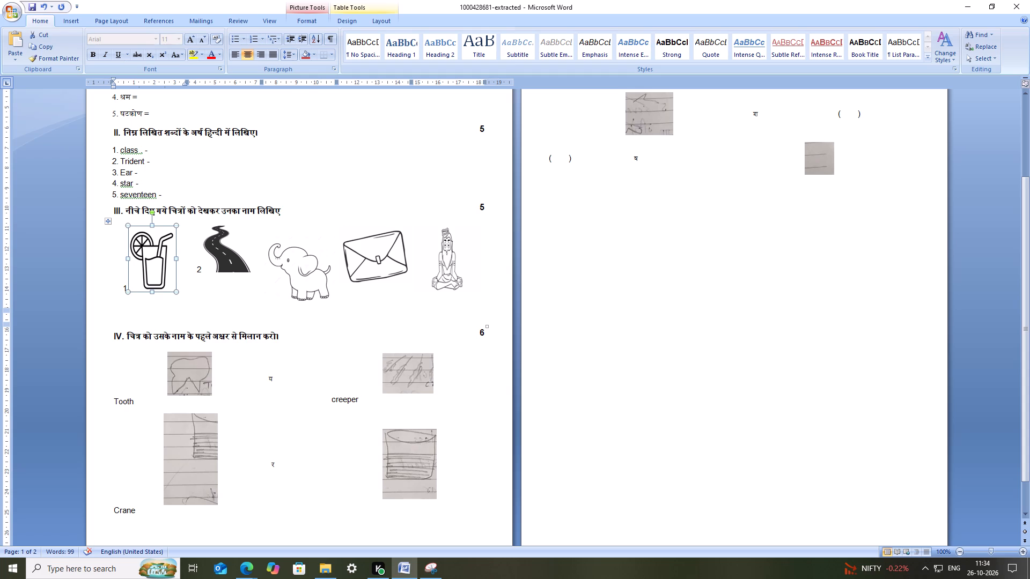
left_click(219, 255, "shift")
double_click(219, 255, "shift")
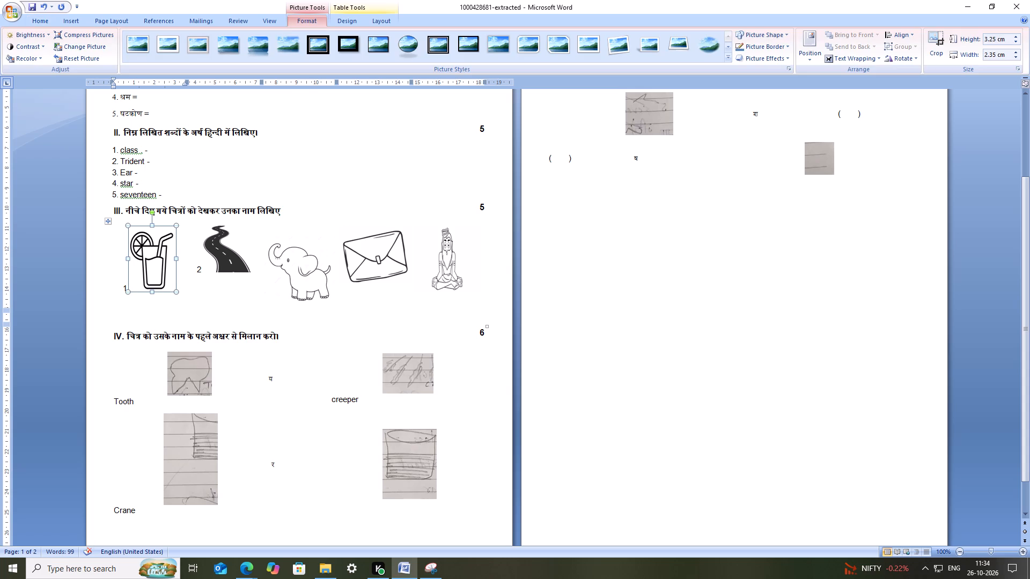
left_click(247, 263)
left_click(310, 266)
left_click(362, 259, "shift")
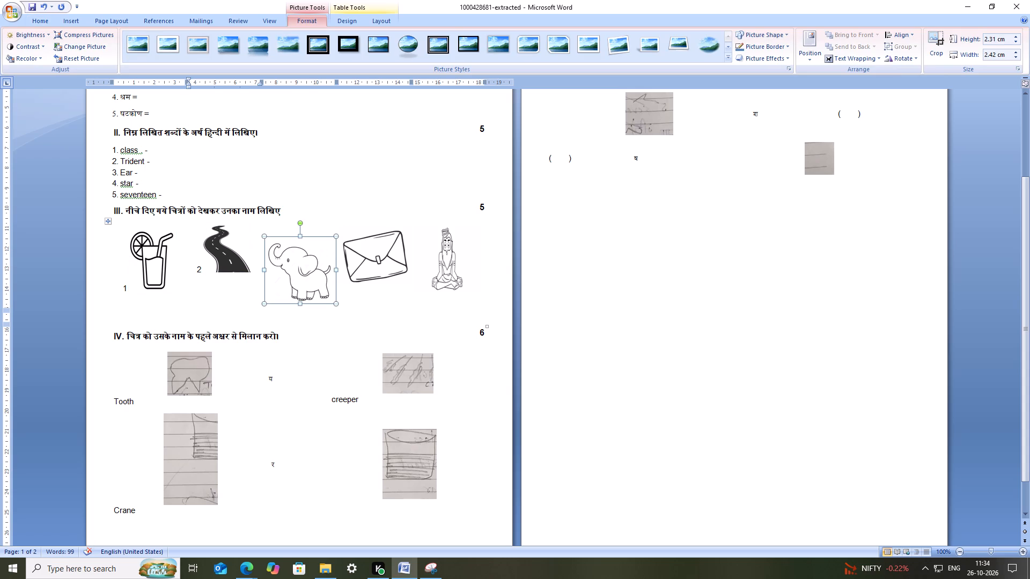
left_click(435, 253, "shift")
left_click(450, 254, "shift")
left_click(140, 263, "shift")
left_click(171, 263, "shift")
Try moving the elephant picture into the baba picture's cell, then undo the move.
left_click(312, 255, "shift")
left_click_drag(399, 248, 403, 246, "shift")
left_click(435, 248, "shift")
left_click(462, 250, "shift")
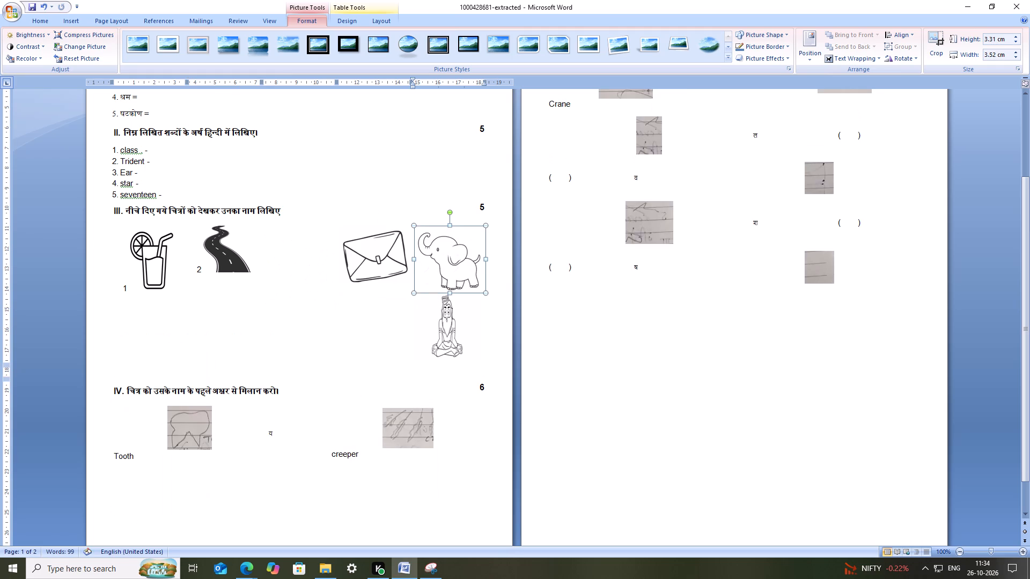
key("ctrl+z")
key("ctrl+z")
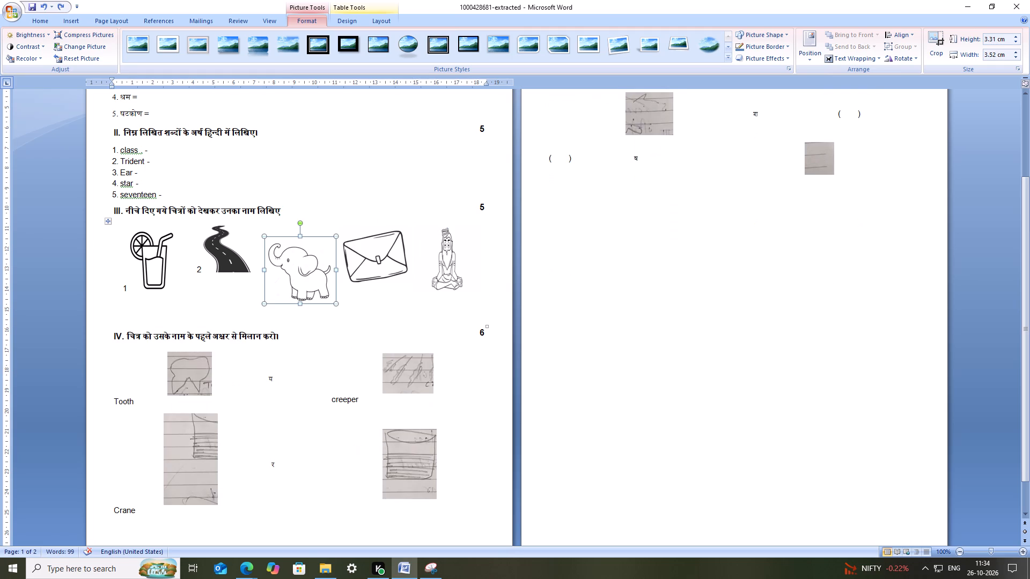
Add two spaces and the number 3 after the road picture, just before the elephant picture.
left_click(258, 289)
left_click(270, 291)
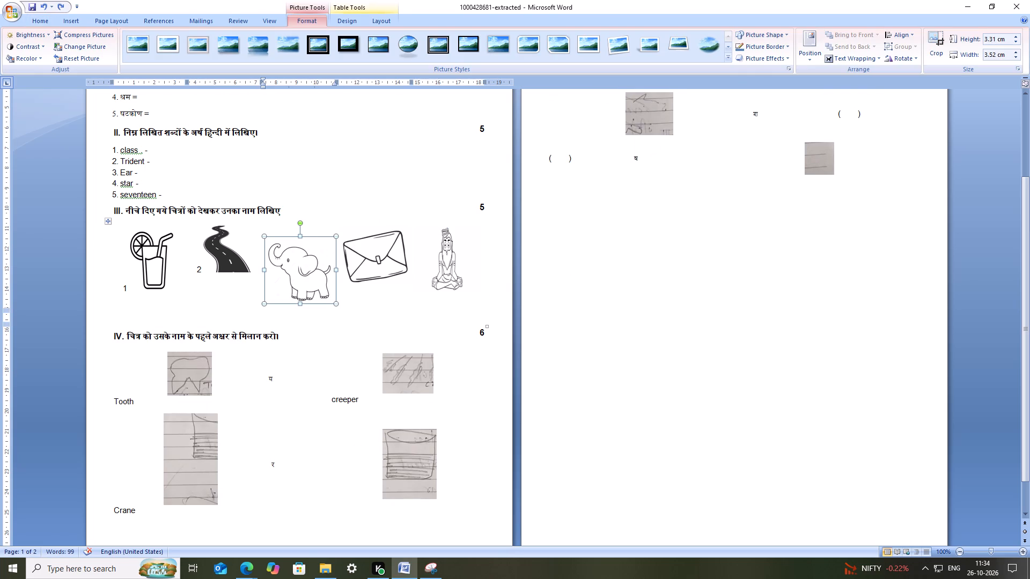
left_click(260, 278)
left_click(255, 275)
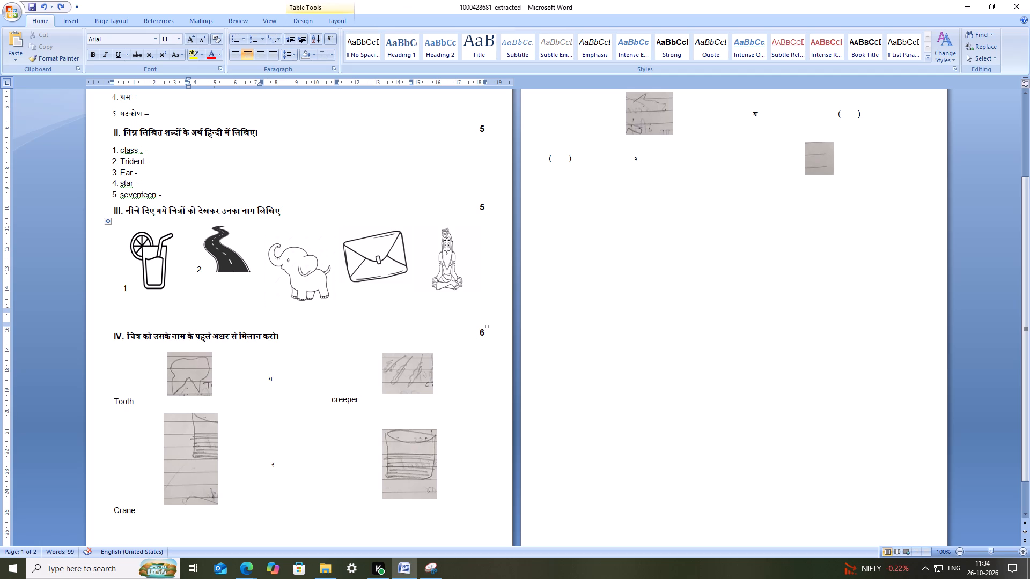
key("space")
key("space")
type("3")
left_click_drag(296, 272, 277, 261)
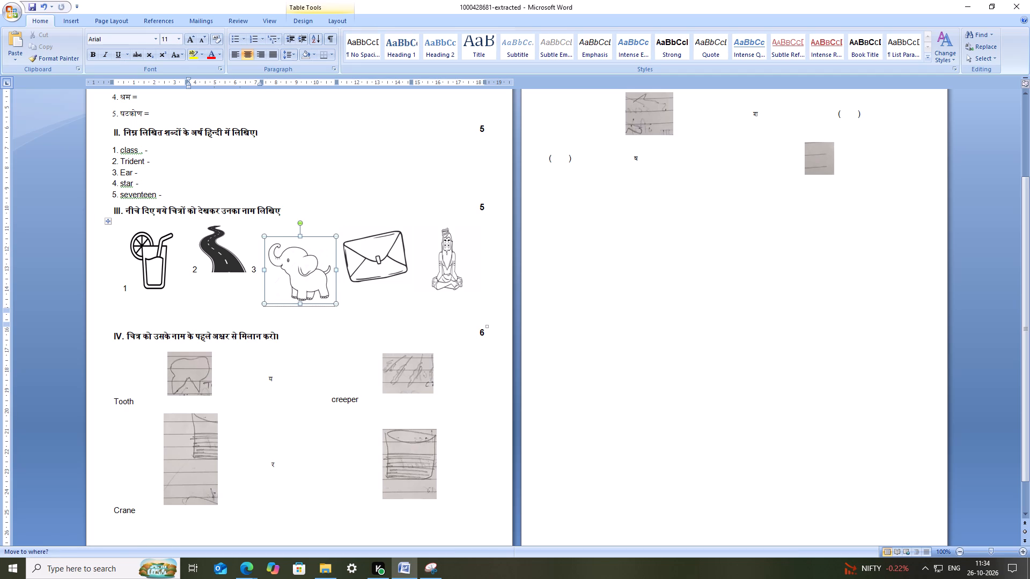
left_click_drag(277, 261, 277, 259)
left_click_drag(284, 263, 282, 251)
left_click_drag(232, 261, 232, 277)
Insert the number 4 before the envelope picture in question III.
left_click(343, 261)
left_click(336, 270)
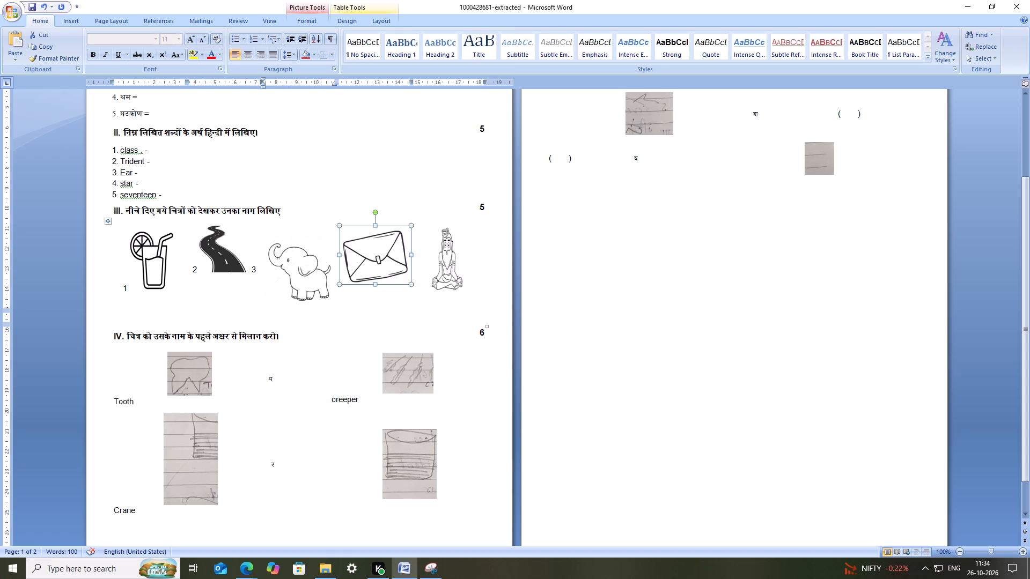
left_click(333, 274)
left_click(332, 259)
left_click(337, 249)
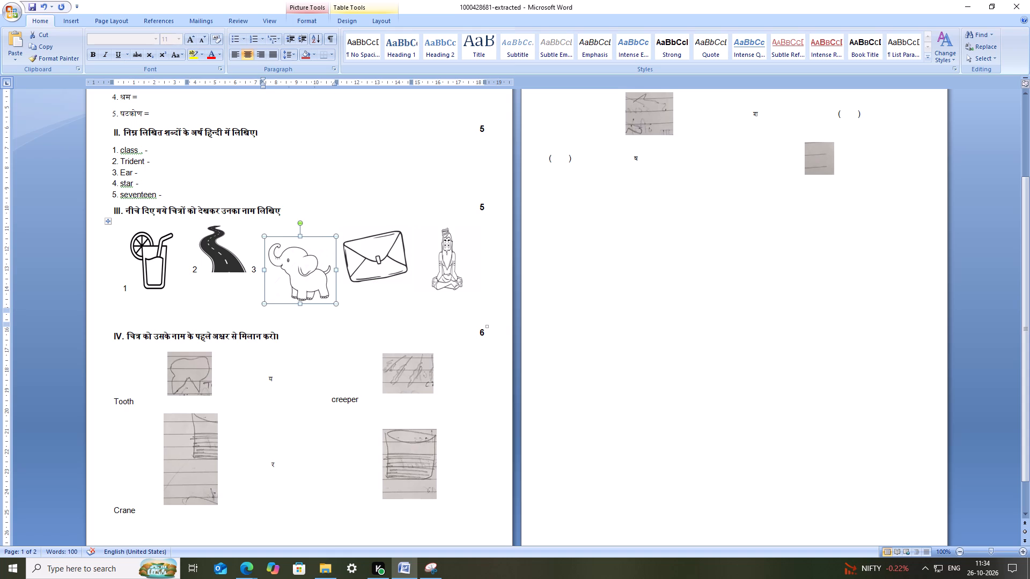
left_click(337, 263)
double_click(339, 268)
left_click(338, 294)
triple_click(342, 291)
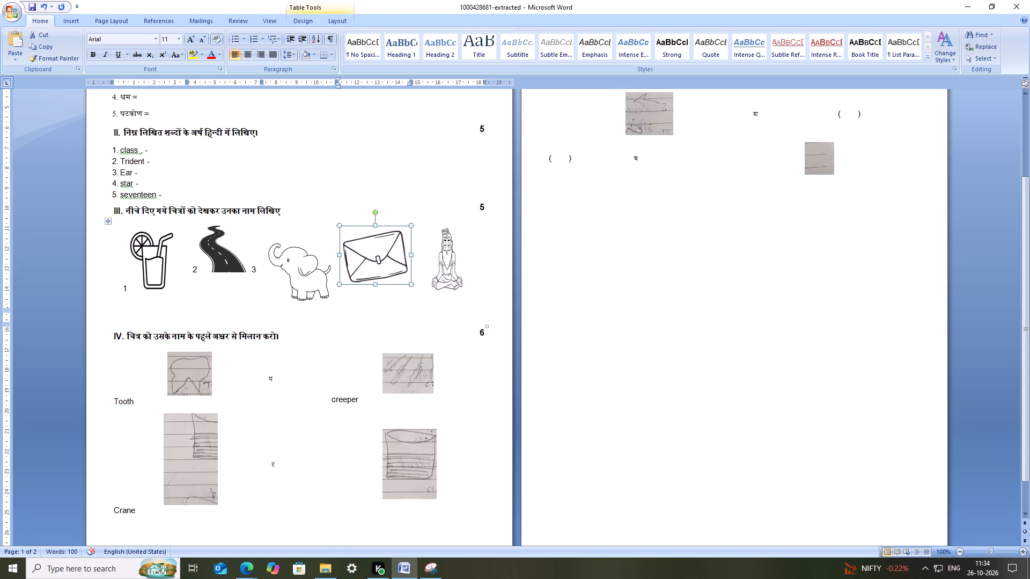
left_click(367, 293)
left_click(355, 298)
left_click(351, 295)
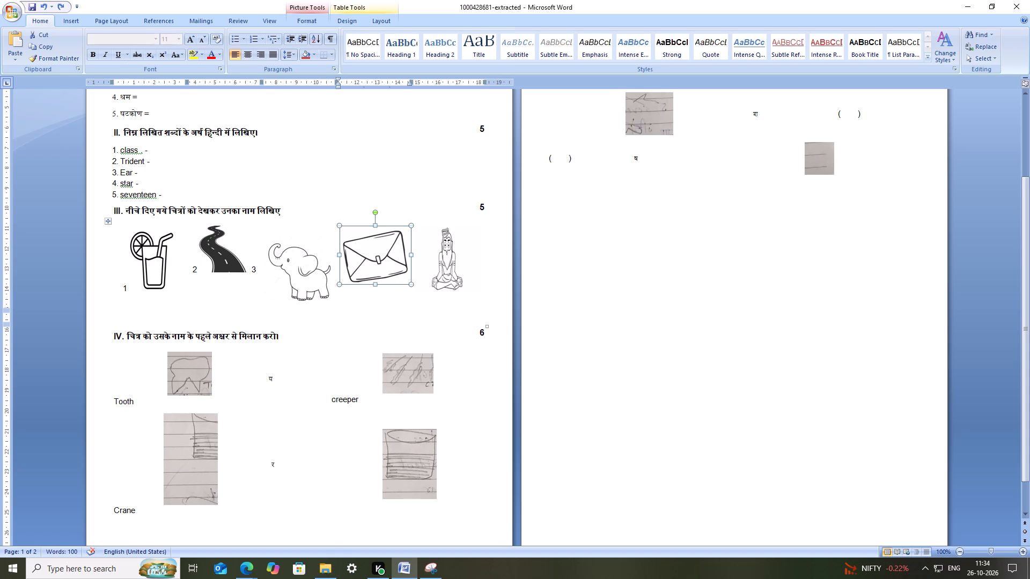
left_click(343, 291)
left_click(355, 296)
left_click(381, 295)
left_click(307, 291)
left_click(366, 286)
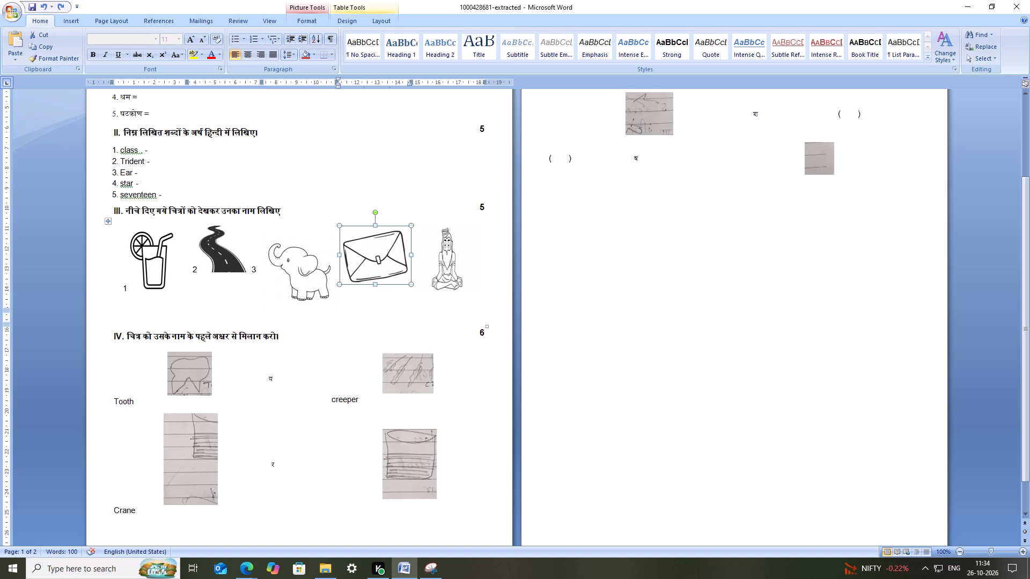
left_click(357, 291)
left_click(356, 303)
left_click(355, 292)
left_click(360, 300)
left_click(359, 309)
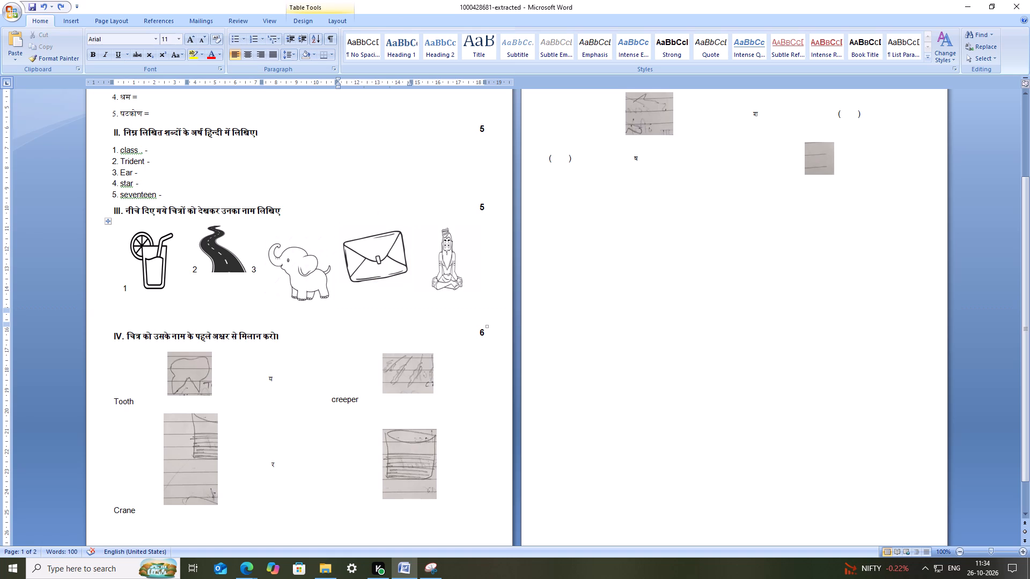
key("4")
Set the baba picture's text wrapping to In Front of Text and shift it slightly right within its cell.
left_click(431, 296)
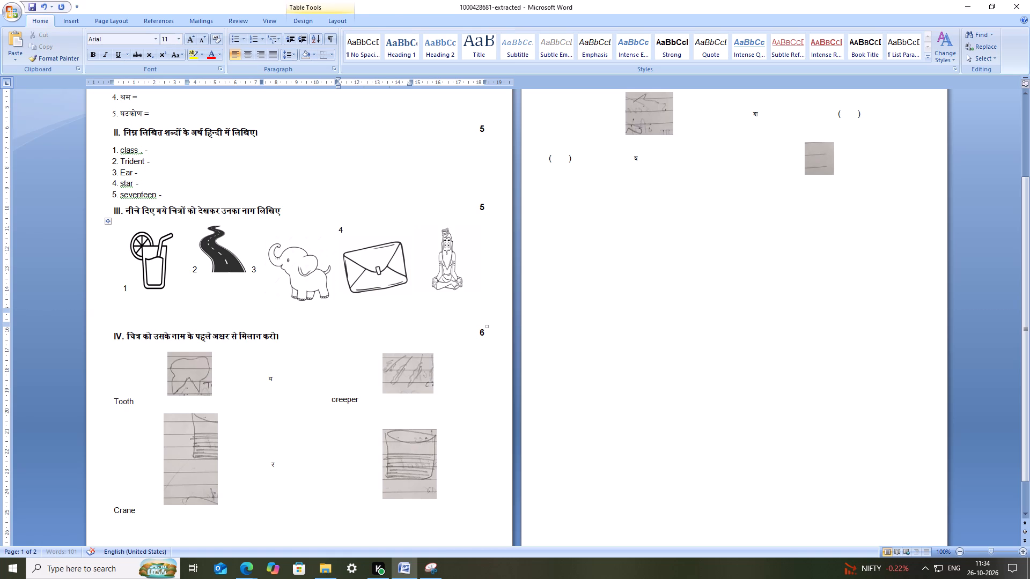
left_click(408, 246)
left_click(406, 222)
left_click(413, 221)
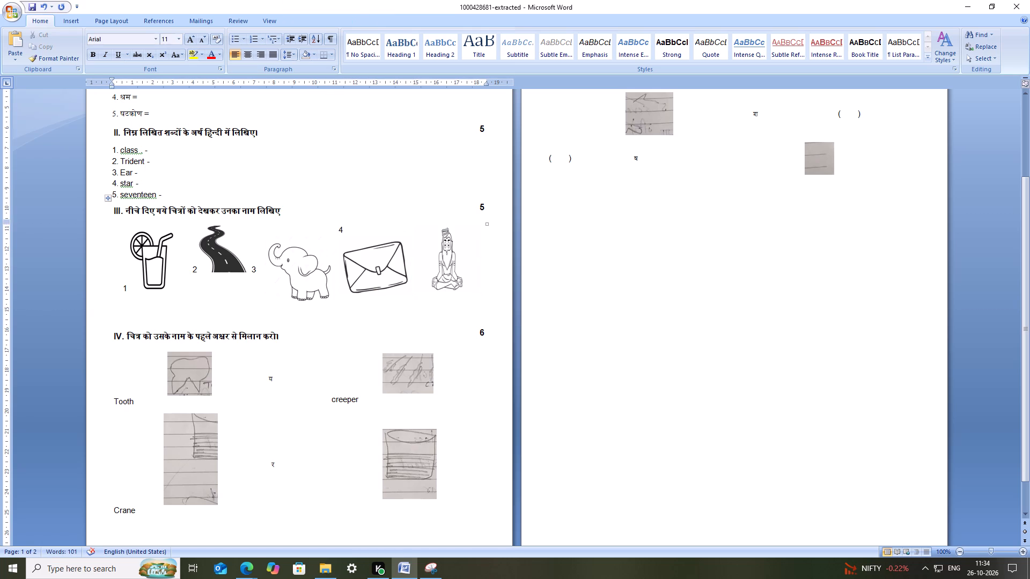
left_click(428, 230)
left_click_drag(443, 237, 458, 240)
right_click(433, 247)
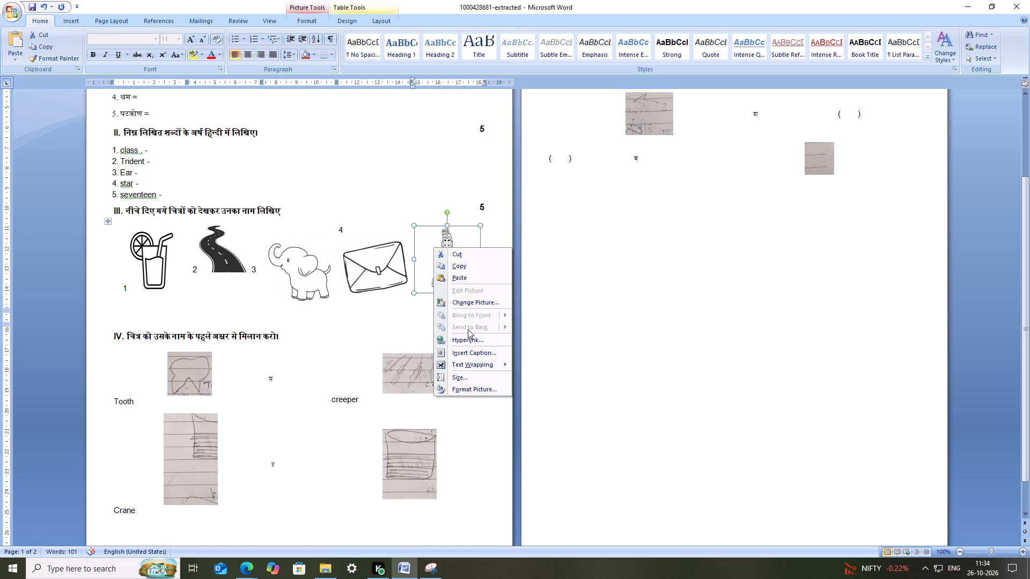
left_click(479, 361)
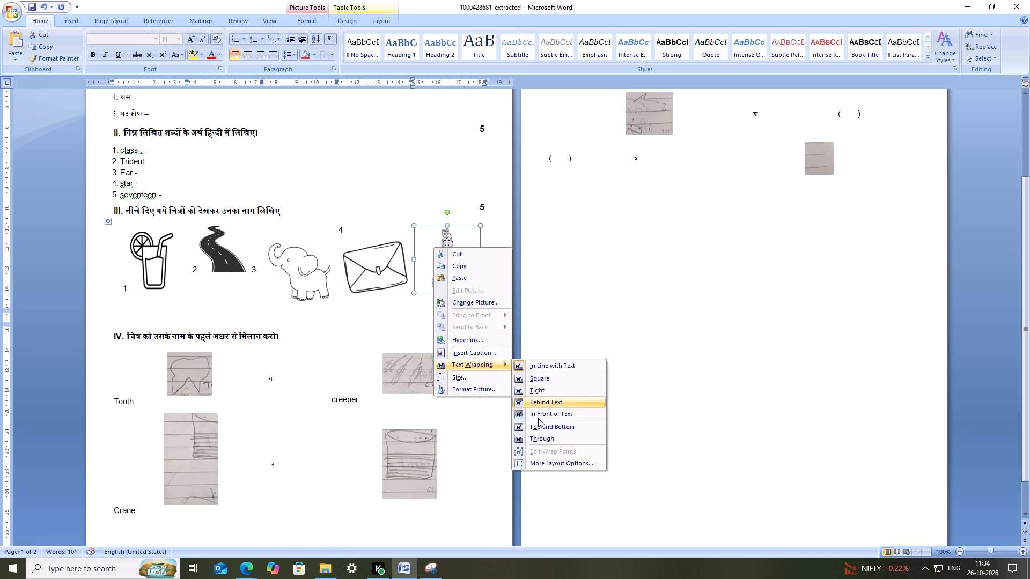
left_click(553, 410)
left_click_drag(443, 271, 450, 270)
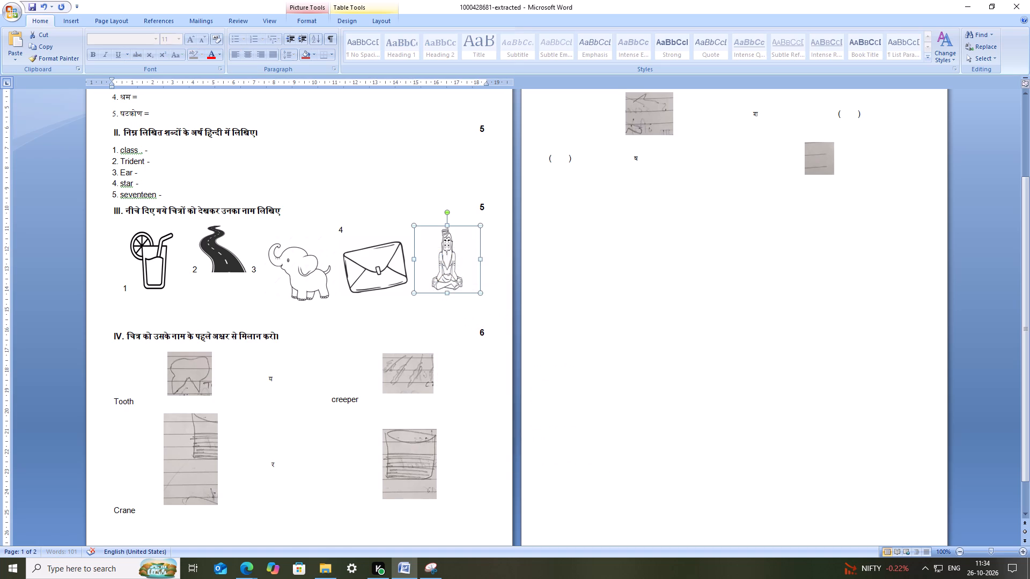
left_click_drag(450, 270, 455, 269)
Enter the number 5 in the baba picture's cell.
left_click(415, 239)
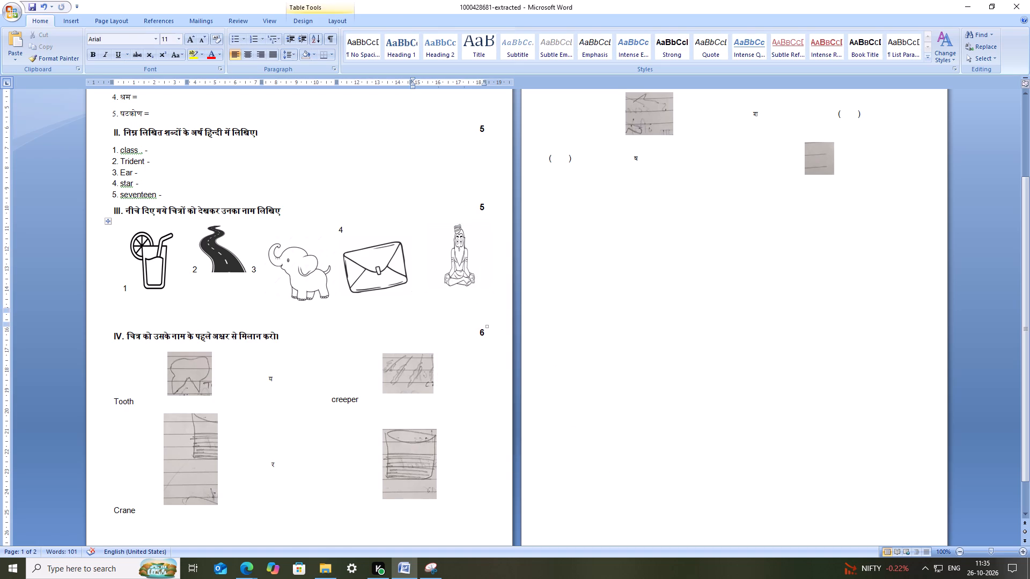
key("5")
Set the elephant picture's text wrapping to In Front of Text and place it just below the question III heading.
left_click(297, 257)
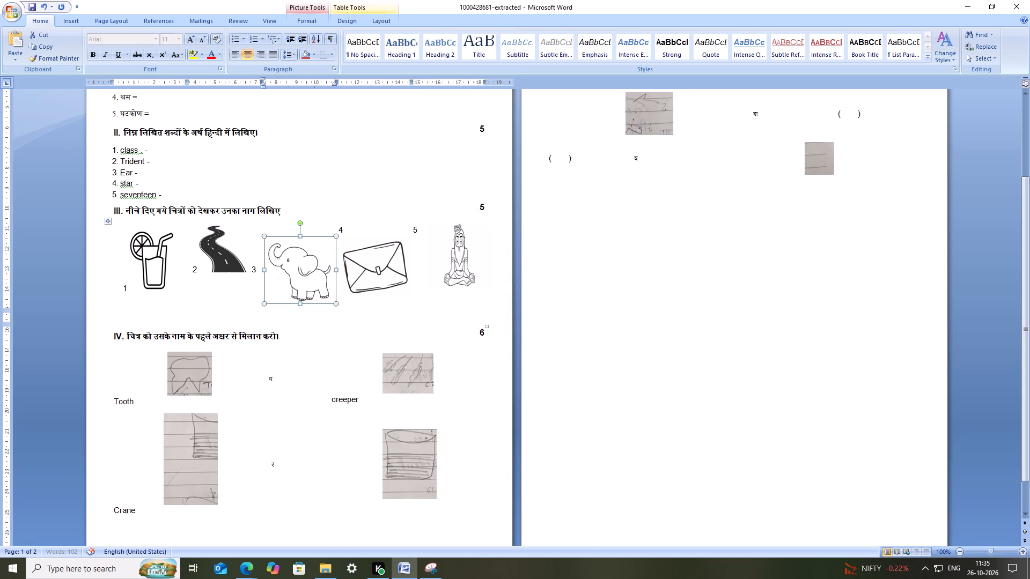
right_click(298, 257)
left_click(363, 375)
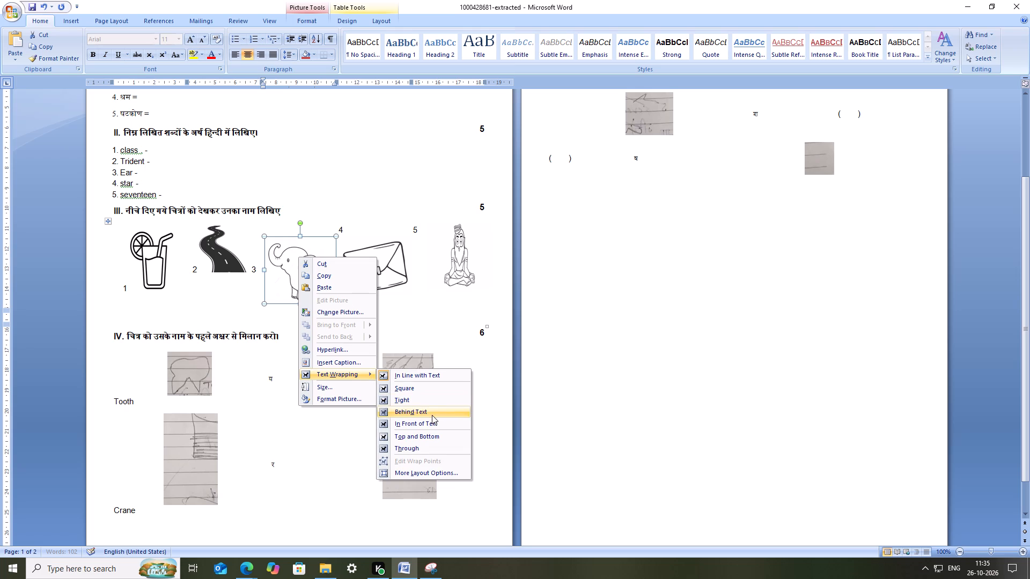
left_click(431, 420)
left_click_drag(290, 287, 293, 295)
left_click(249, 240)
left_click(255, 240)
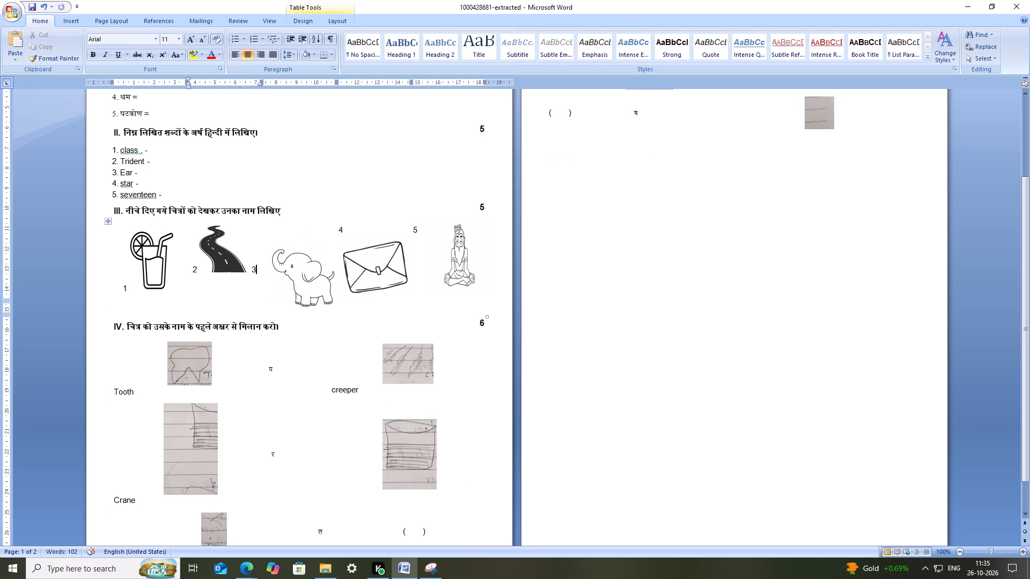
left_click_drag(314, 278, 307, 259)
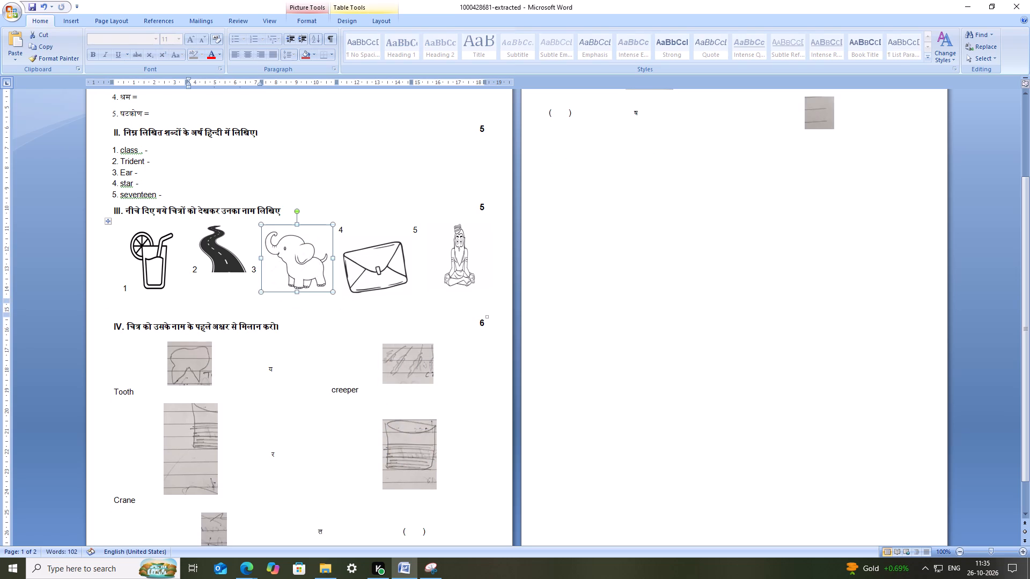
Set the road picture's text wrapping to In Front of Text and move it down and left within its cell.
left_click_drag(247, 239, 253, 239)
left_click(257, 236)
left_click_drag(244, 243, 237, 245)
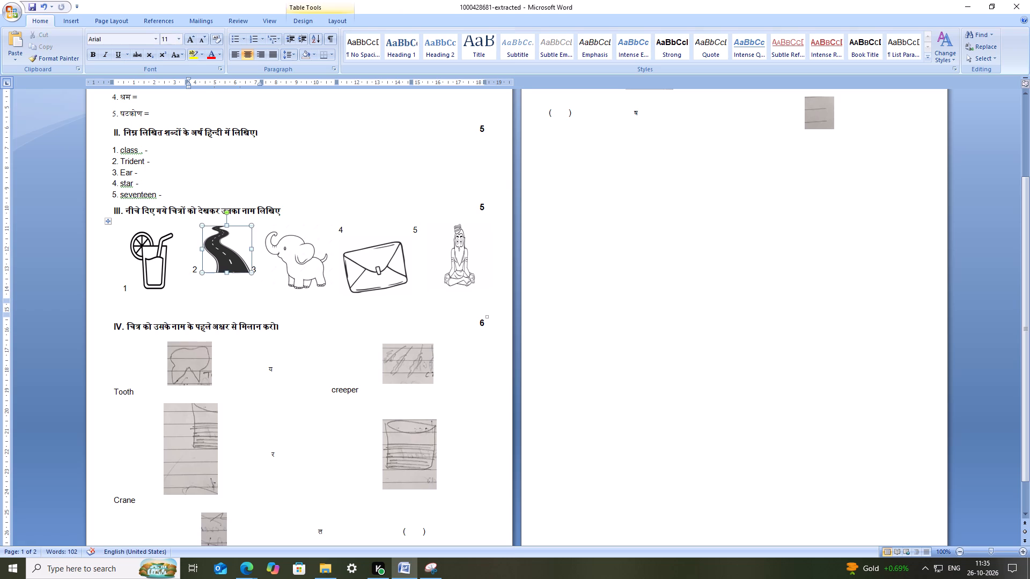
right_click(228, 250)
left_click(290, 366)
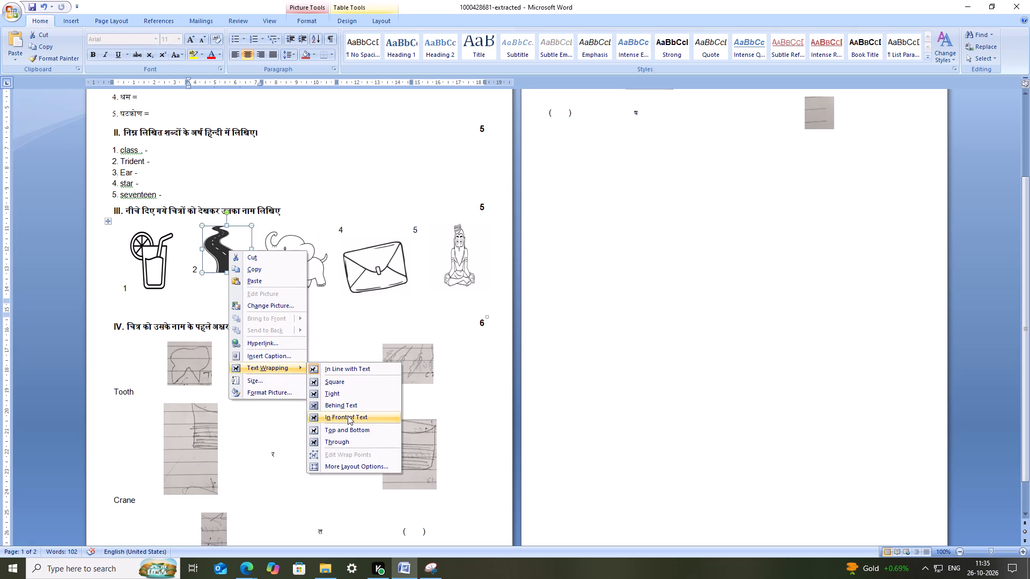
left_click(348, 415)
left_click_drag(224, 262, 214, 276)
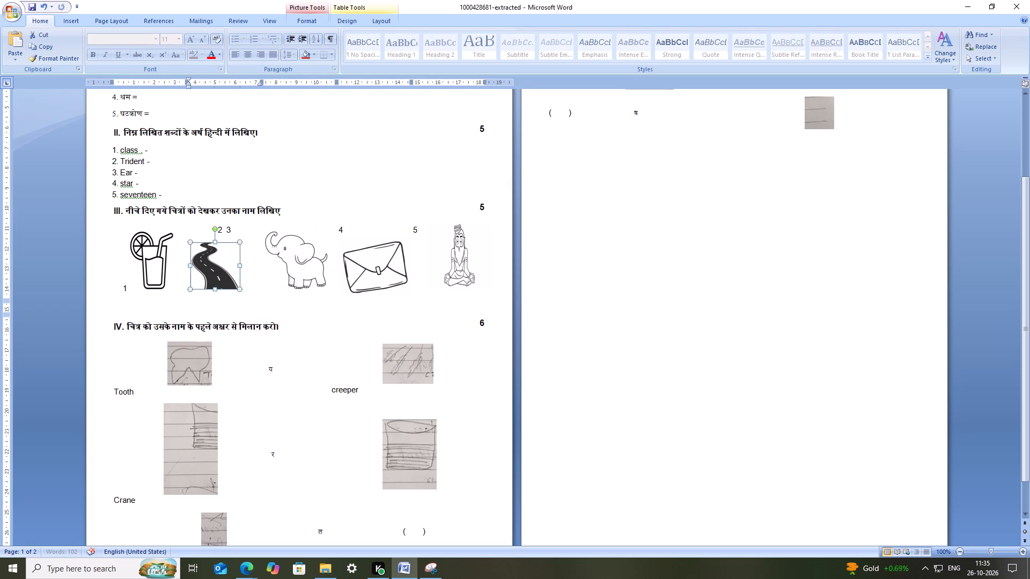
Delete the numbers 2 and 3 above the road picture.
left_click_drag(241, 229, 210, 234)
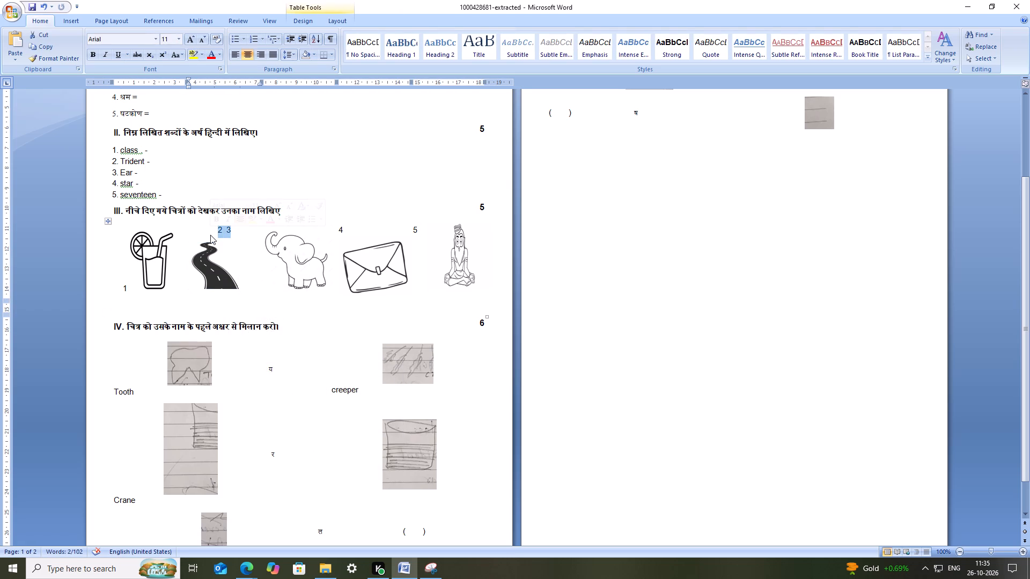
key("BackSpace")
Enter 3. after a run of eleven spaces in the road picture's cell, as the number for the elephant picture.
left_click(255, 244)
left_click(258, 238)
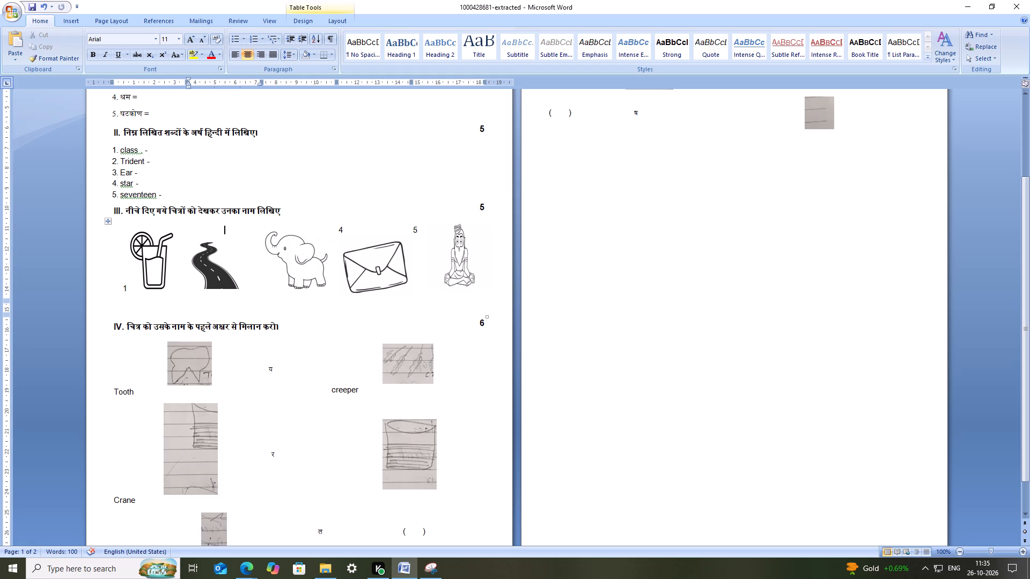
key("space")
key("space")
key("space")
key("space")
key("space")
key("space")
key("space")
key("space")
key("space")
key("space")
key("space")
key("3")
key("period")
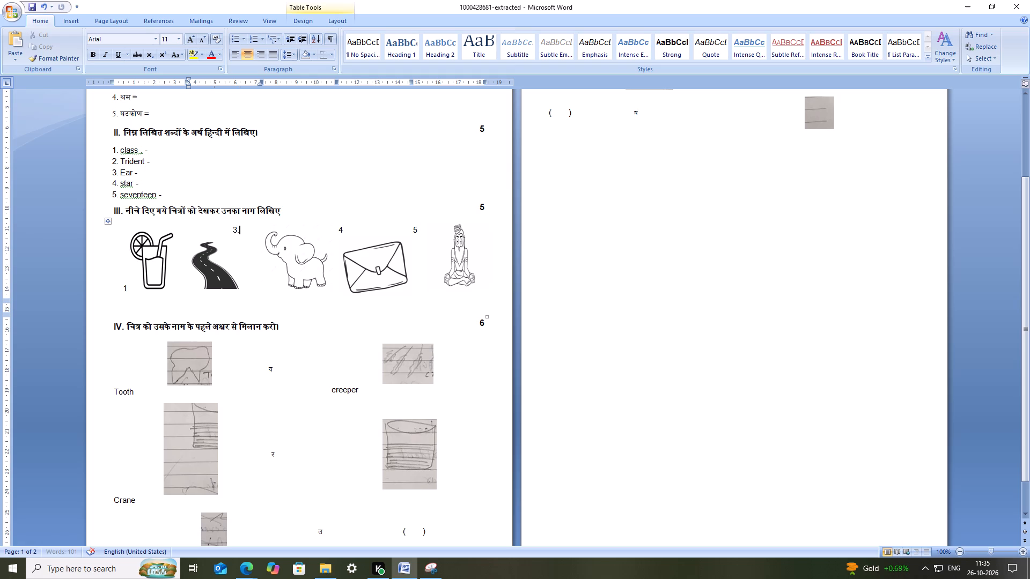
Insert sixteen more spaces before 3. to shift it right, next to the elephant picture.
left_click(230, 231)
key("space")
key("space")
key("space")
key("space")
key("space")
key("space")
key("space")
key("space")
key("space")
key("space")
key("space")
key("space")
key("space")
key("space")
key("space")
key("space")
Move the road picture slightly right within its cell, just below the line holding 3.
left_click(228, 272)
left_click_drag(223, 272, 232, 268)
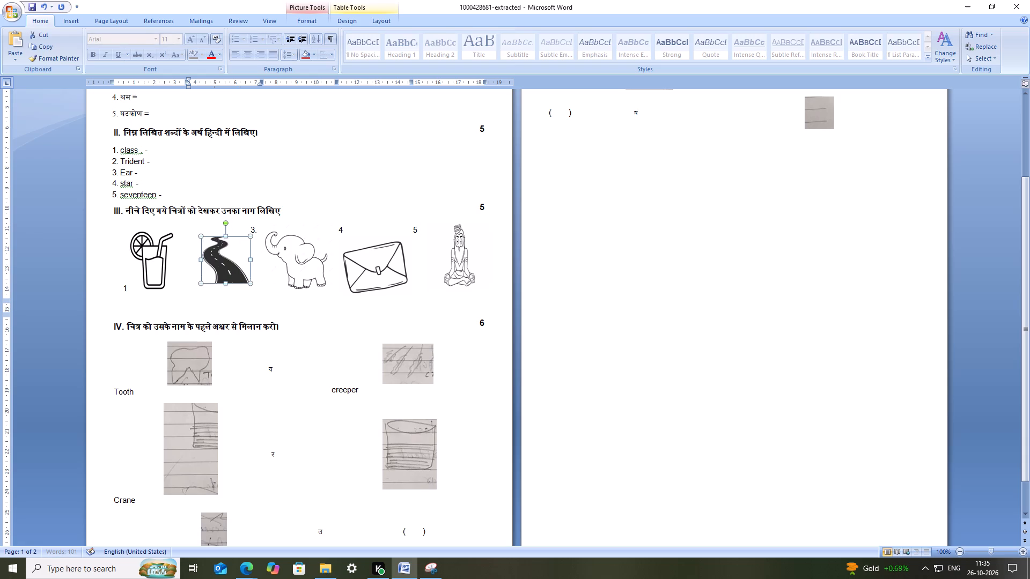
left_click_drag(232, 269, 231, 273)
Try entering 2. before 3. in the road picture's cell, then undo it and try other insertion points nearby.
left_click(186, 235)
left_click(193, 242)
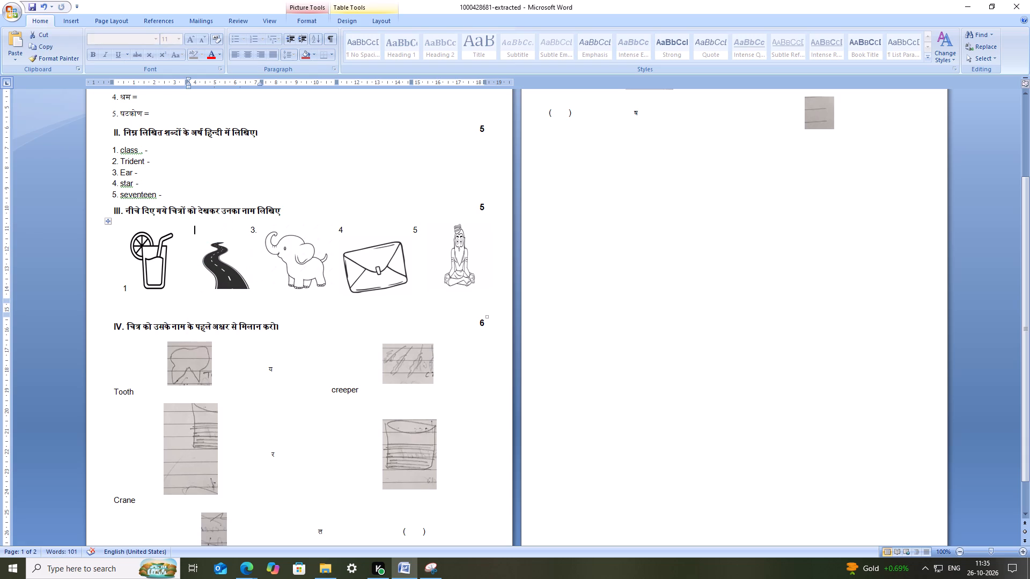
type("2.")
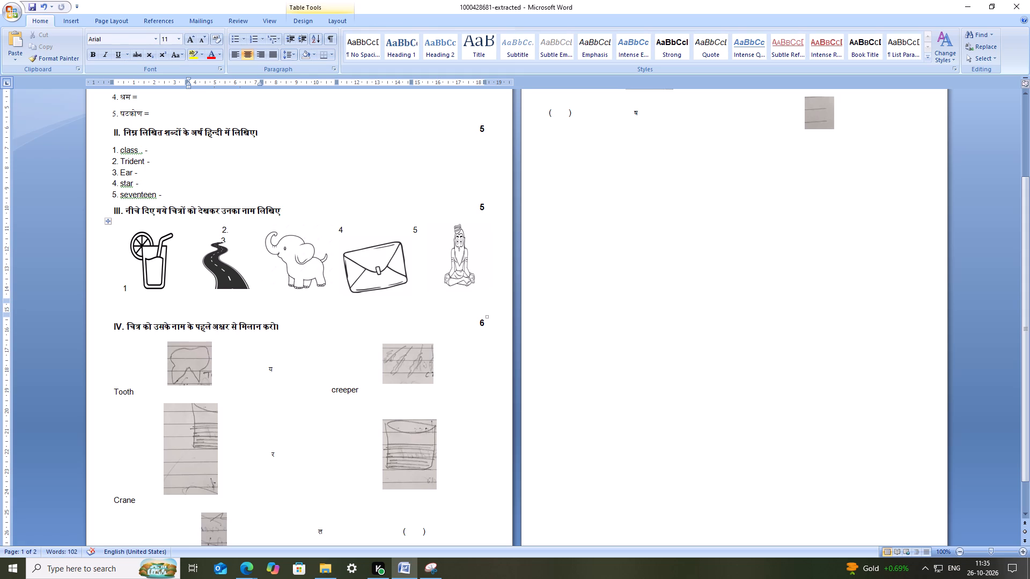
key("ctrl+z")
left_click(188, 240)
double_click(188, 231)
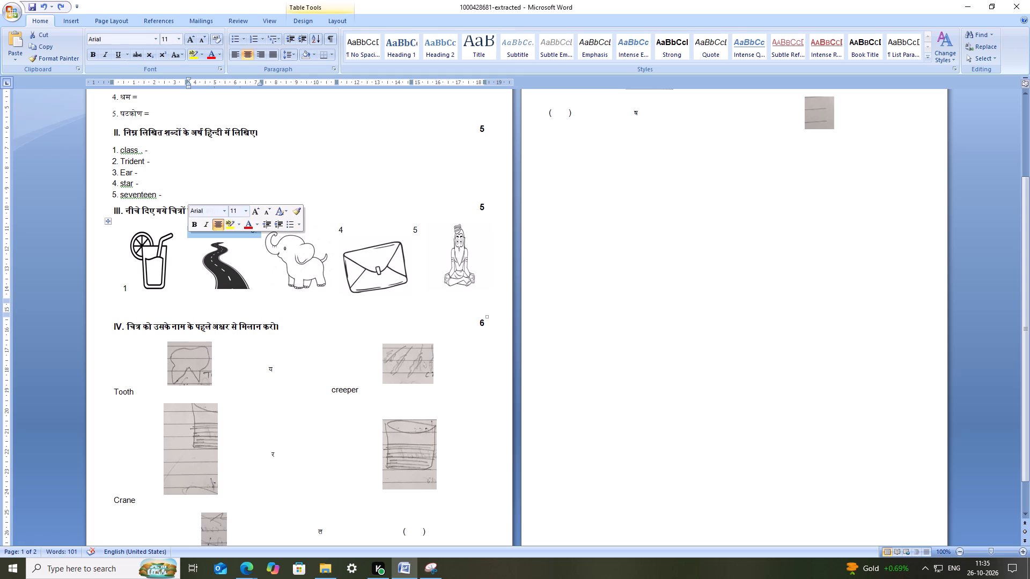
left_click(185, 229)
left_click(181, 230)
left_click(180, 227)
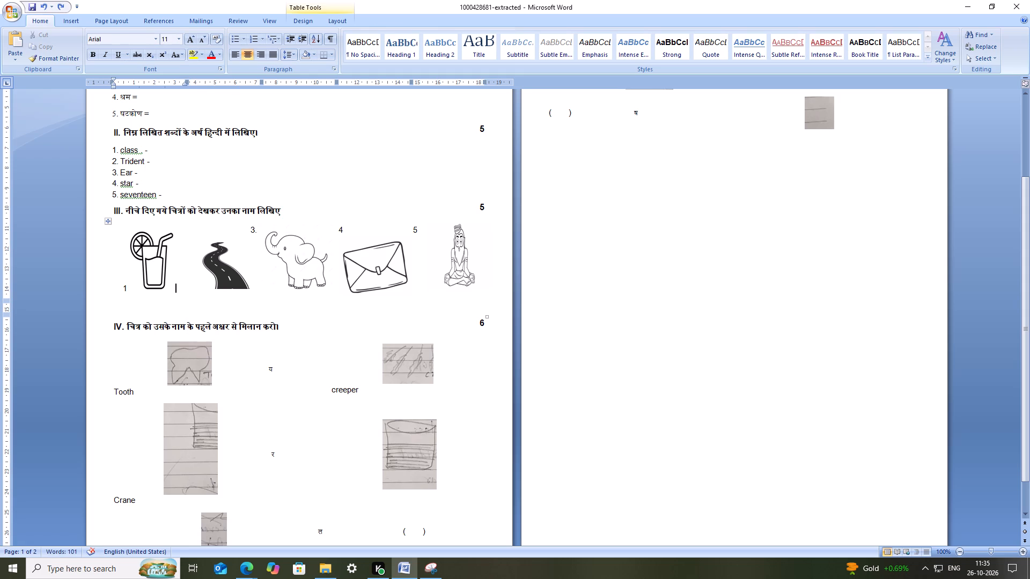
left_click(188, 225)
Set the juice glass picture's text wrapping to In Front of Text and move it down clear of its number.
left_click(159, 242)
right_click(158, 242)
left_click(203, 354)
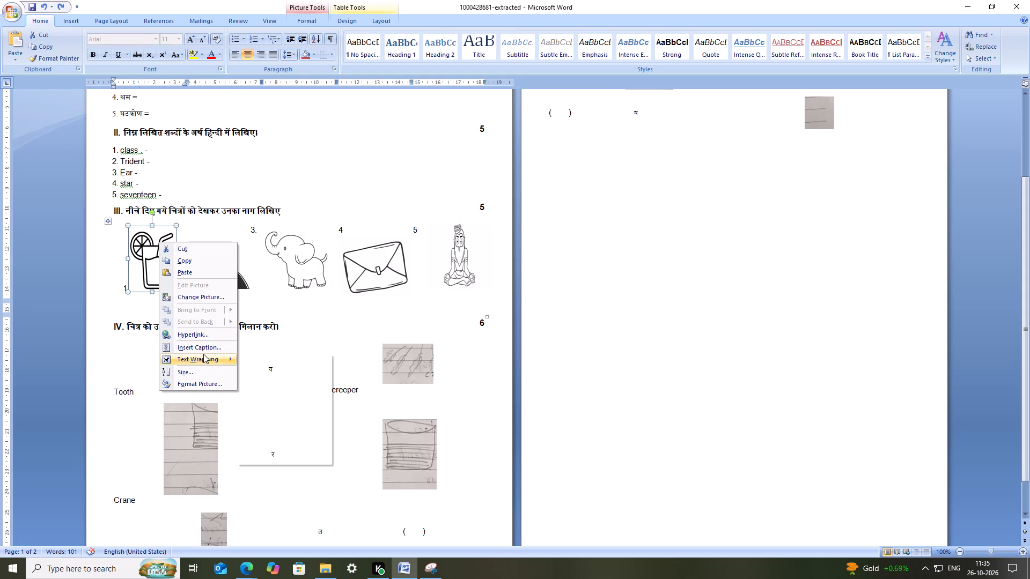
left_click_drag(287, 396, 295, 405)
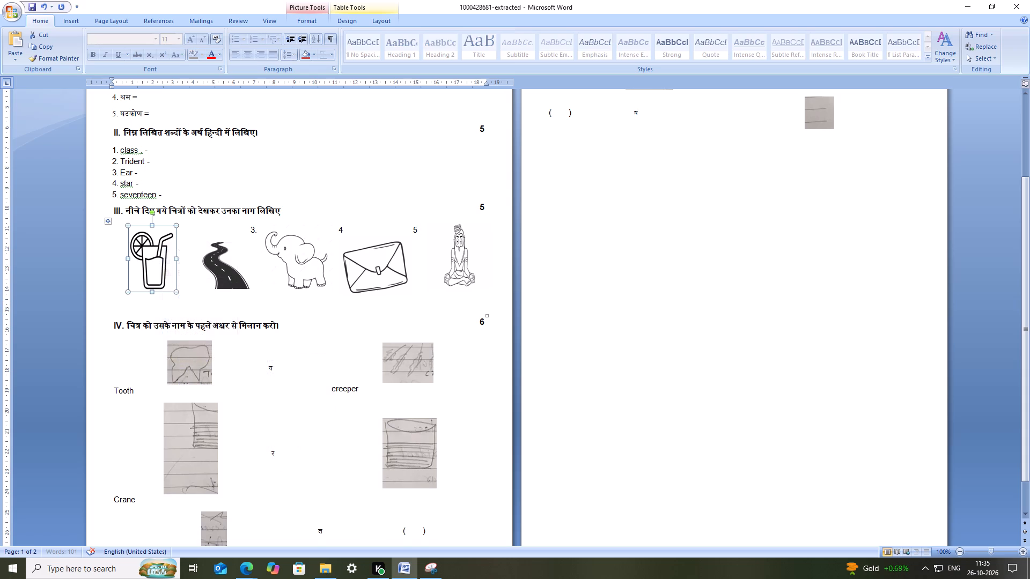
left_click(151, 244)
left_click_drag(151, 244, 174, 256)
left_click_drag(156, 247, 197, 291)
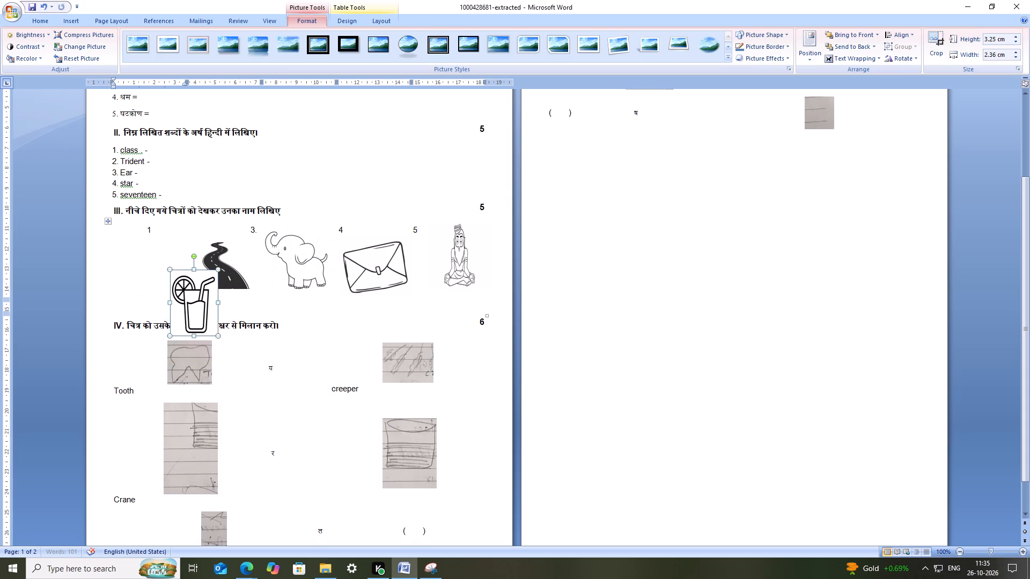
Delete the number 1 from the juice glass picture's cell.
left_click_drag(154, 236, 142, 233)
key("BackSpace")
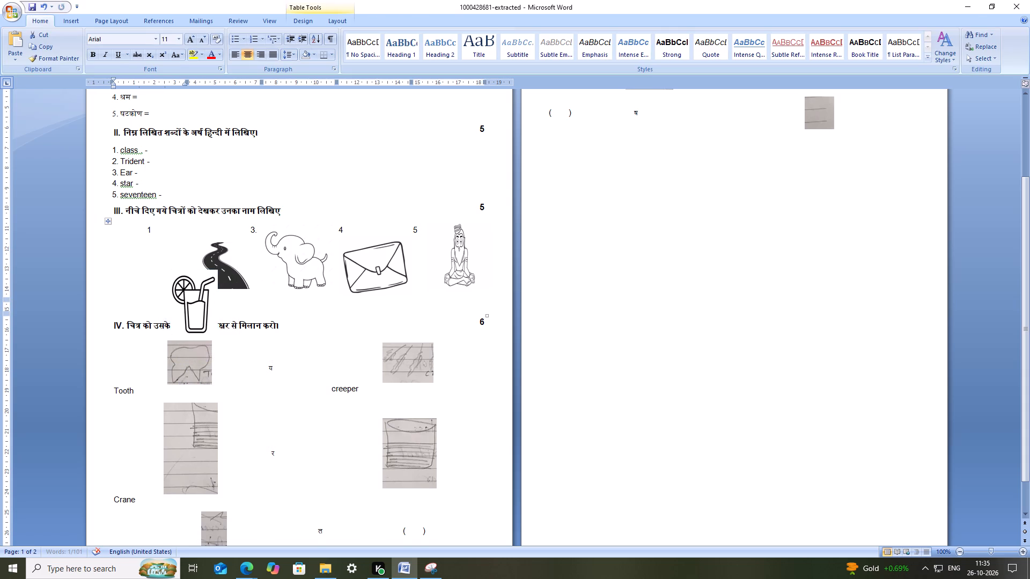
Move the juice glass picture back into the first cell of question III.
left_click_drag(198, 299, 153, 260)
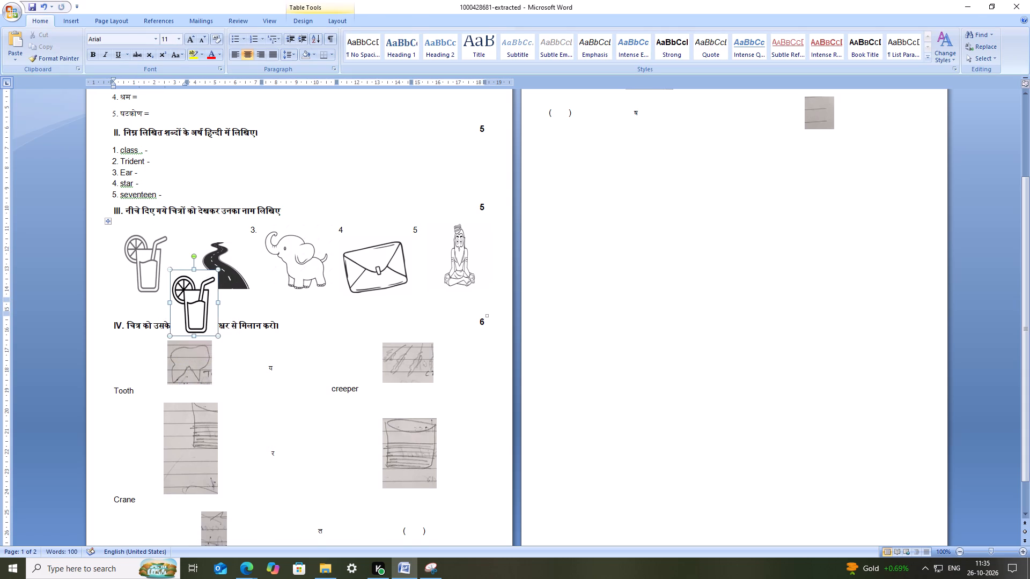
left_click_drag(153, 260, 153, 259)
Number the road picture 2 at the start of its cell, first trying 2. and undoing it.
left_click(184, 244)
left_click(197, 239)
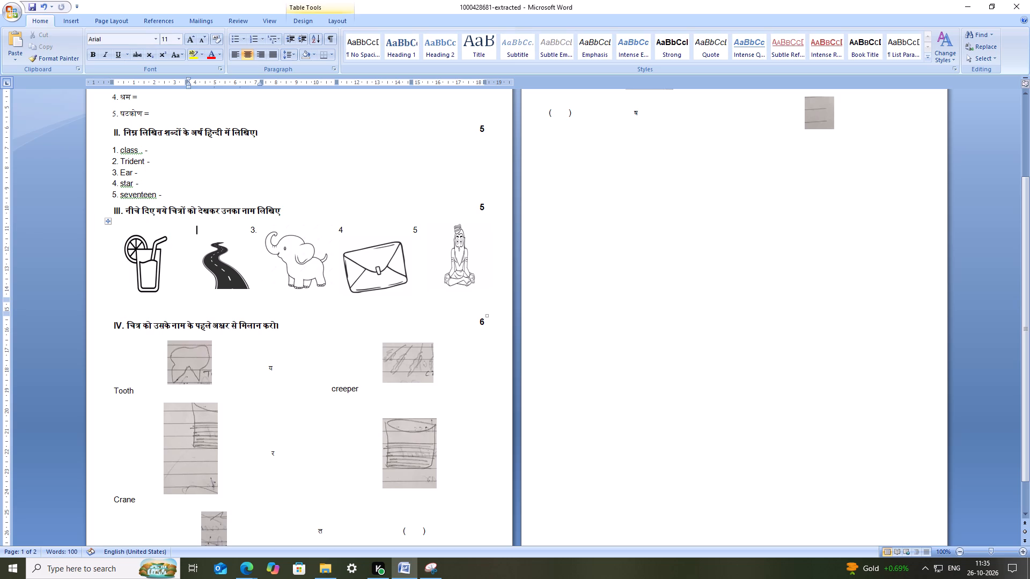
key("2")
key("period")
key("ctrl+z")
key("2")
Number the juice glass picture 1 at the start of its cell in question III.
left_click(173, 232)
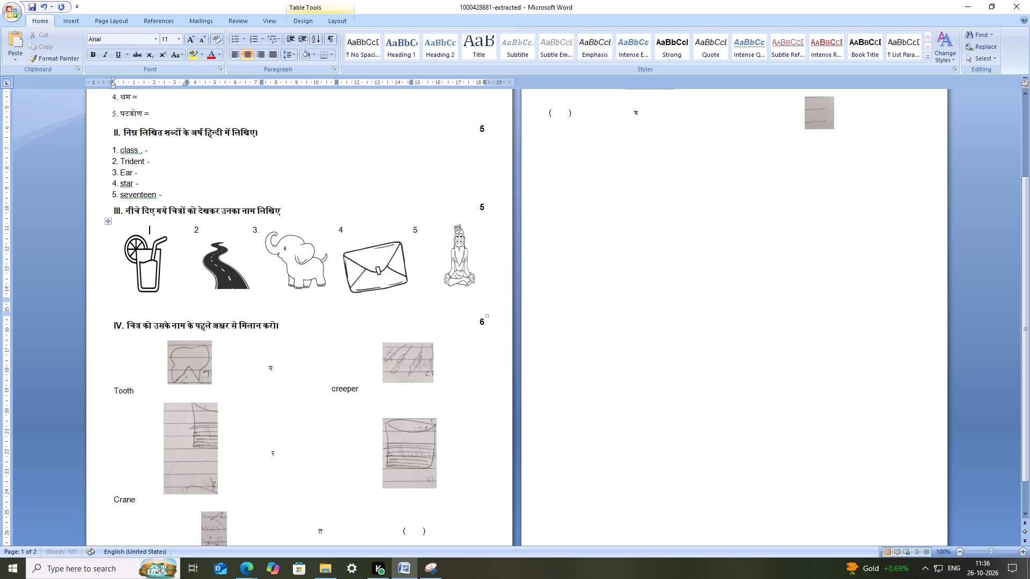
key("BackSpace")
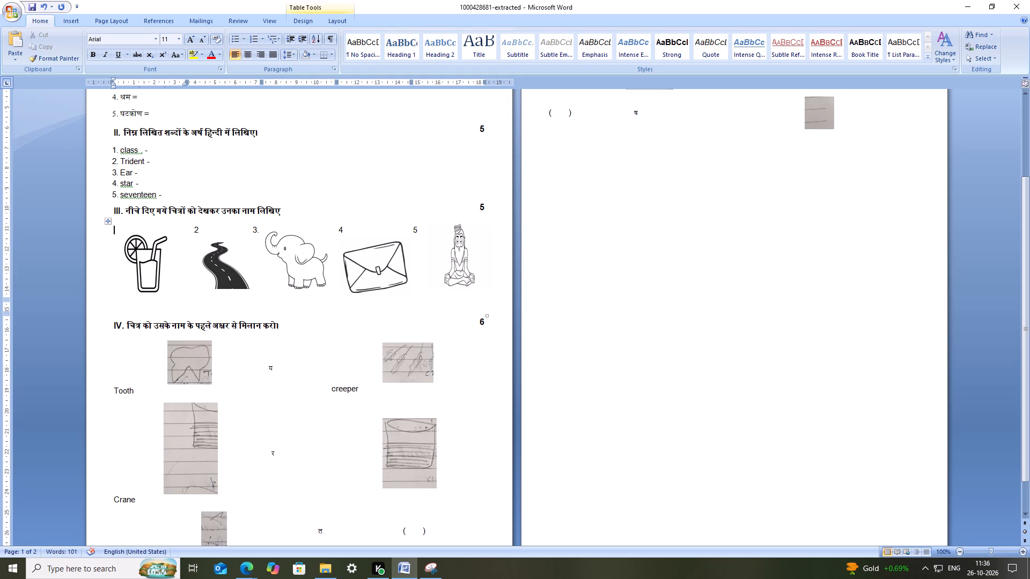
key("1")
left_click(322, 377)
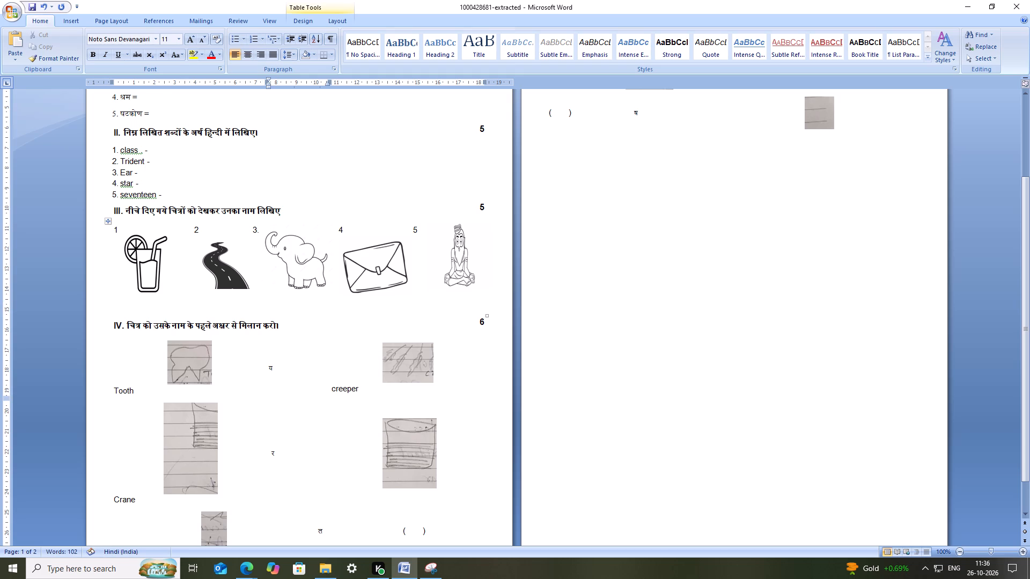
Save the question paper.
left_click(355, 366)
key("ctrl+s")
key("ctrl+s")
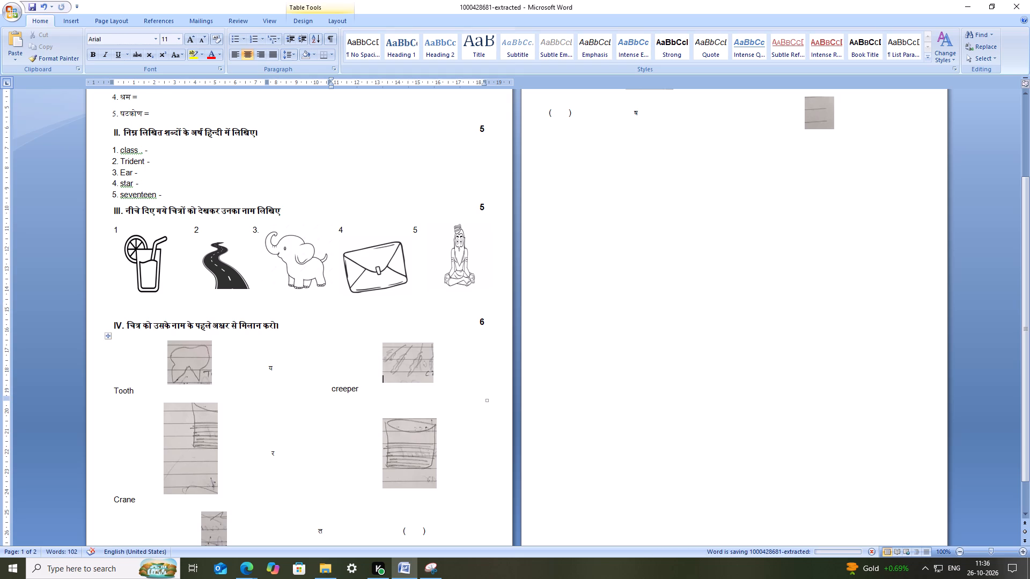
key("ctrl+s")
key("ctrl+s")
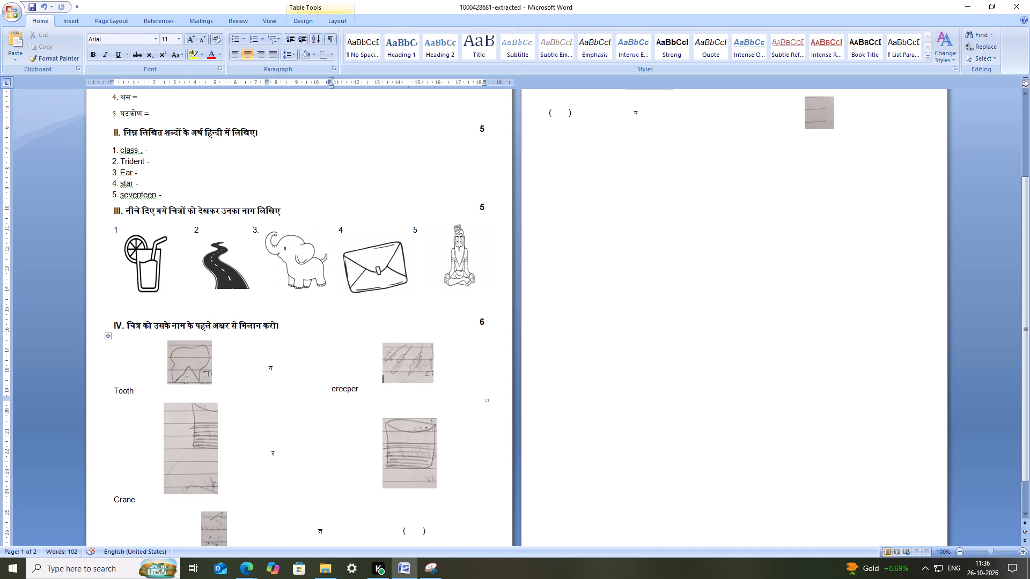
Delete the labels Tooth and Crane under the hand-drawn pictures in question IV.
scroll(282, 354, "down", 6)
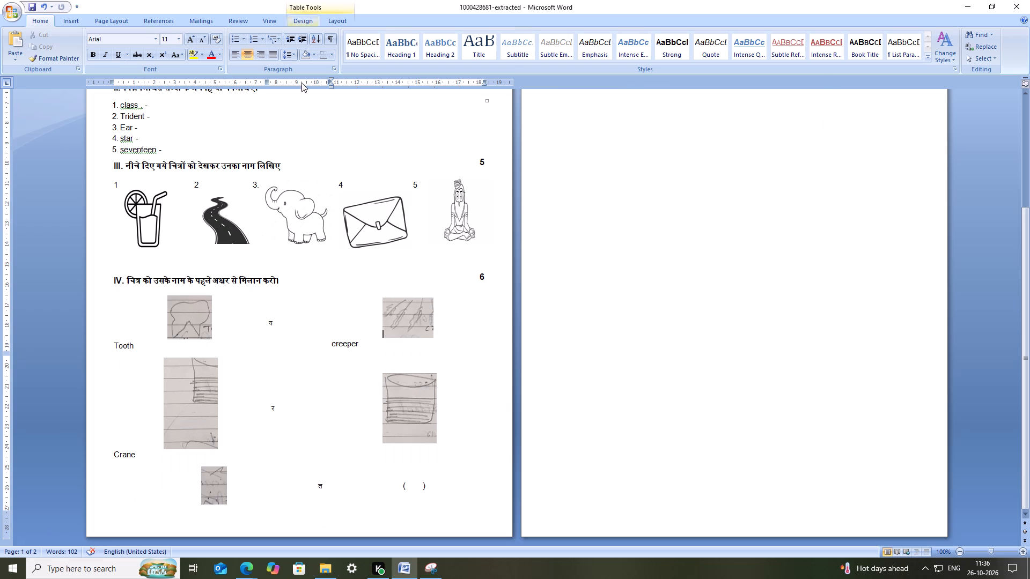
scroll(279, 155, "up", 7)
scroll(530, 214, "down", 3)
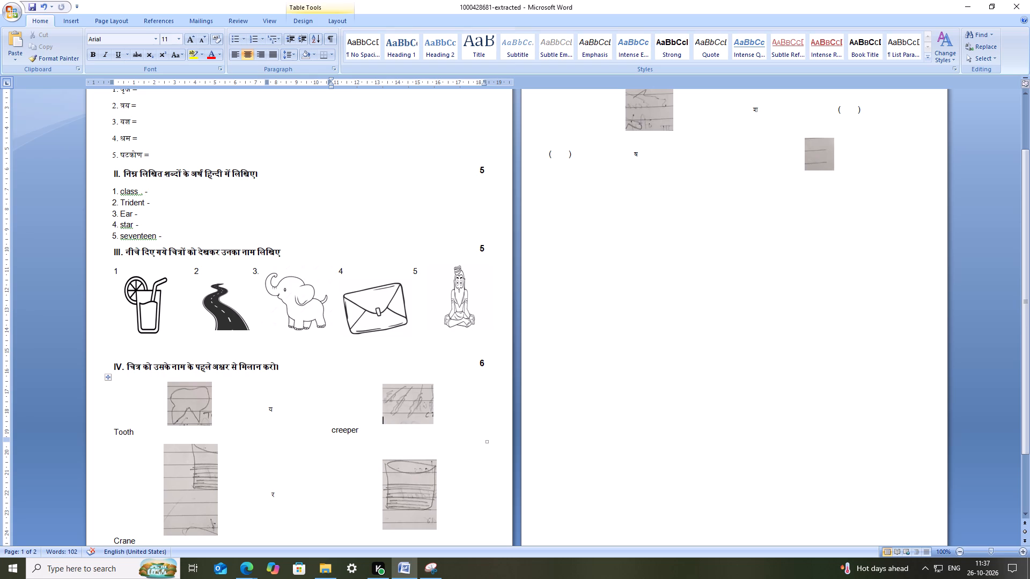
scroll(436, 433, "down", 5)
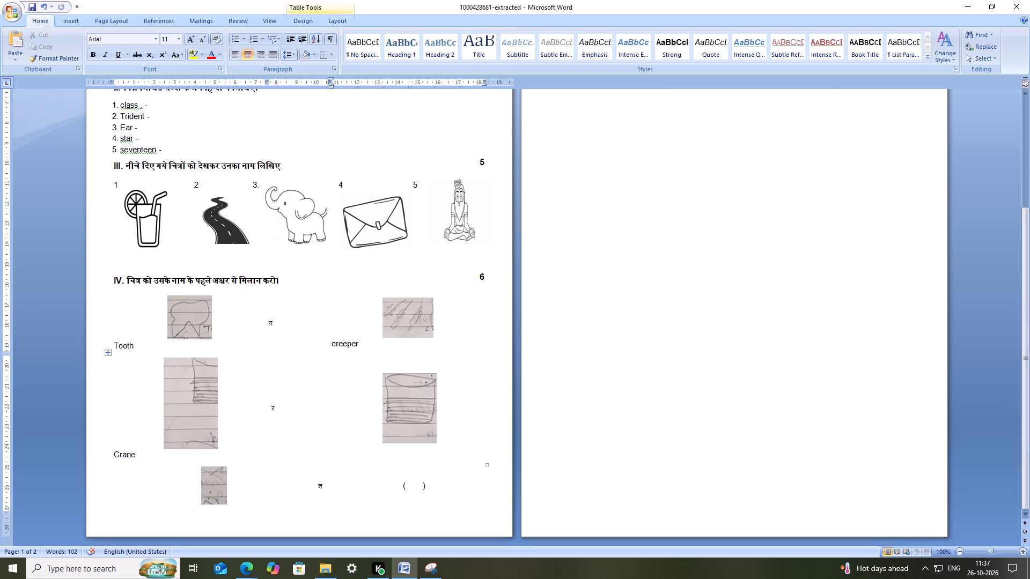
scroll(392, 419, "up", 5)
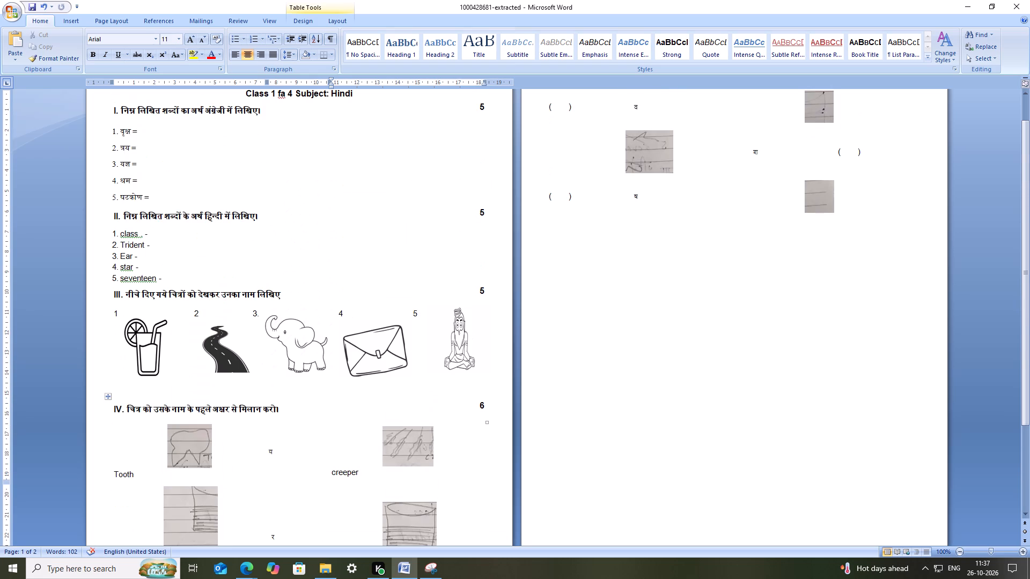
scroll(409, 418, "down", 5)
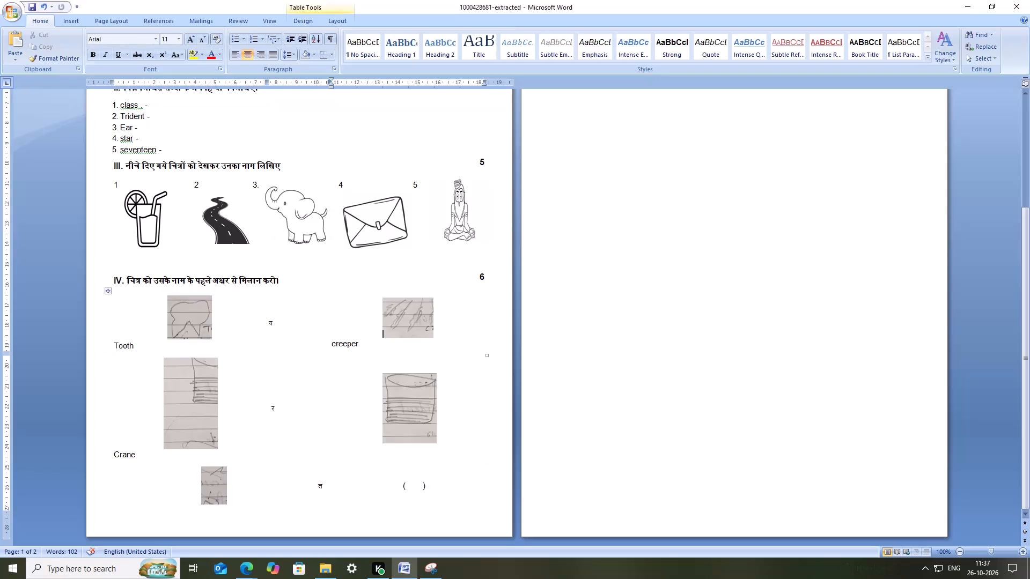
left_click_drag(137, 347, 114, 350)
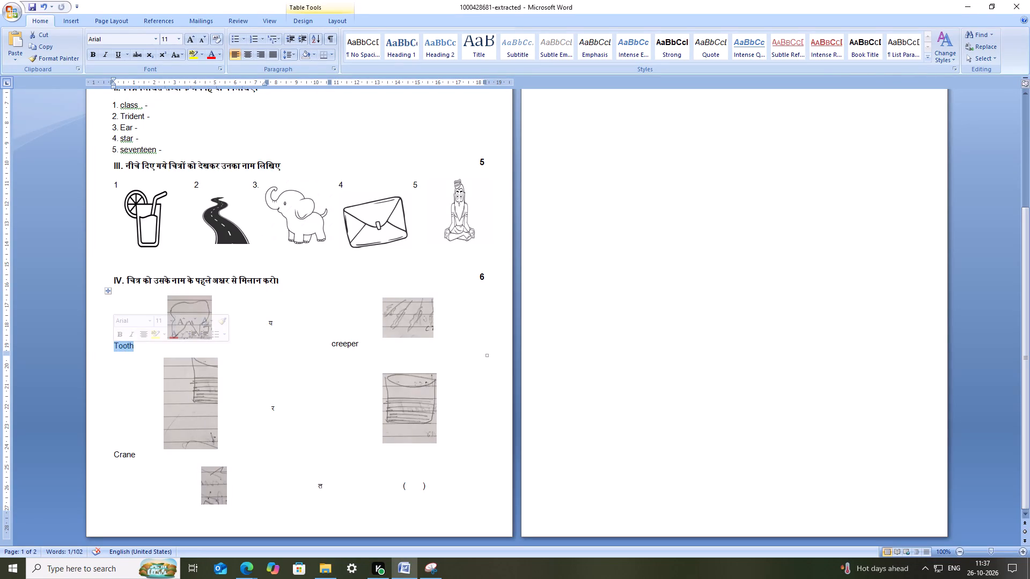
key("BackSpace")
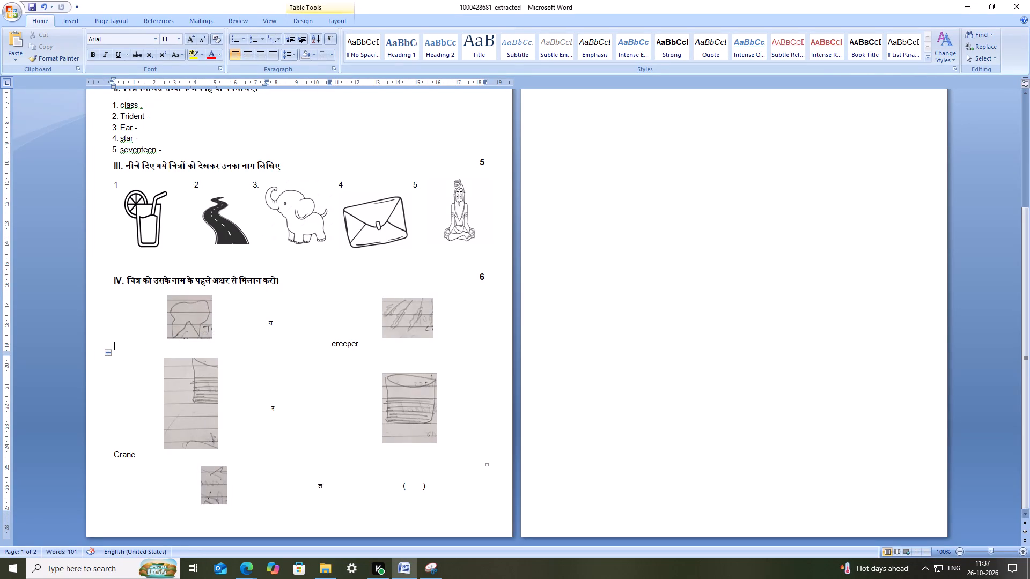
left_click_drag(141, 455, 113, 457)
key("BackSpace")
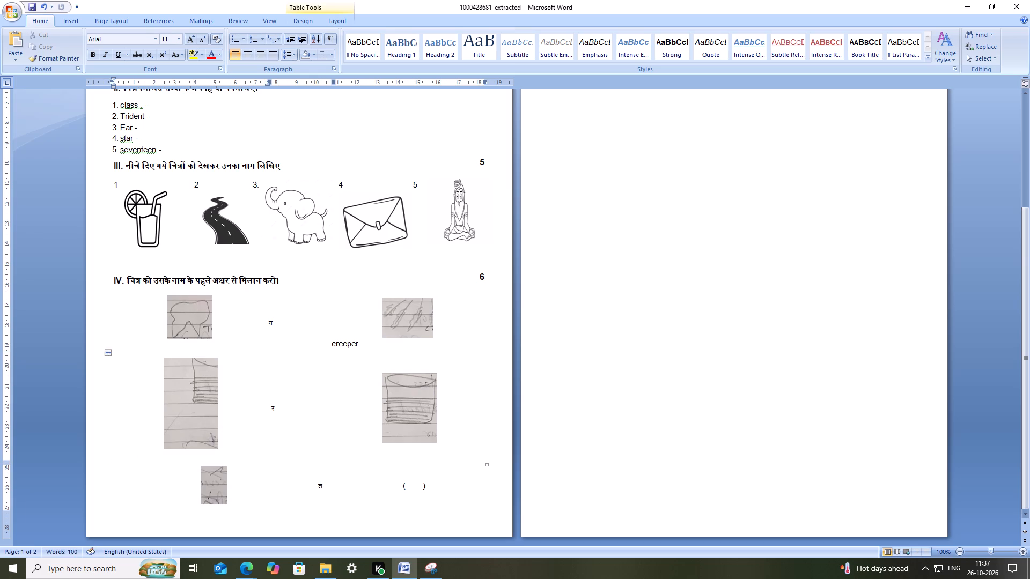
Set the tooth drawing's text wrapping in question IV to In Front of Text.
scroll(523, 360, "up", 6)
scroll(635, 236, "up", 5)
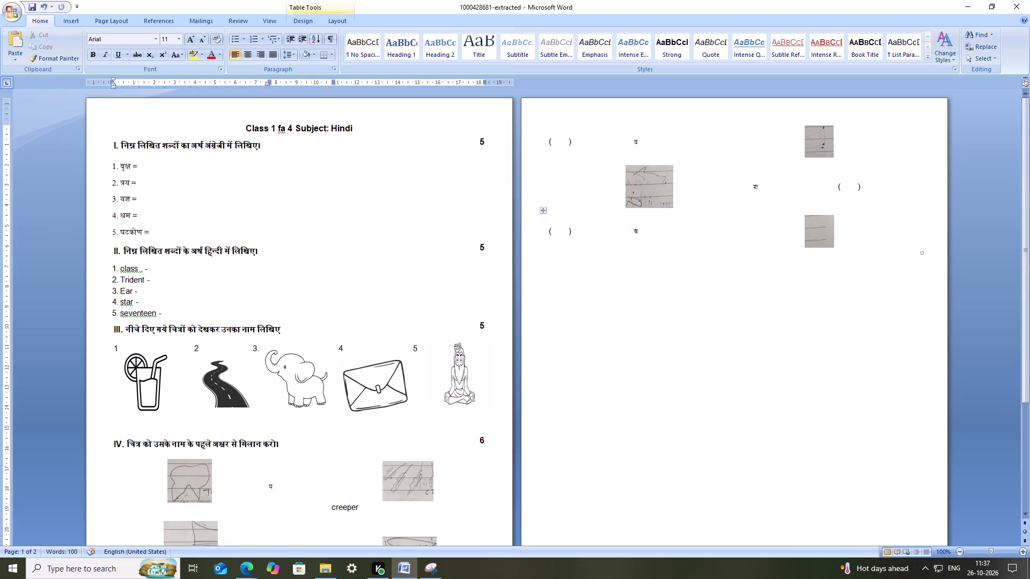
scroll(599, 280, "down", 6)
left_click(199, 333)
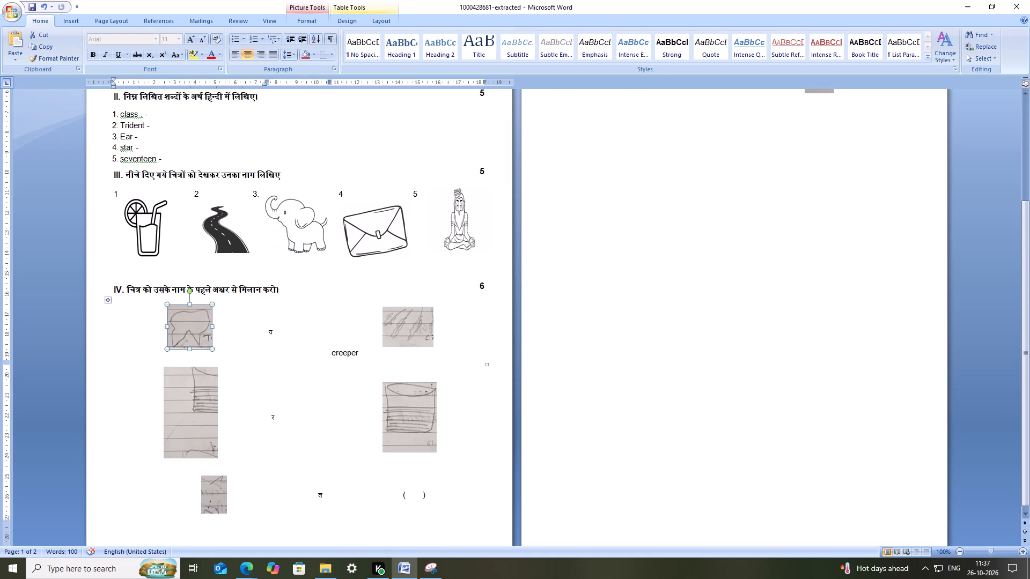
left_click(197, 405, "shift")
double_click(197, 405, "shift")
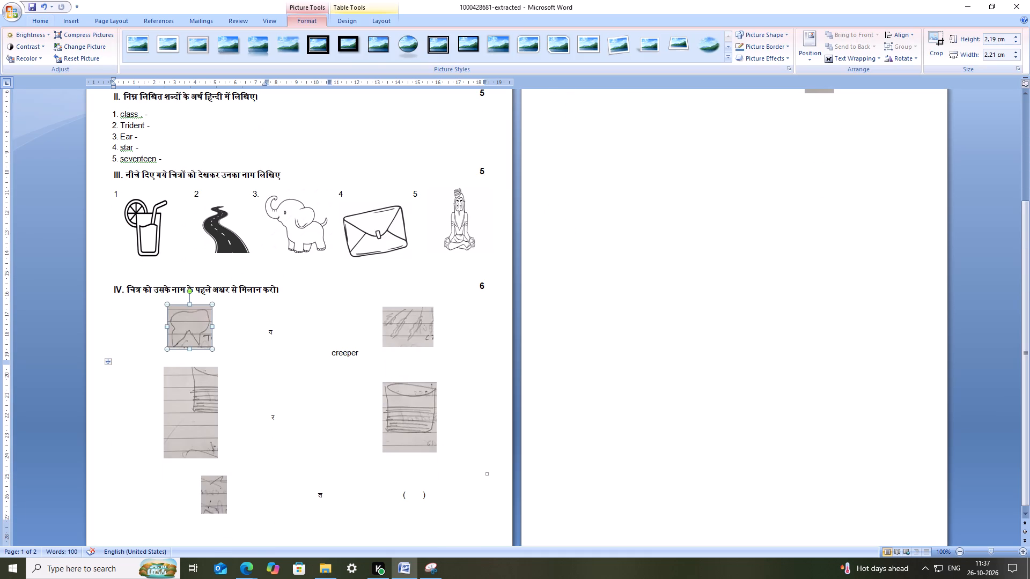
double_click(403, 332, "shift")
left_click(396, 422, "shift")
left_click(424, 405, "shift")
right_click(186, 325)
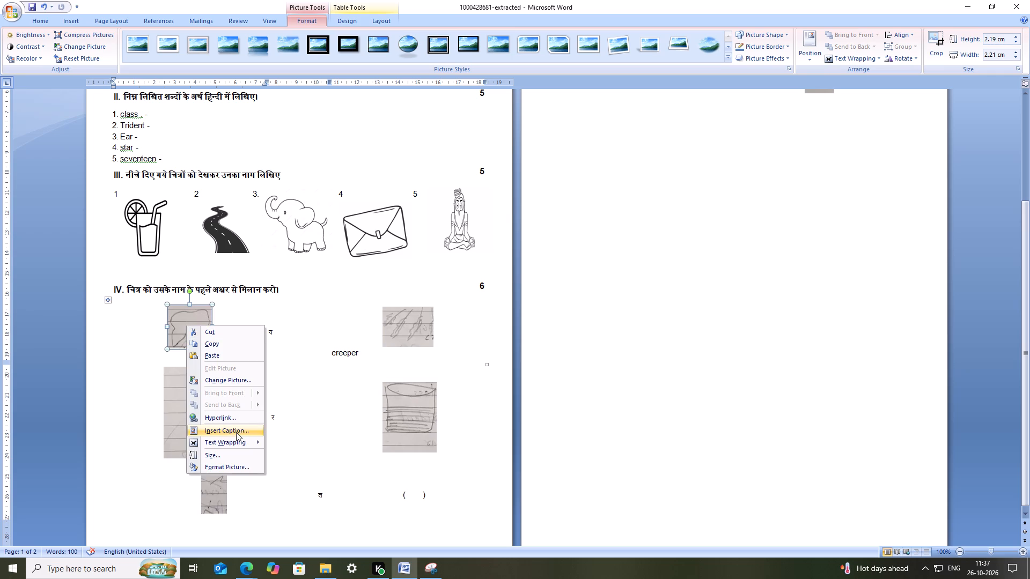
left_click_drag(234, 433, 242, 441)
left_click(327, 494)
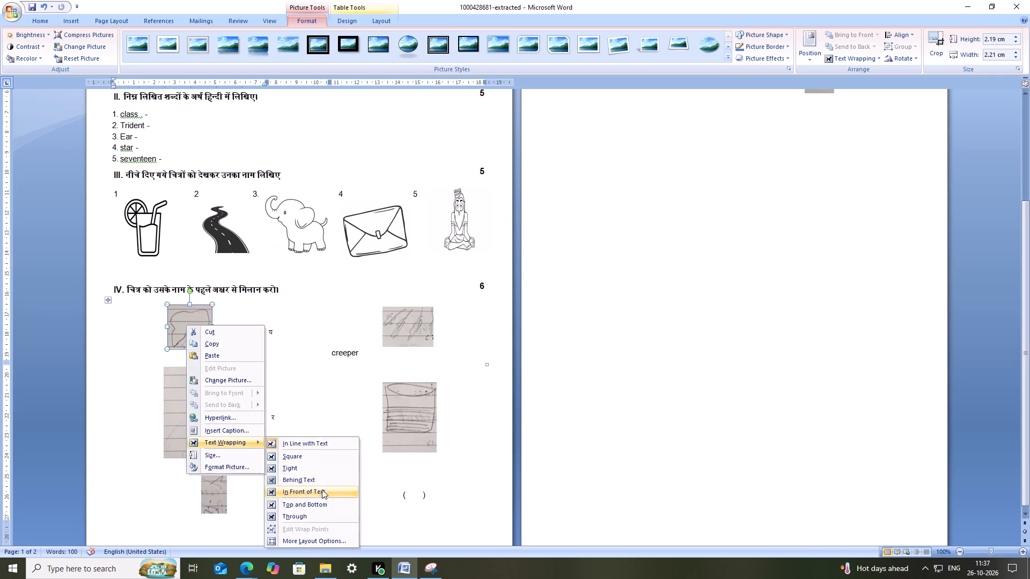
Set the text wrapping of the tall drawing in the र row to In Front of Text.
right_click(190, 409)
left_click(247, 376)
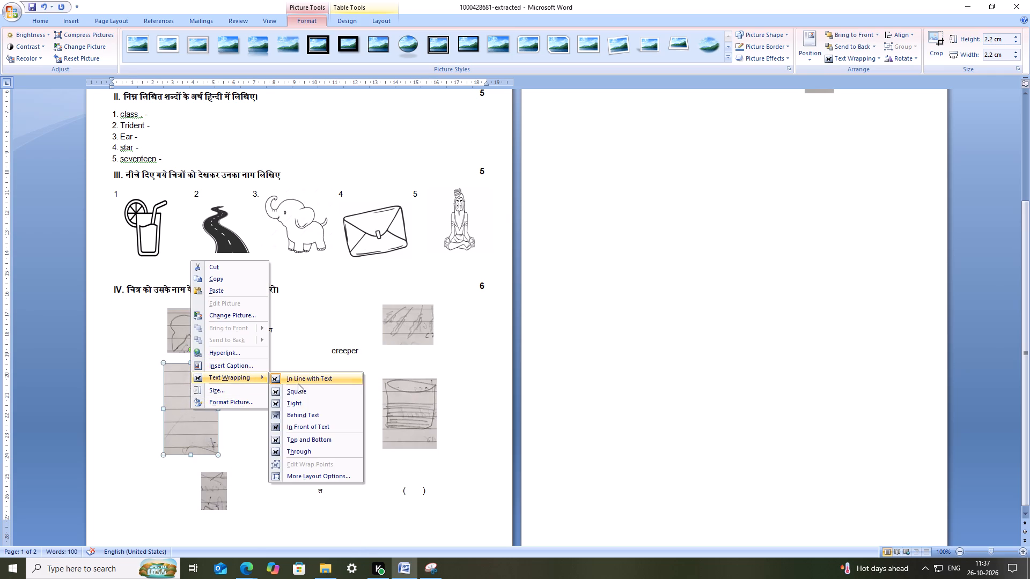
left_click(315, 433)
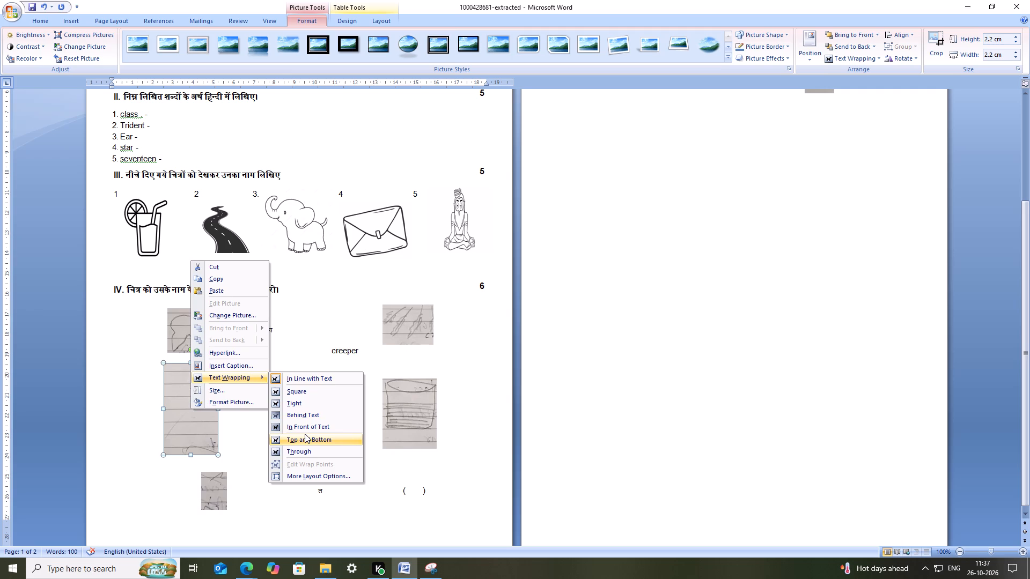
left_click(309, 428)
Set the text wrapping of the pot-like drawing in the र row and the creeper drawing to In Front of Text.
right_click(404, 390)
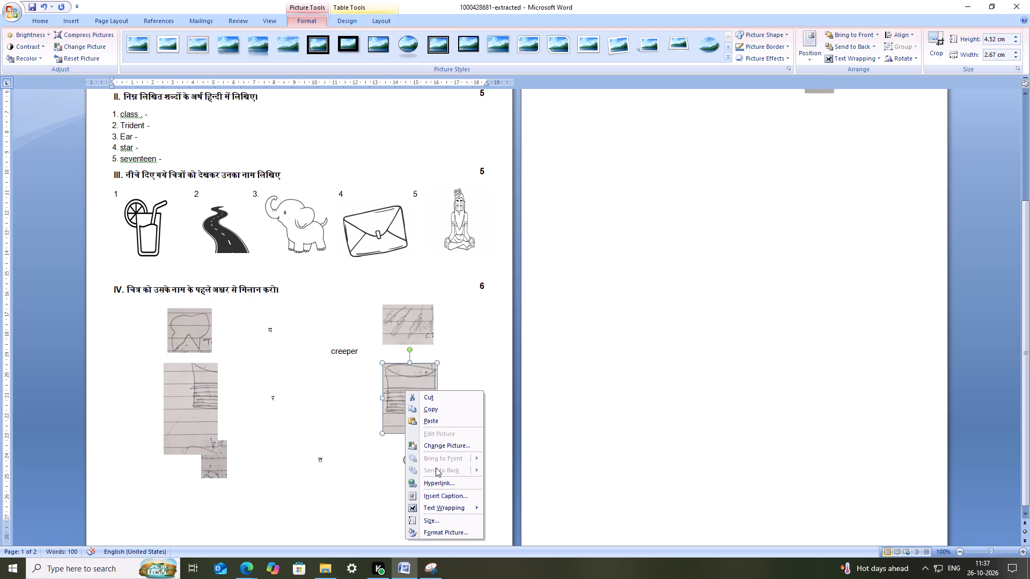
left_click(447, 501)
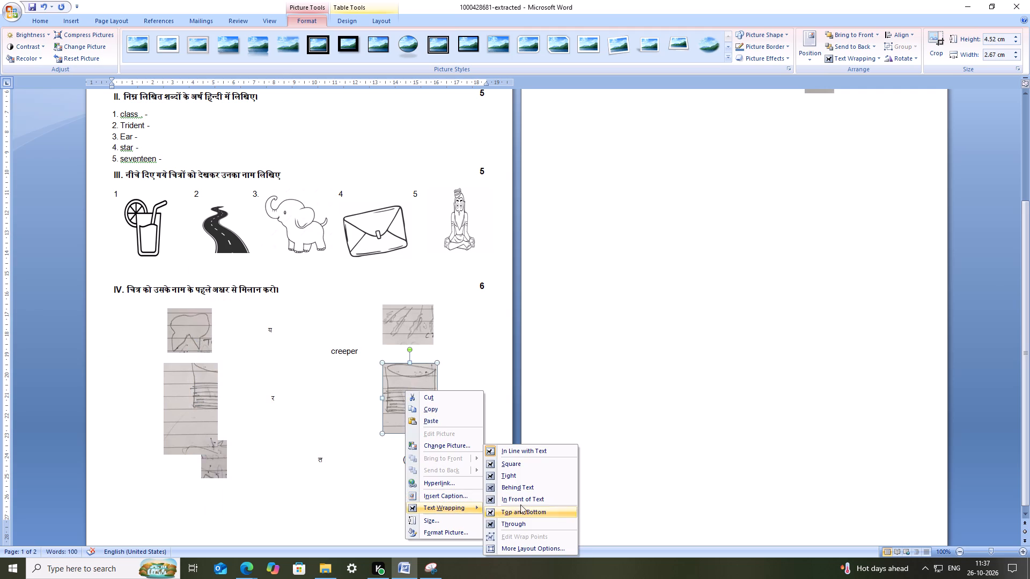
left_click(522, 500)
right_click(400, 328)
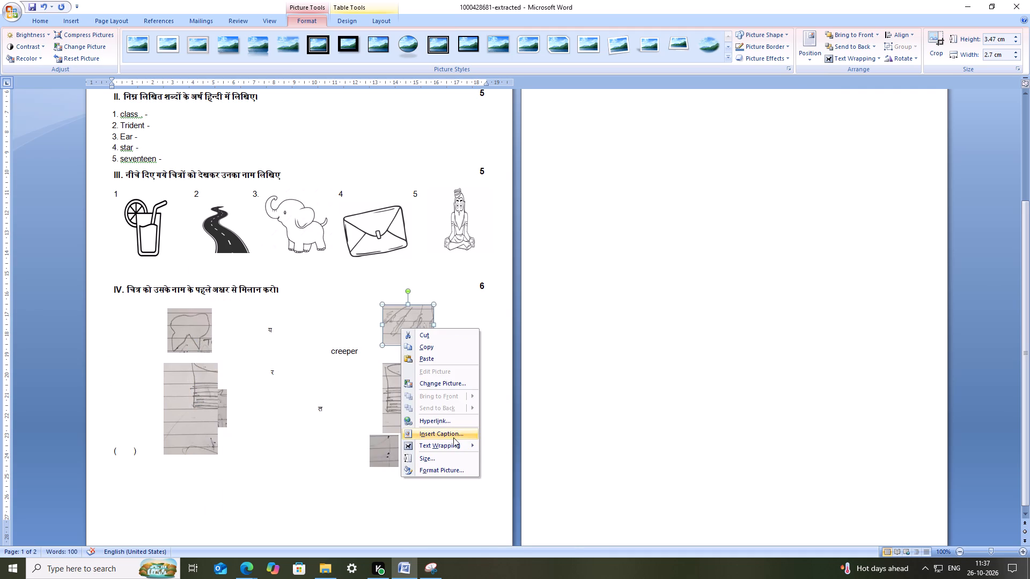
left_click(450, 446)
left_click(521, 498)
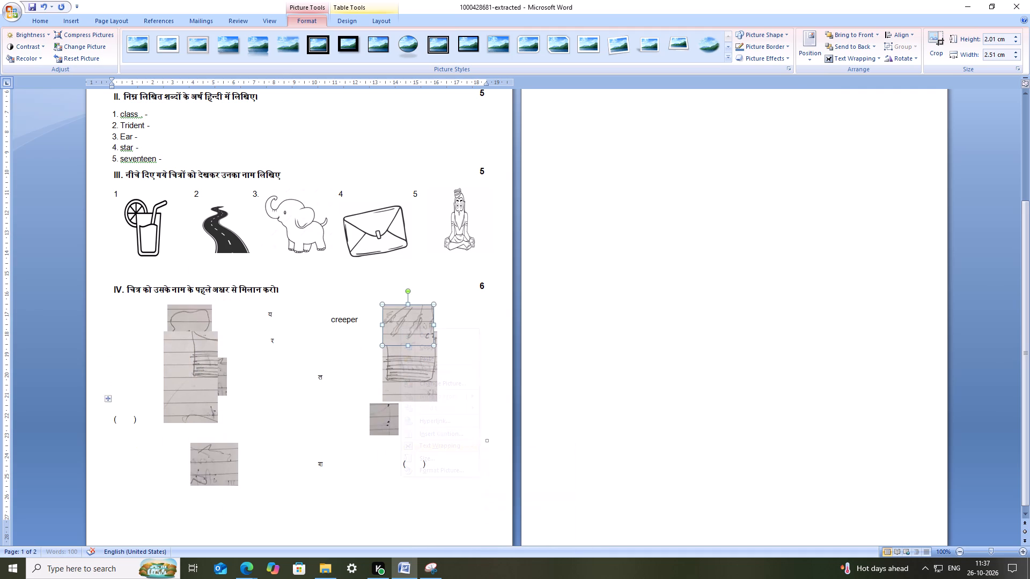
Move the small drawing at the end of the व row into the middle cell of the row below.
left_click_drag(381, 423, 388, 440)
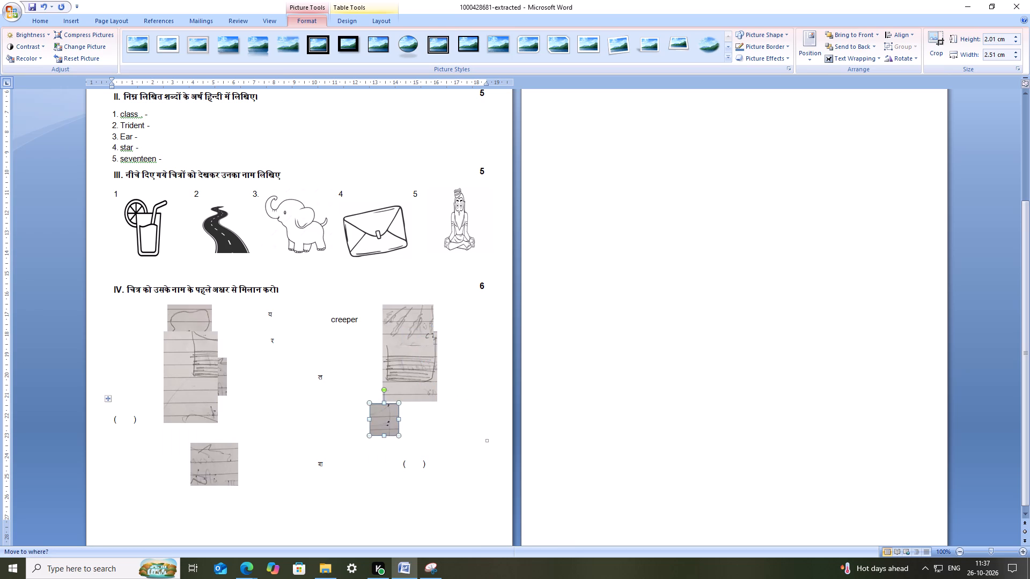
left_click_drag(388, 440, 388, 442)
scroll(623, 317, "up", 2)
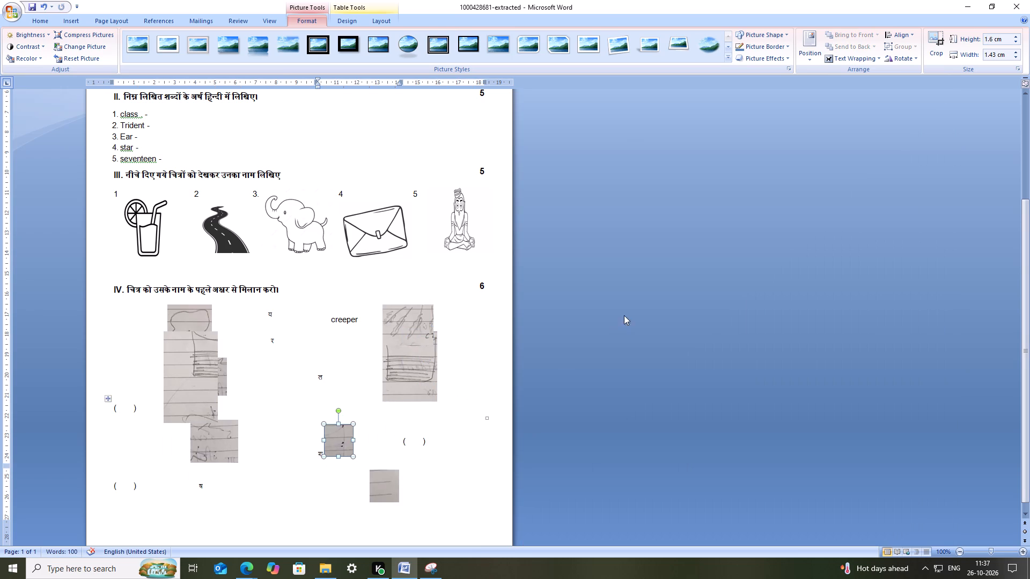
scroll(624, 315, "up", 11)
scroll(636, 301, "down", 15)
scroll(556, 338, "down", 5)
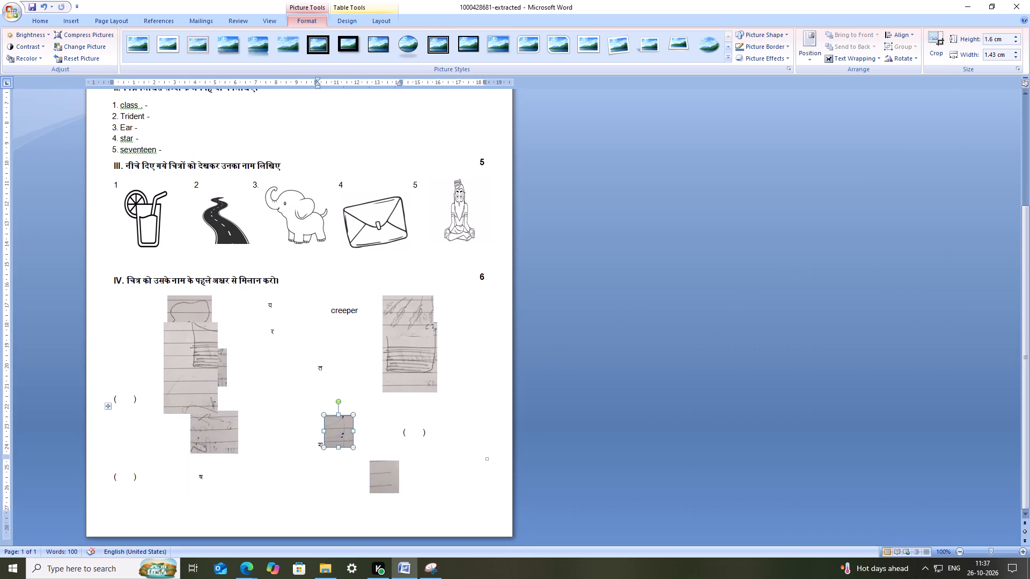
Move the tall drawing down to uncover the small drawing in the त row, and set the small drawing's wrapping to In Front of Text.
left_click_drag(198, 361, 202, 428)
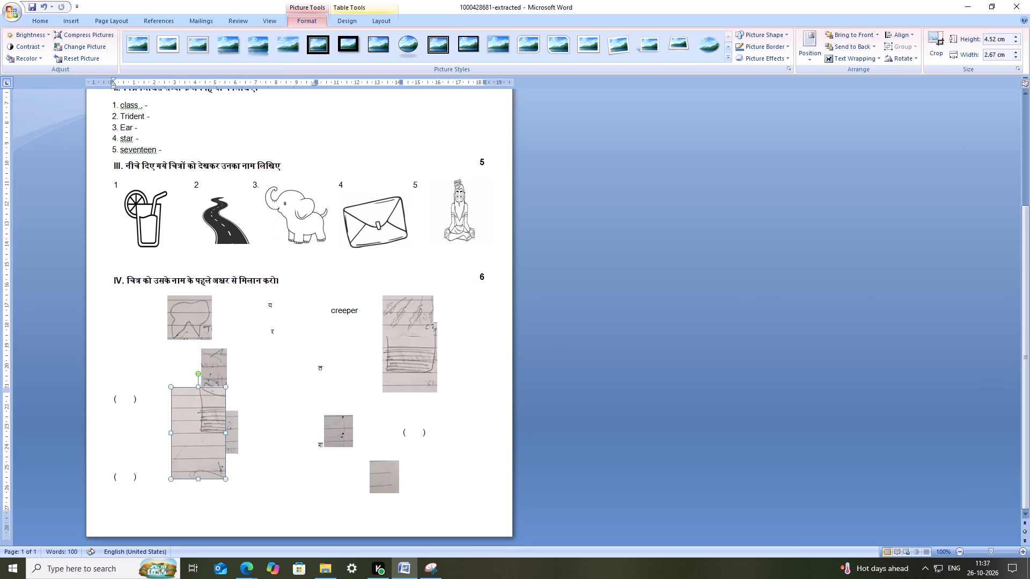
left_click_drag(212, 363, 186, 358)
left_click_drag(209, 359, 180, 359)
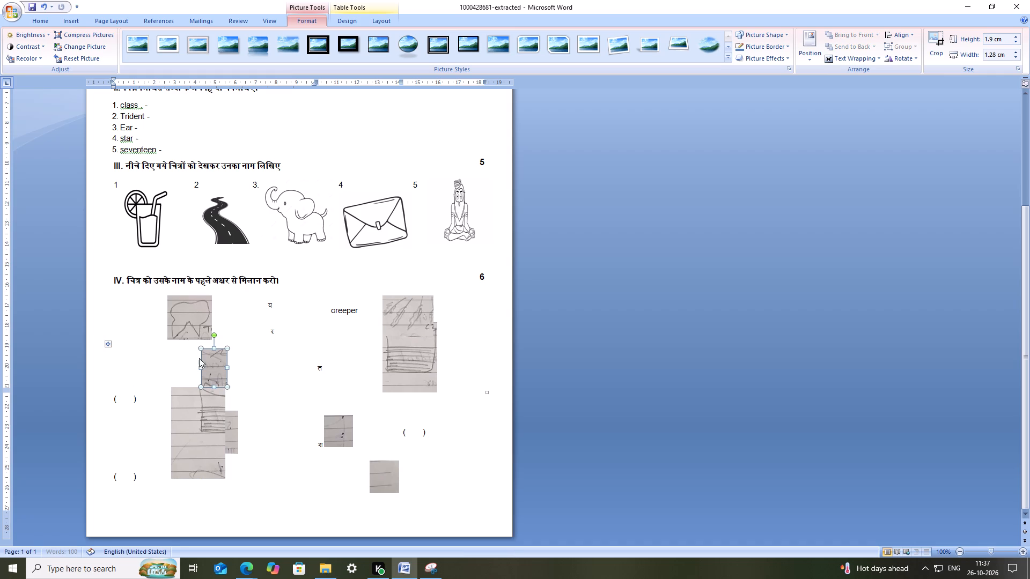
right_click(210, 358)
left_click(261, 475)
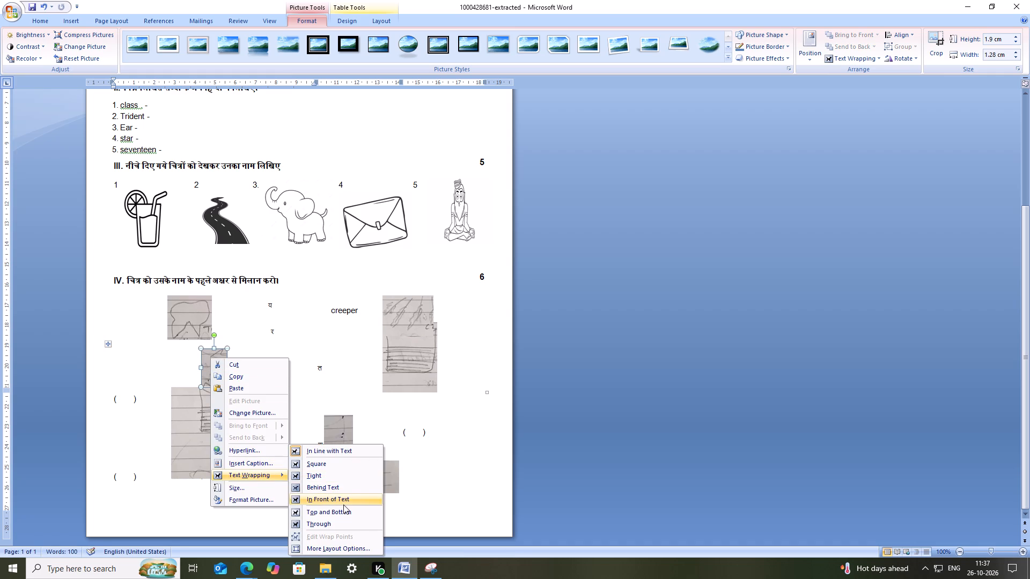
left_click(343, 506)
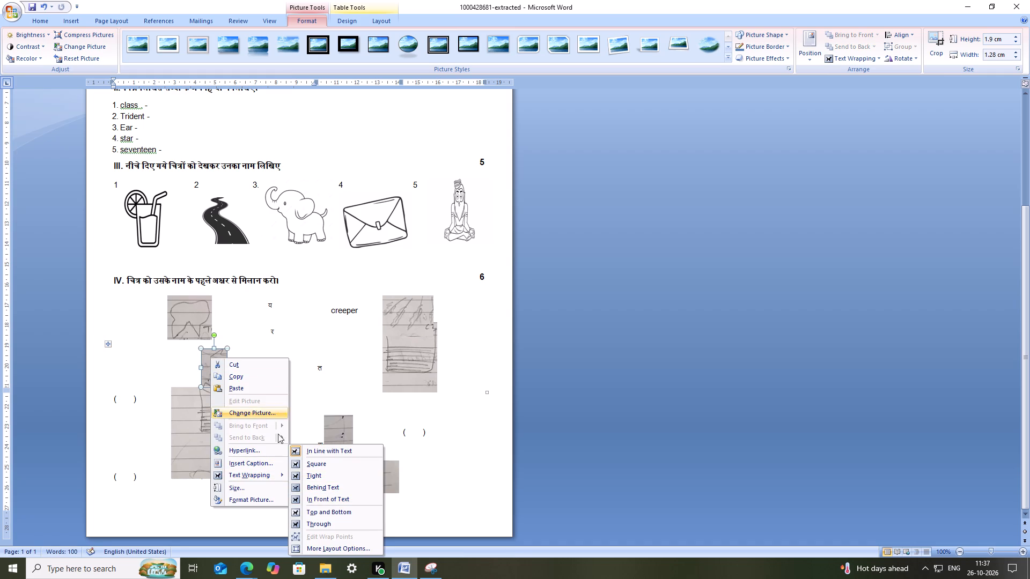
left_click(336, 498)
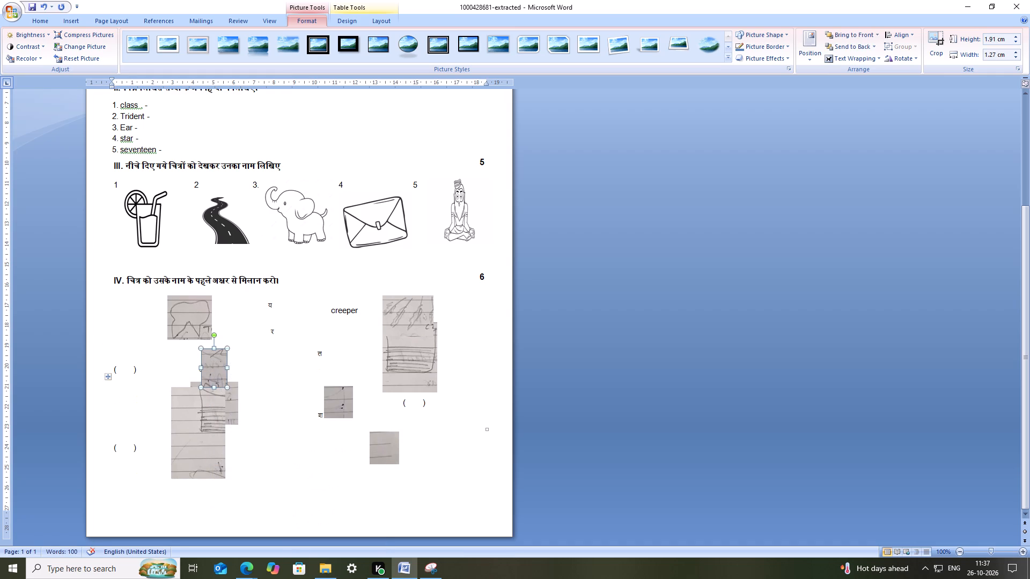
Move the tall drawing below the other first-column drawings of question IV and shift the small drawing clear of the letter व.
left_click_drag(205, 448, 210, 489)
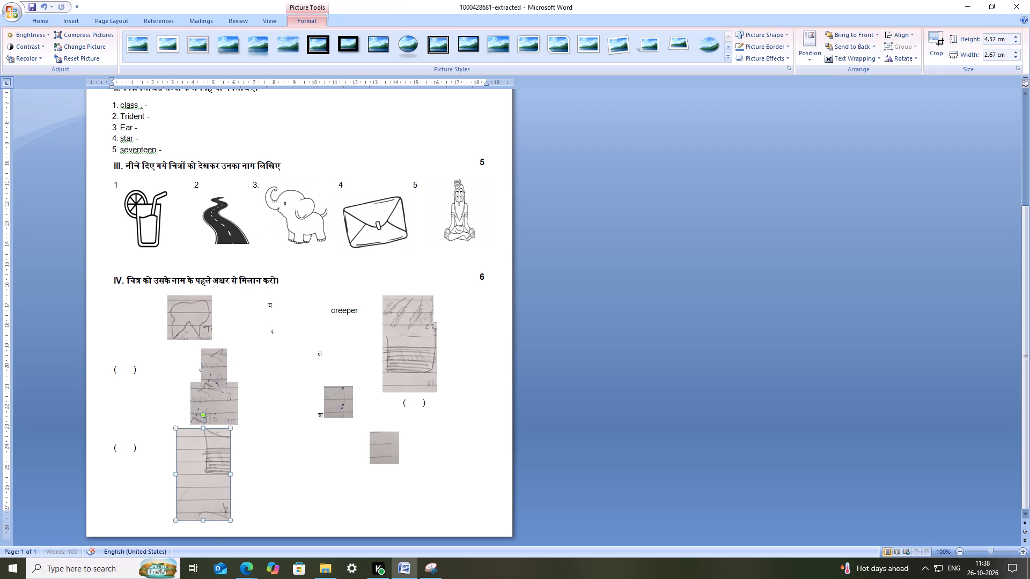
left_click_drag(213, 363, 183, 362)
left_click_drag(204, 442, 211, 459)
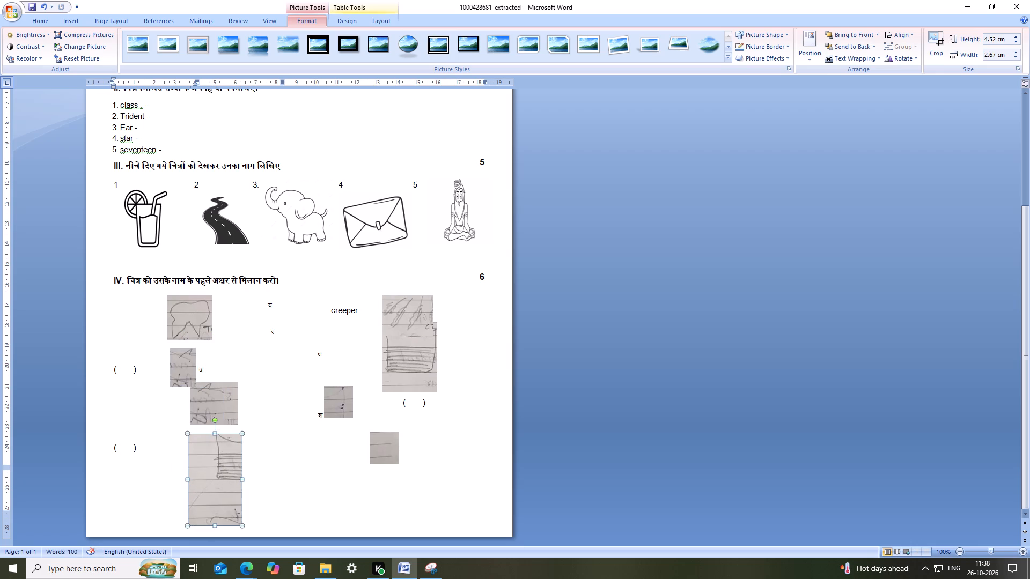
Shrink the tall lined drawing at the bottom of question IV's first column, keeping its proportions.
left_click_drag(245, 431, 244, 441)
left_click(239, 441)
left_click_drag(241, 435, 227, 470)
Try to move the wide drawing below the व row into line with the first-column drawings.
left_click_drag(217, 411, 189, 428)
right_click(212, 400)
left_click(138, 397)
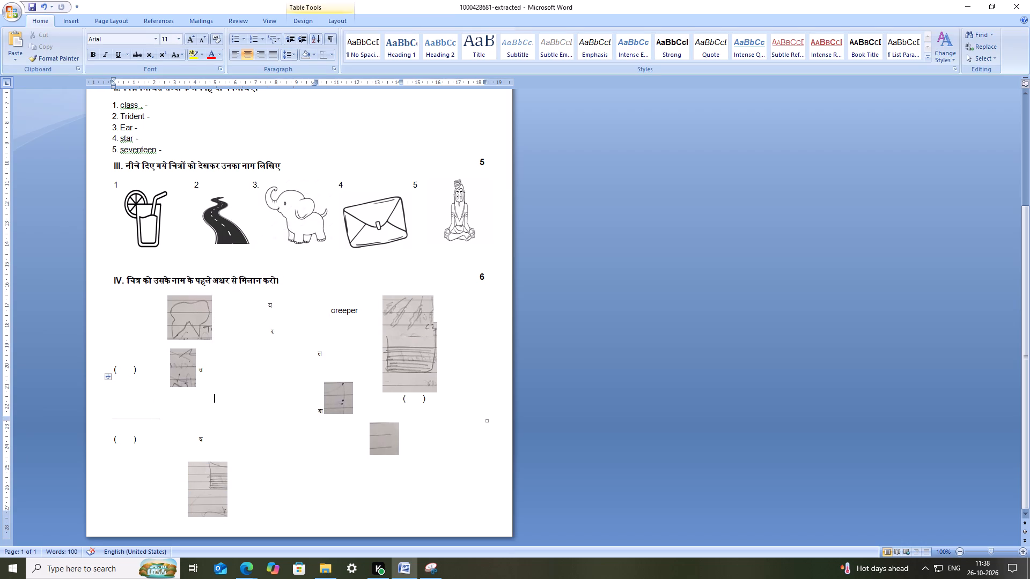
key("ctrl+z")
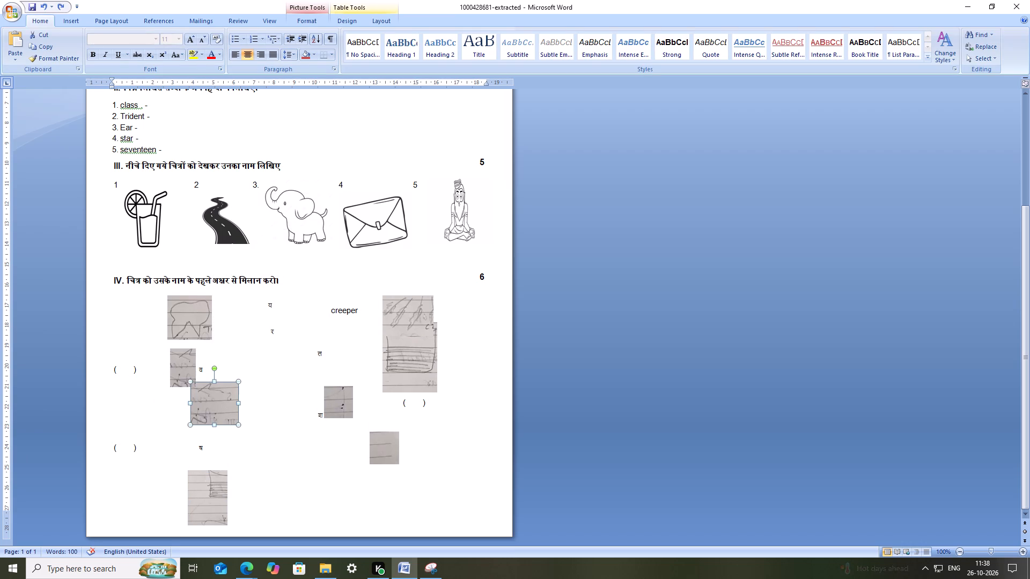
Set the wide drawing below the व row to In Front of Text and move it under the small first-column drawing.
right_click(226, 398)
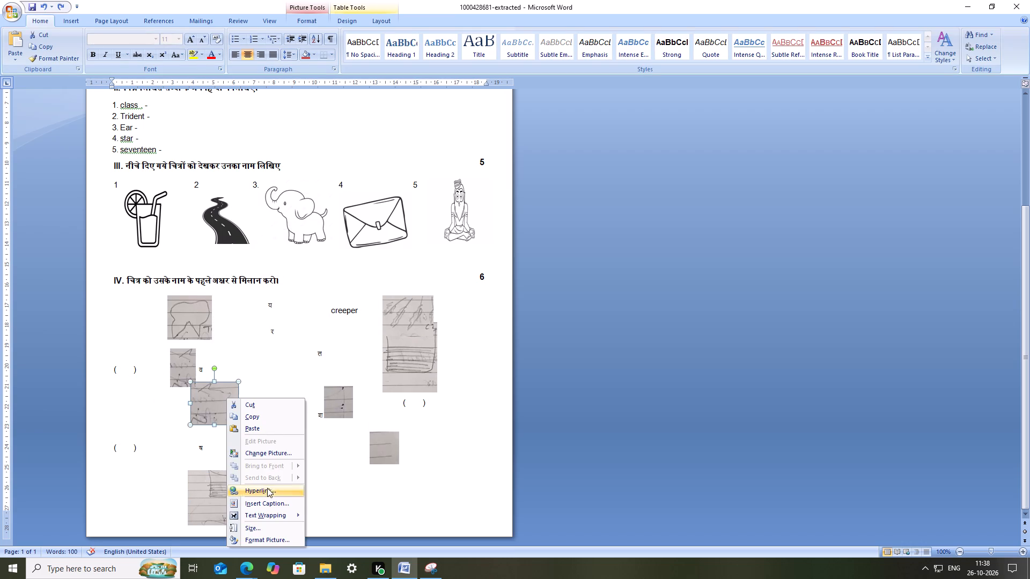
left_click(271, 511)
left_click(346, 500)
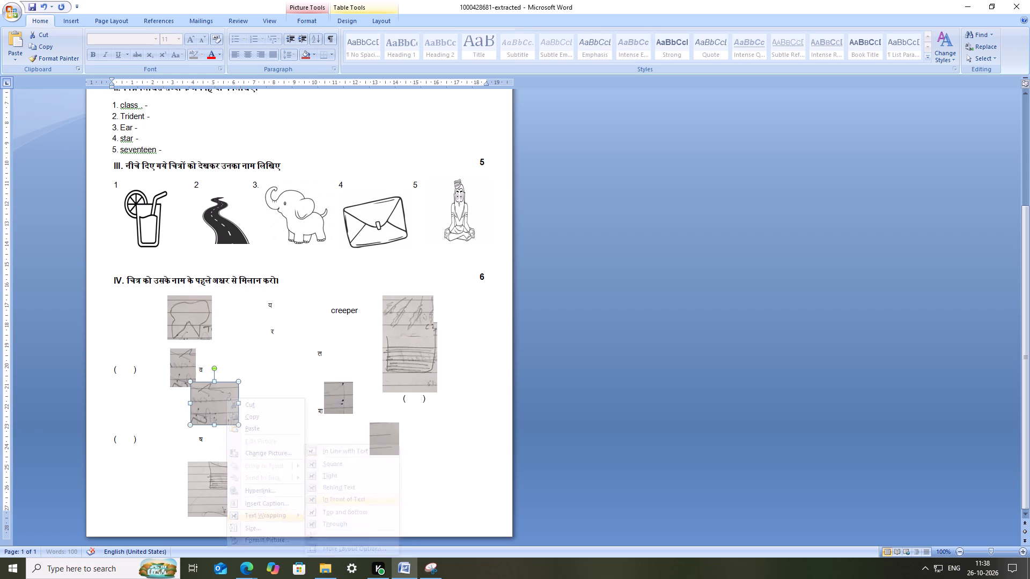
left_click_drag(217, 411, 185, 424)
left_click(214, 471)
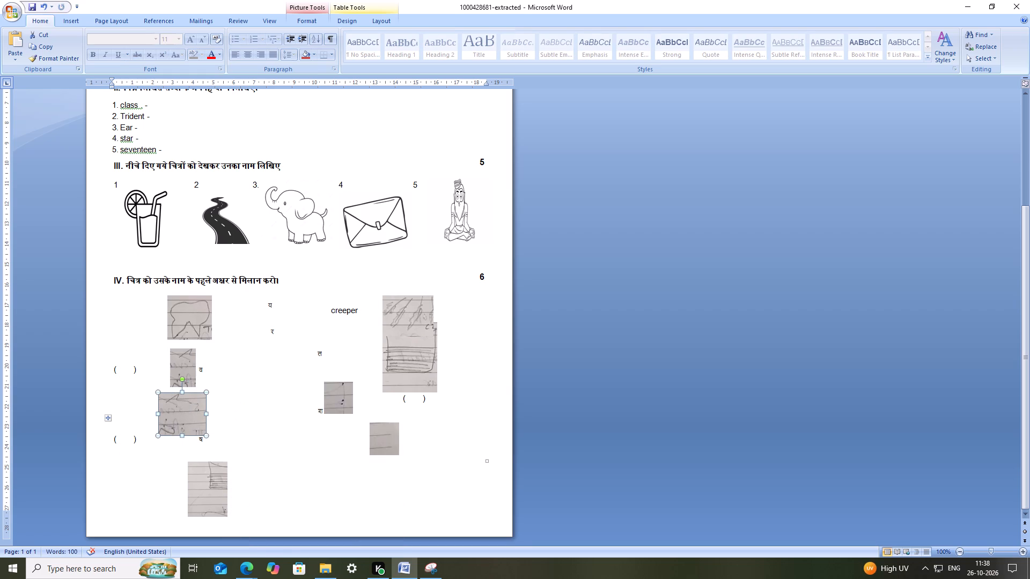
left_click(266, 439)
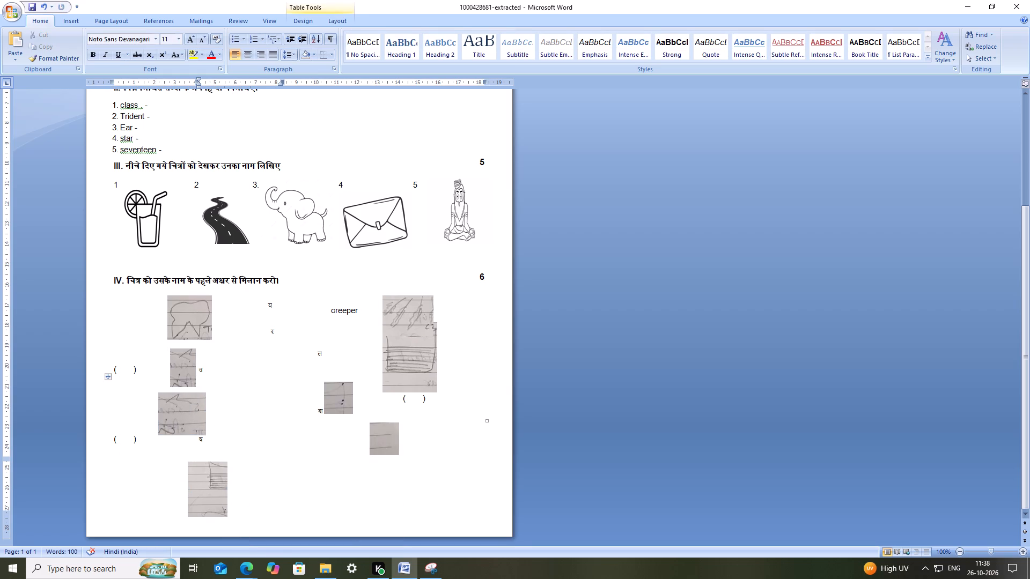
Move the hatched creeper drawing to the top of question IV's last column and place the pot-like drawing beneath it.
left_click(408, 323)
left_click_drag(404, 316, 356, 329)
left_click_drag(339, 336, 406, 318)
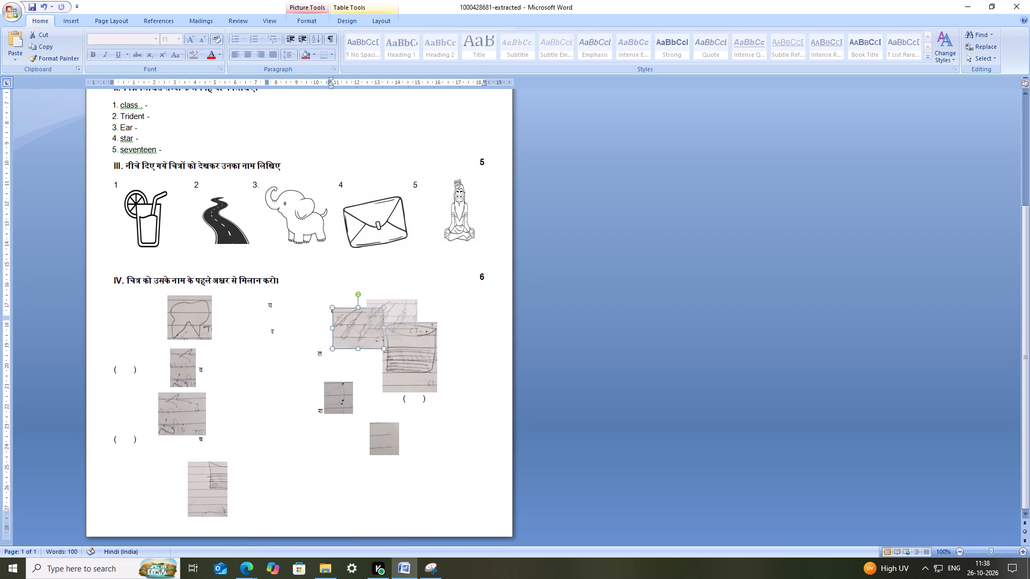
left_click_drag(406, 318, 407, 318)
left_click_drag(410, 347, 423, 391)
left_click_drag(425, 389, 435, 373)
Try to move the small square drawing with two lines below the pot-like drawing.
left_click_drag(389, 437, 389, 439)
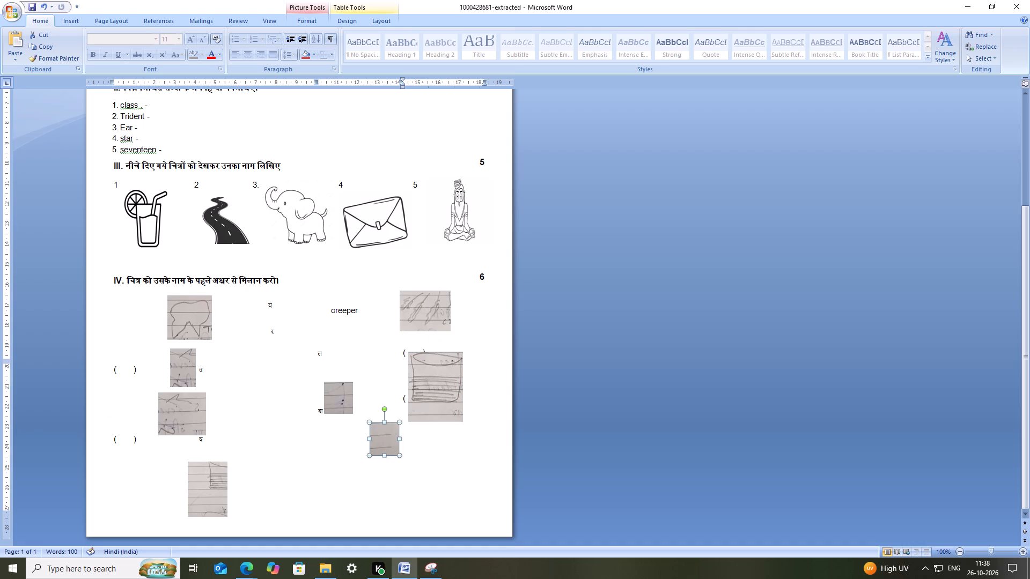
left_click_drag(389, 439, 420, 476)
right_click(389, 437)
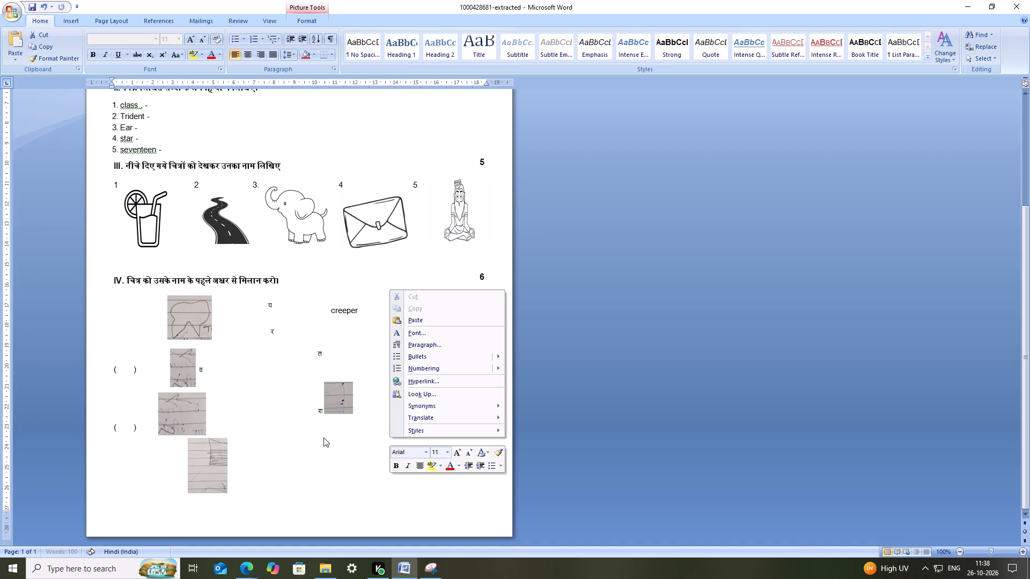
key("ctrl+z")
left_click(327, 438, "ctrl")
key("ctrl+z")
Set the text wrapping of the small square drawing with two lines to In Front of Text.
right_click(379, 439)
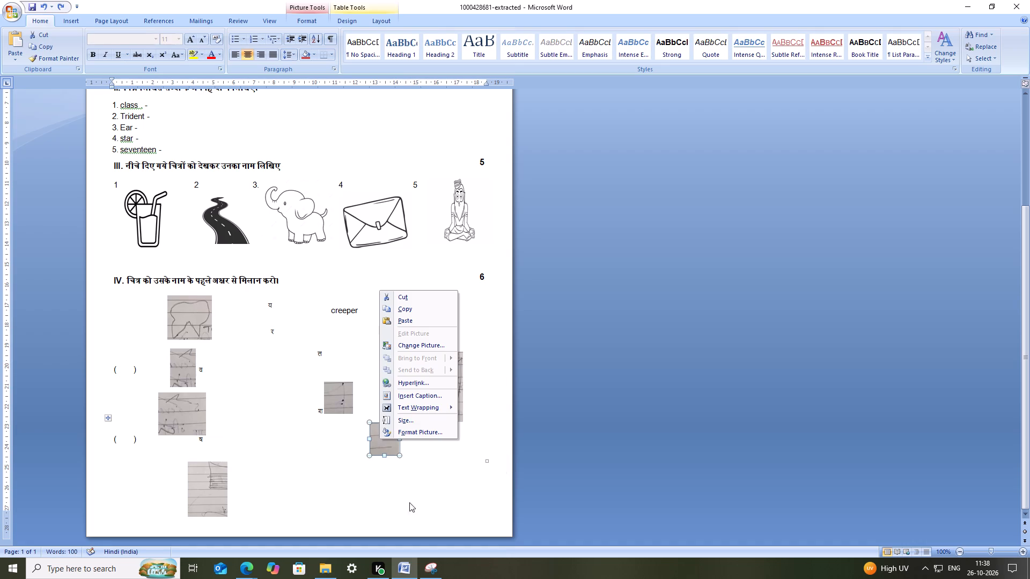
left_click(425, 406)
left_click(475, 461)
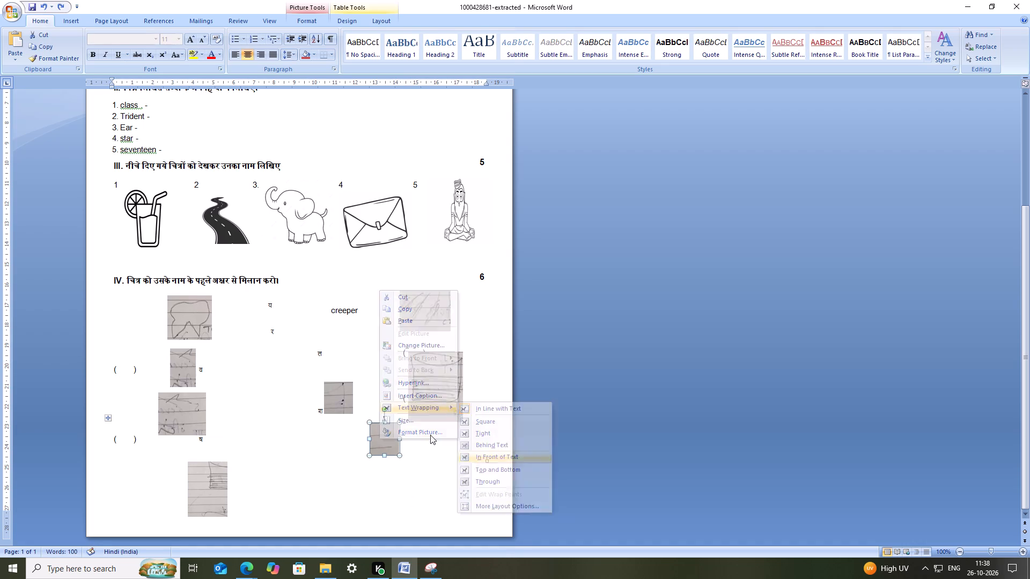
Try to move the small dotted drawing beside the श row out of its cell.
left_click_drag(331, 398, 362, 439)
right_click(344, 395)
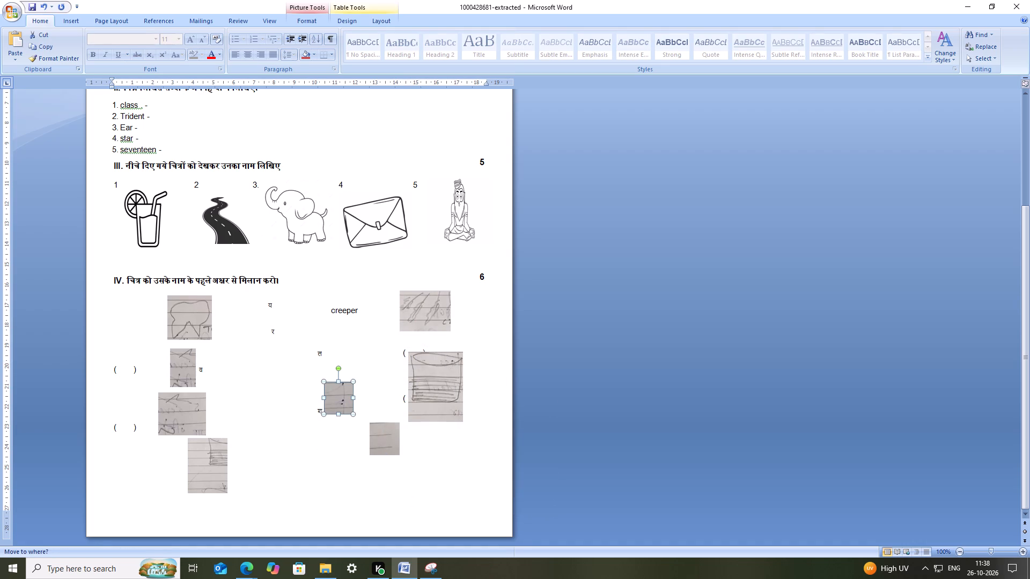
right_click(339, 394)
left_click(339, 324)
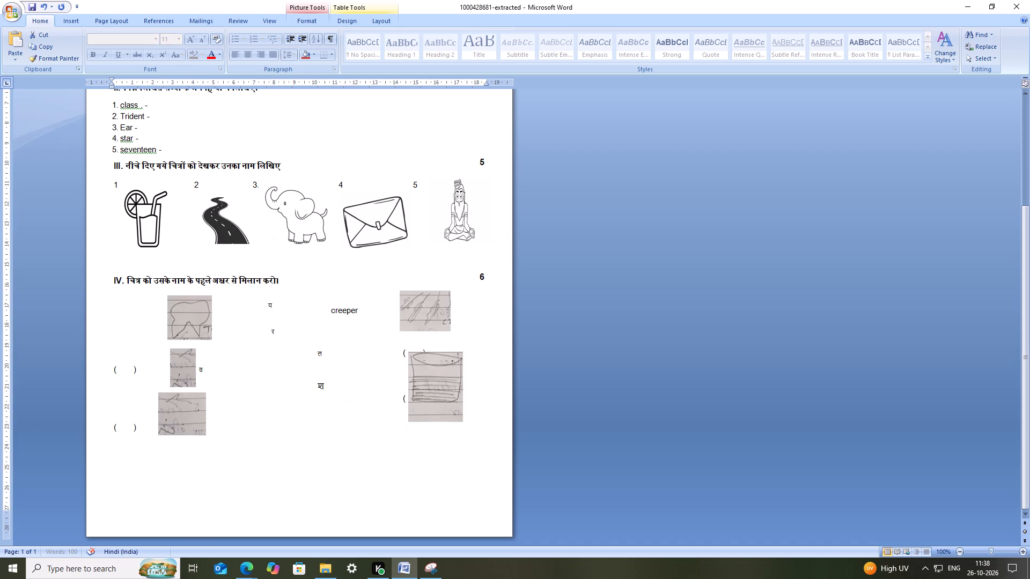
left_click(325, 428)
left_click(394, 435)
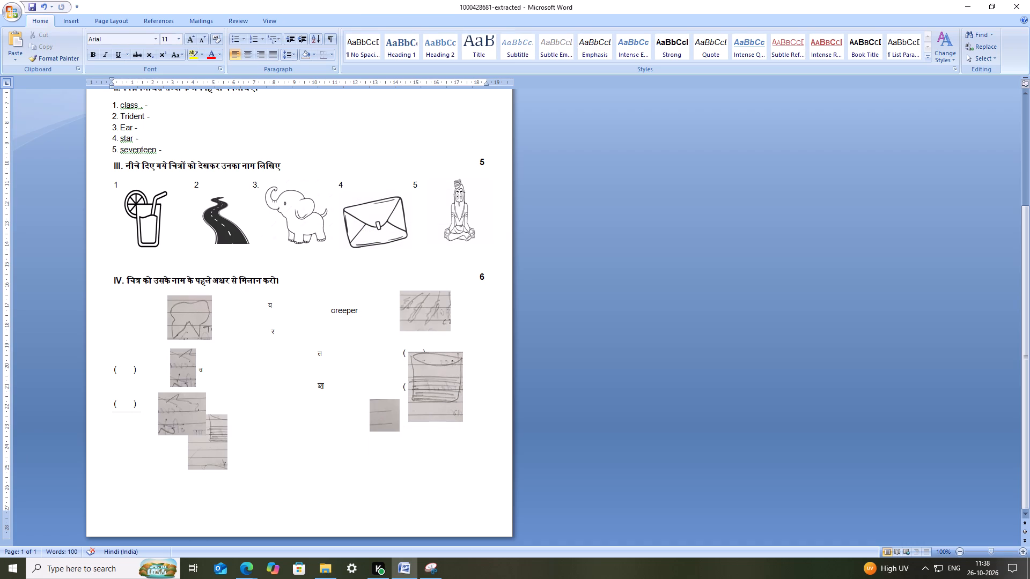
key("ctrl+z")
Set the text wrapping of the small dotted drawing beside the श row to In Front of Text.
right_click(322, 401)
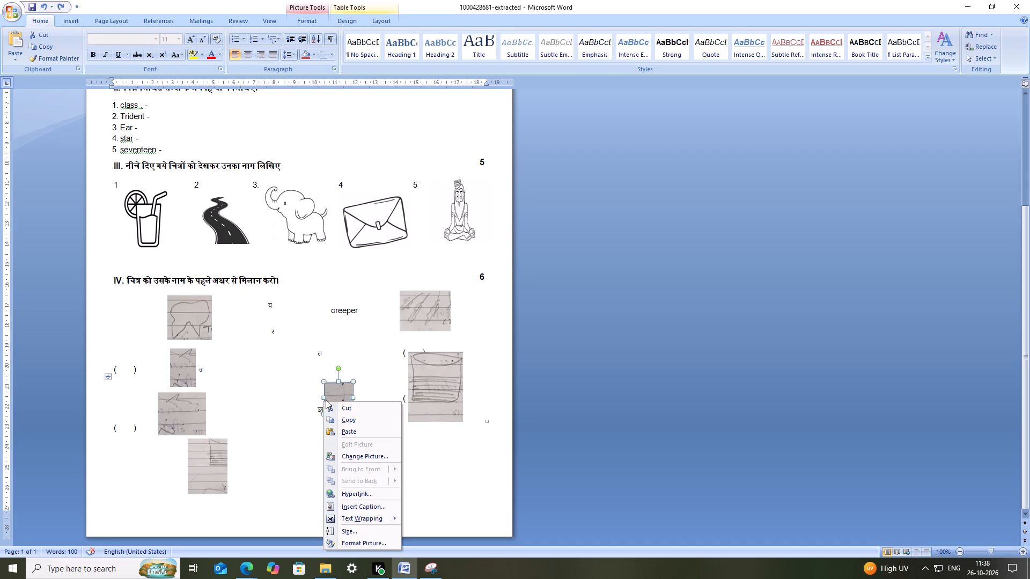
left_click(369, 517)
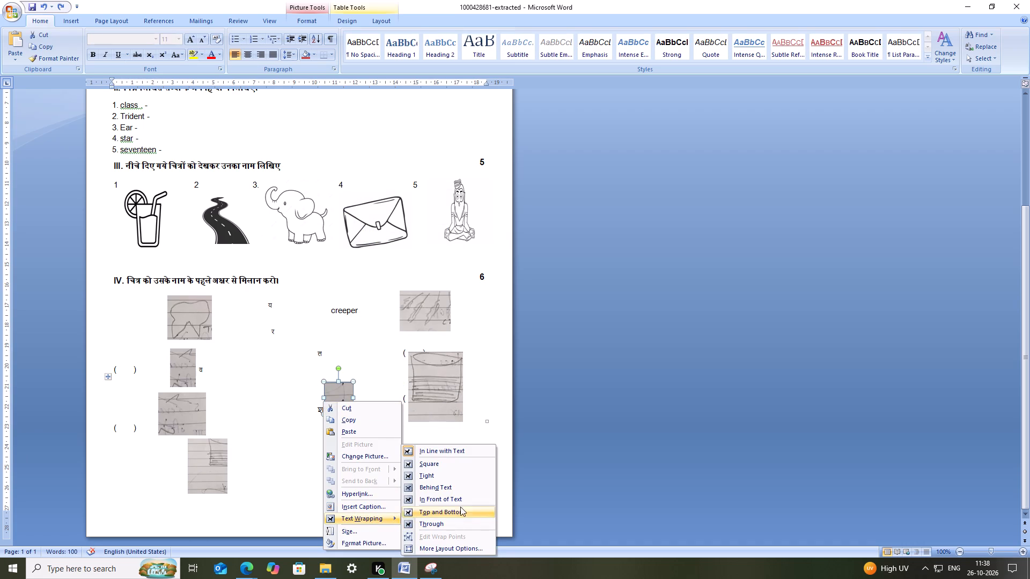
left_click(462, 499)
Stack the small square drawing and the small dotted drawing below the pot-like drawing in the last column.
left_click_drag(382, 421, 450, 465)
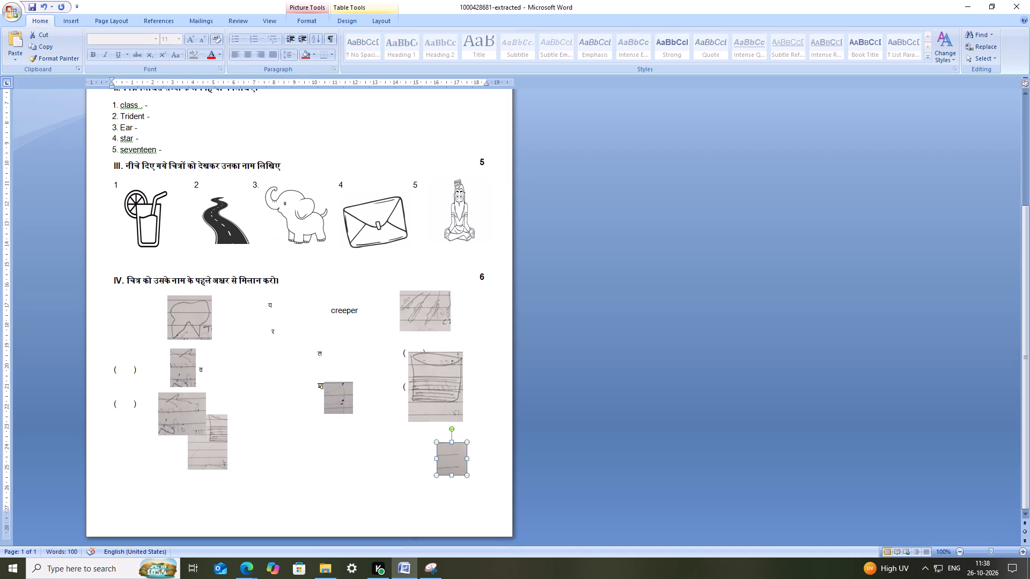
left_click_drag(342, 407, 435, 511)
left_click_drag(445, 466, 431, 449)
left_click_drag(437, 497, 445, 484)
left_click(384, 441)
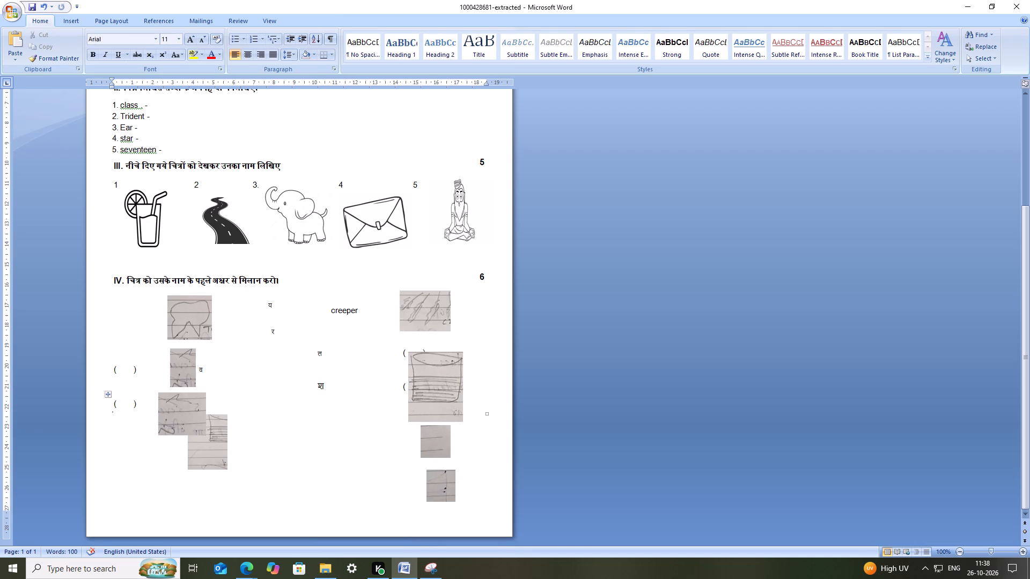
Move the tall lined drawing clear of the wide drawing, to the bottom of the first column.
left_click_drag(219, 439, 197, 475)
left_click(253, 443)
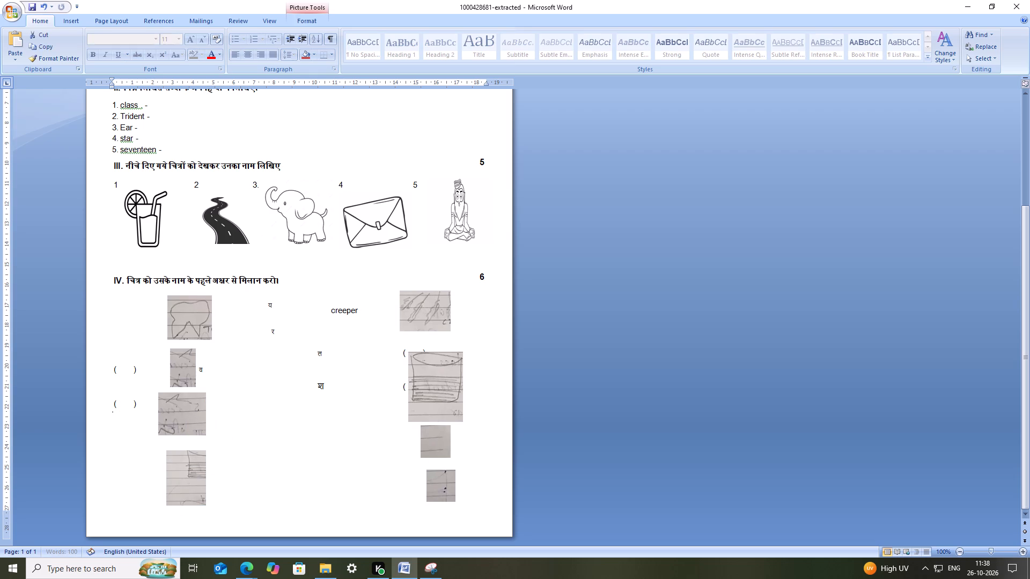
Delete the word "creeper" beside the hatched drawing in question IV.
scroll(319, 372, "up", 2)
left_click_drag(355, 362, 338, 365)
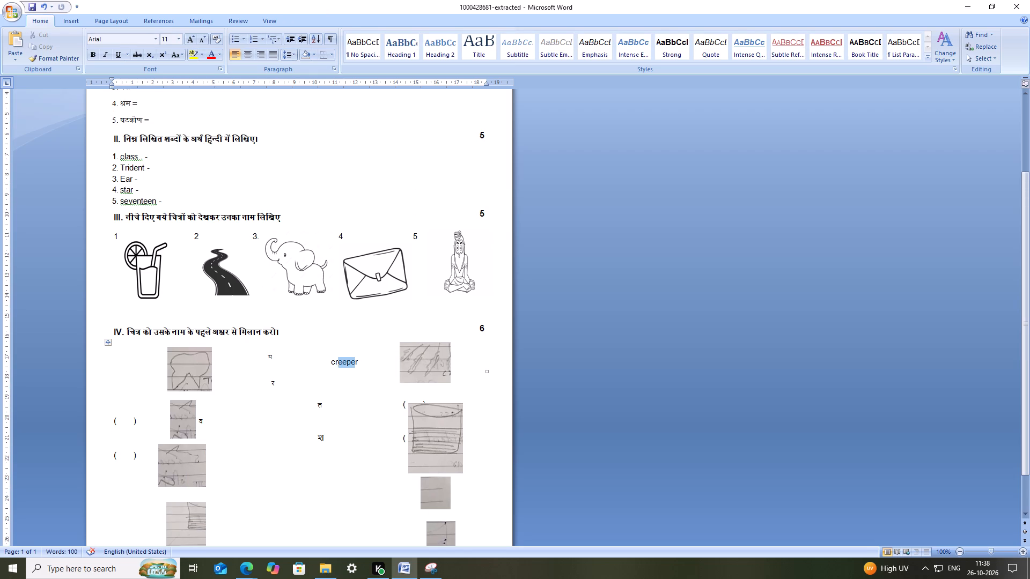
left_click_drag(338, 365, 330, 365)
key("BackSpace")
left_click_drag(352, 361, 335, 365)
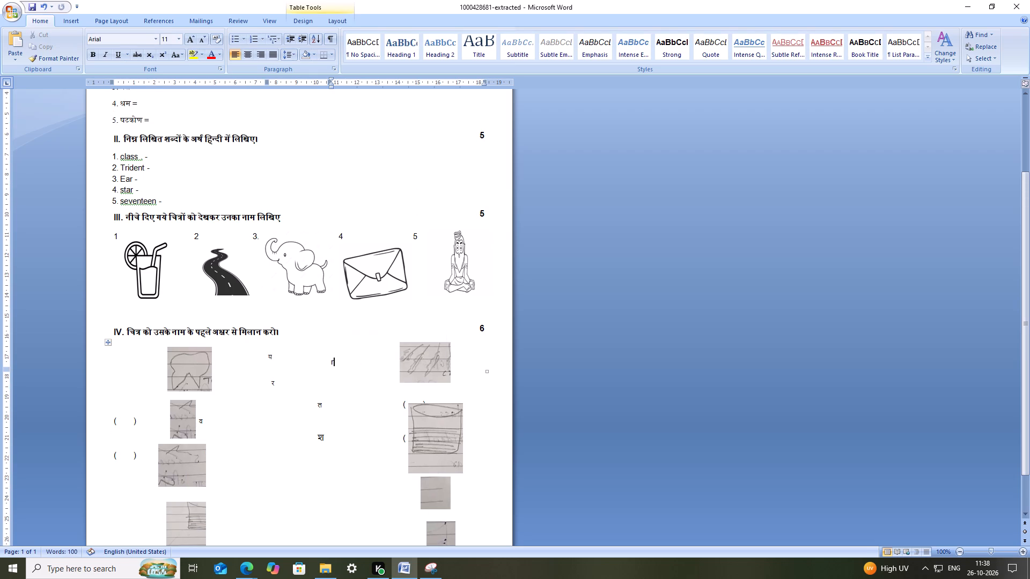
left_click_drag(335, 365, 332, 363)
key("BackSpace")
key("BackSpace")
Move the pot-like drawing aside and delete both pairs of answer brackets in question IV's last column.
left_click_drag(441, 421, 460, 417)
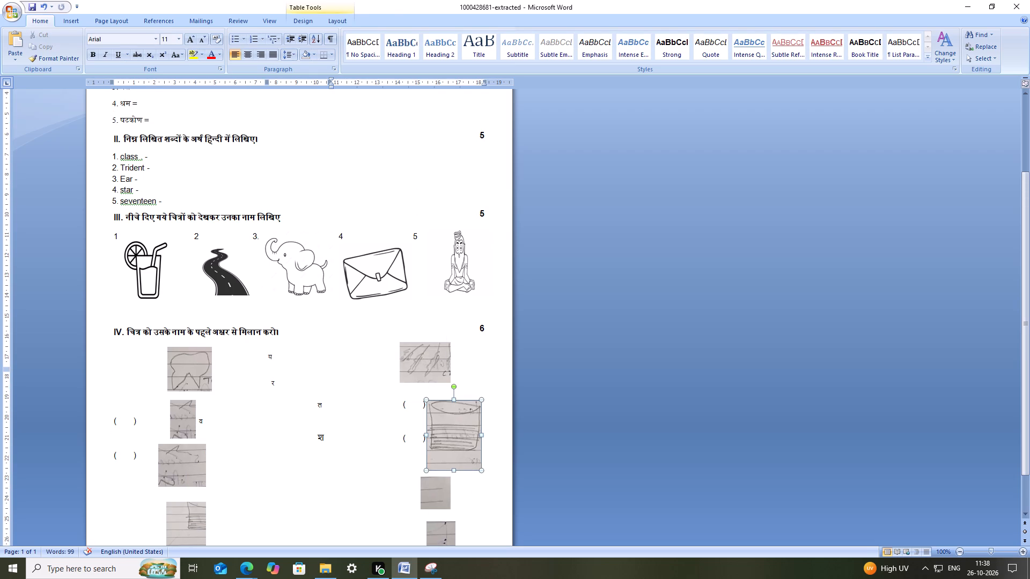
left_click_drag(448, 418, 465, 451)
left_click_drag(430, 439, 409, 438)
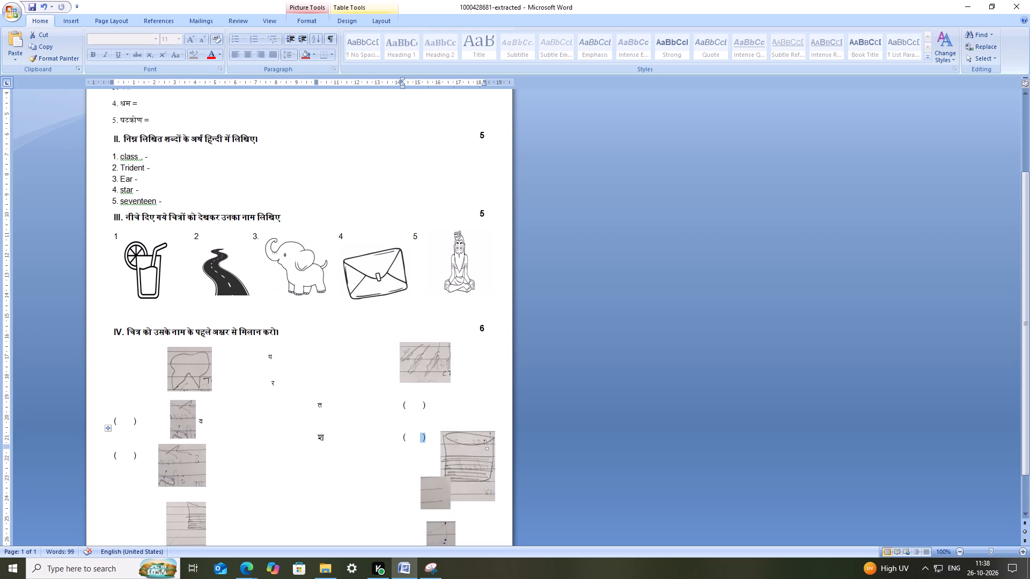
left_click_drag(409, 438, 408, 438)
key("BackSpace")
left_click_drag(425, 409, 407, 410)
key("BackSpace")
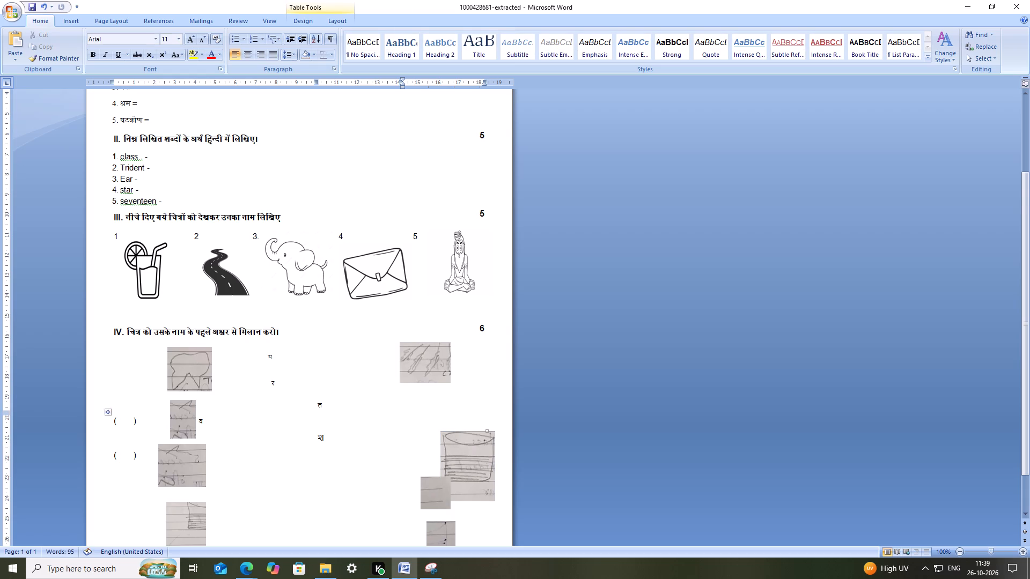
Move the pot-like drawing back under the creeper drawing and align the small square drawing beneath it.
scroll(439, 418, "down", 4)
left_click_drag(461, 409, 426, 369)
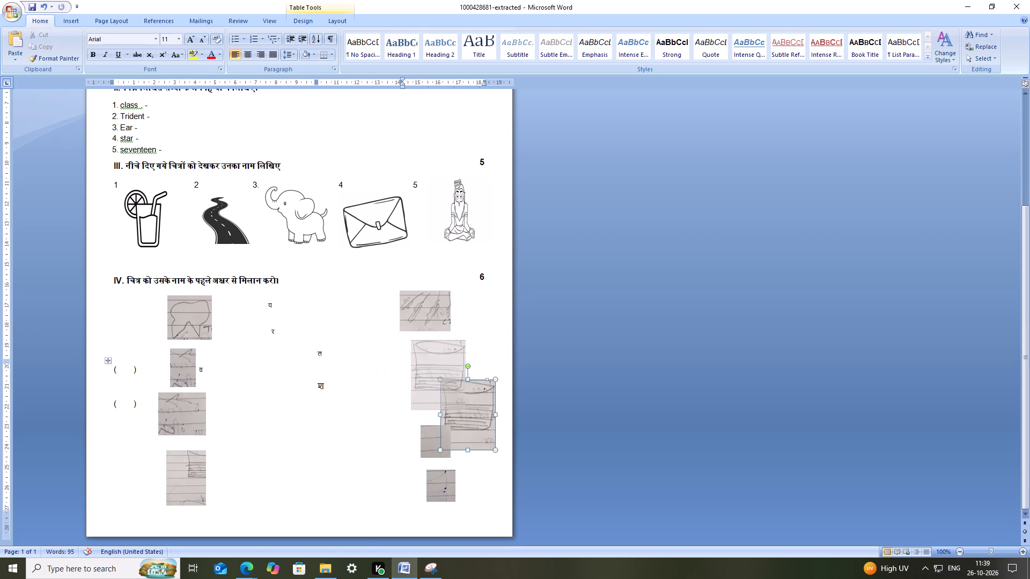
left_click_drag(426, 369, 421, 370)
left_click_drag(439, 439, 433, 428)
Select all four drawings in question IV's last column and set their height to 4 cm.
left_click(448, 485)
left_click(424, 433)
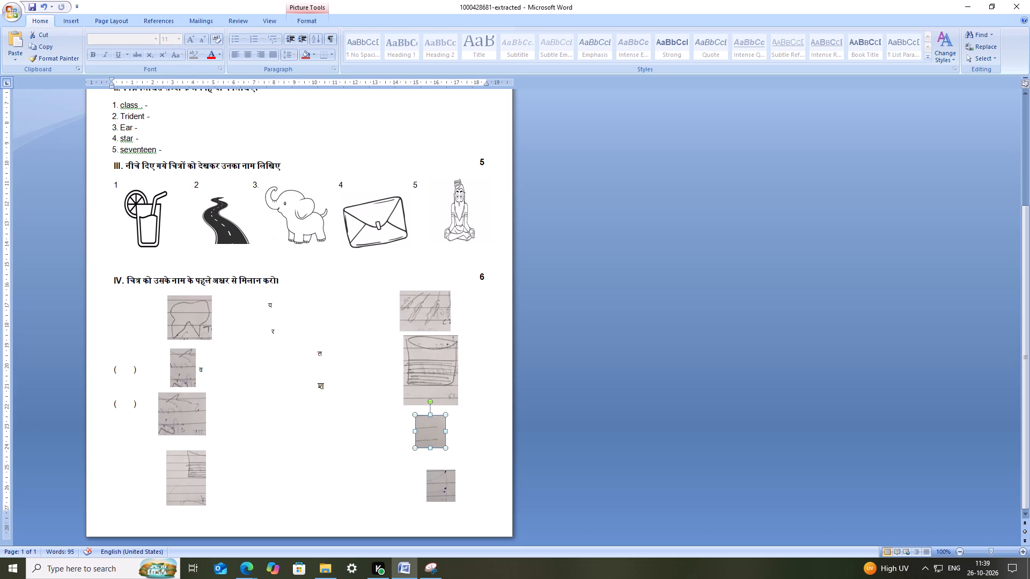
left_click(444, 483, "shift")
left_click(426, 323, "shift")
left_click(432, 362, "shift")
right_click(432, 363)
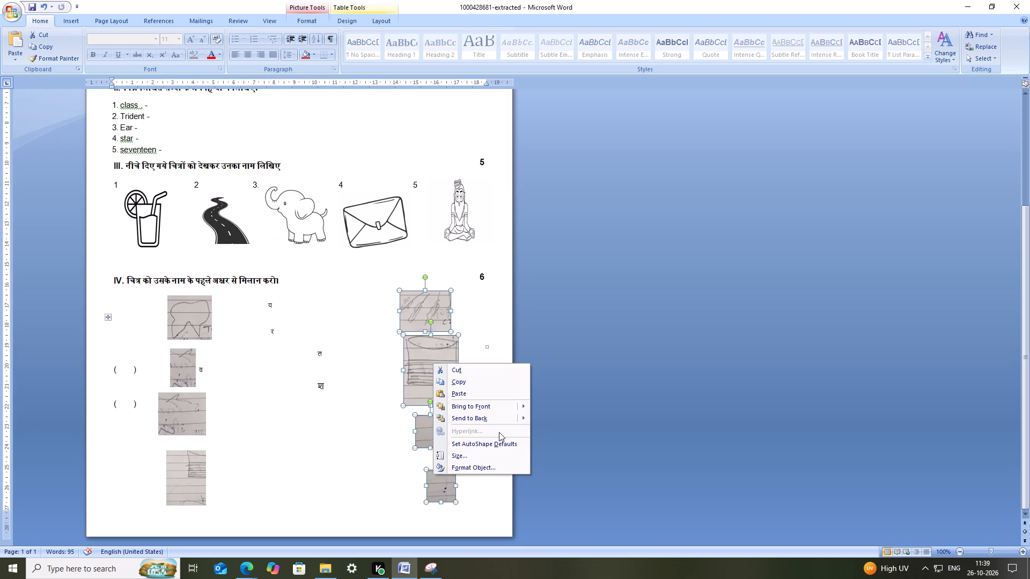
left_click(488, 456)
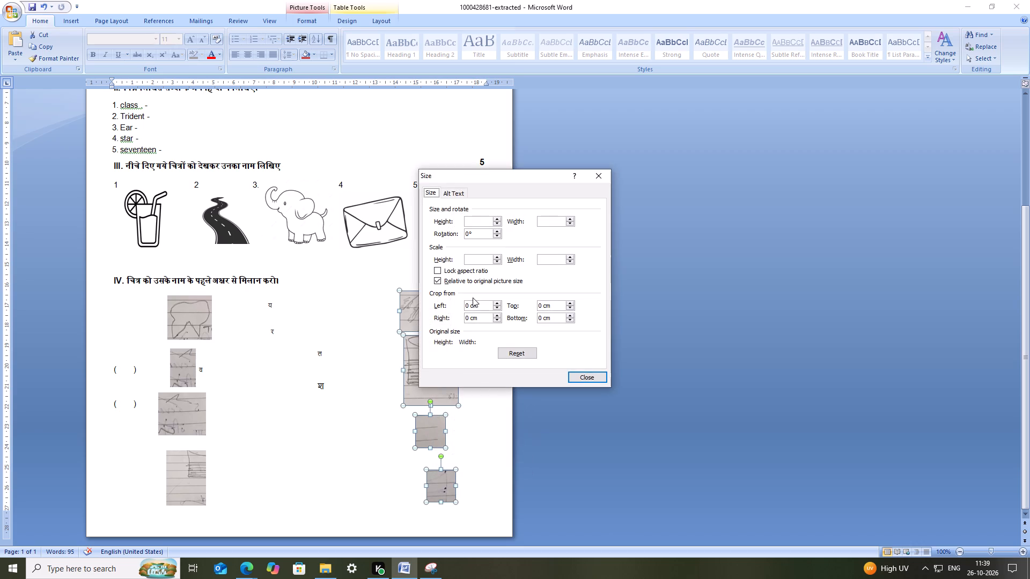
left_click(470, 227)
left_click(470, 225)
key("4")
key("Return")
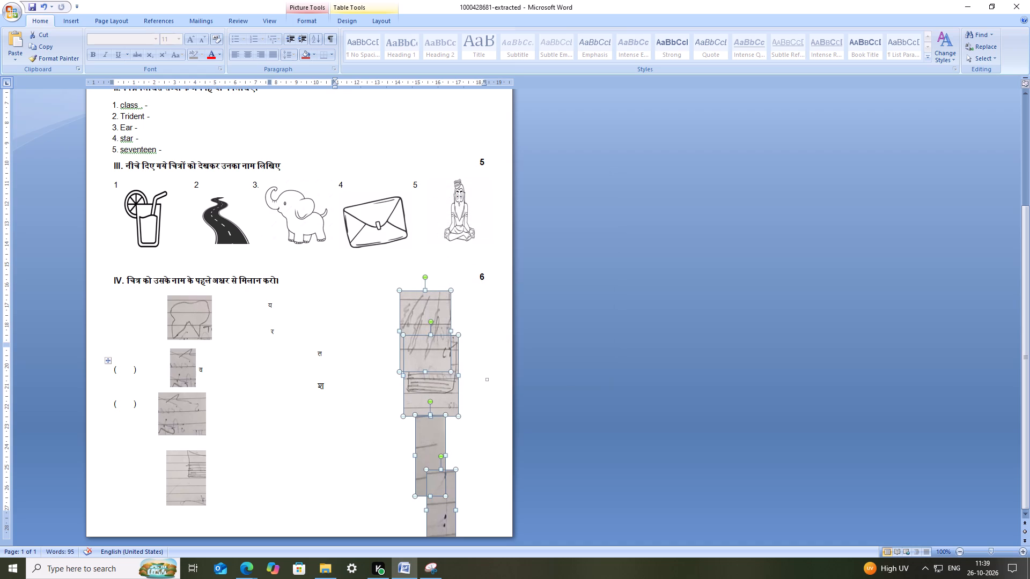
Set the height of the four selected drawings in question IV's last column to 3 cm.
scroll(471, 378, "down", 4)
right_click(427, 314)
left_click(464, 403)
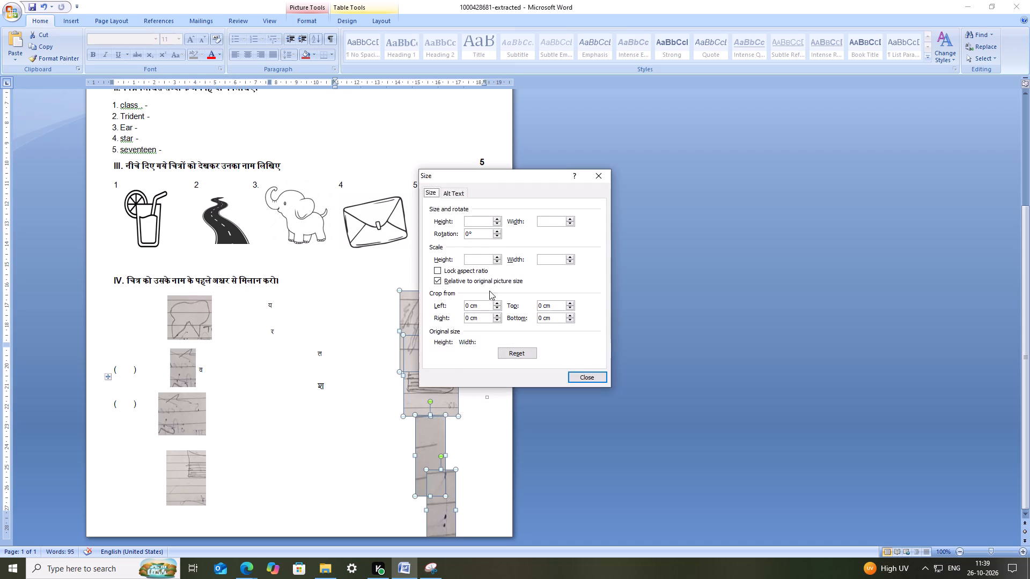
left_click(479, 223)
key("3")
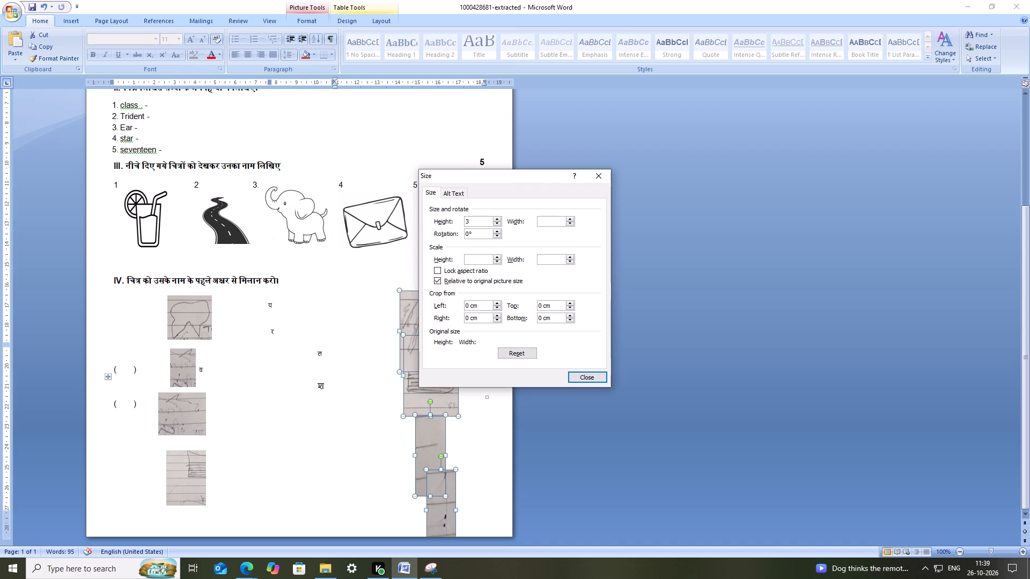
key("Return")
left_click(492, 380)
Separate the overlapping top two drawings in the last column by moving the pot-like one down and the creeper one up.
left_click_drag(429, 369, 433, 382)
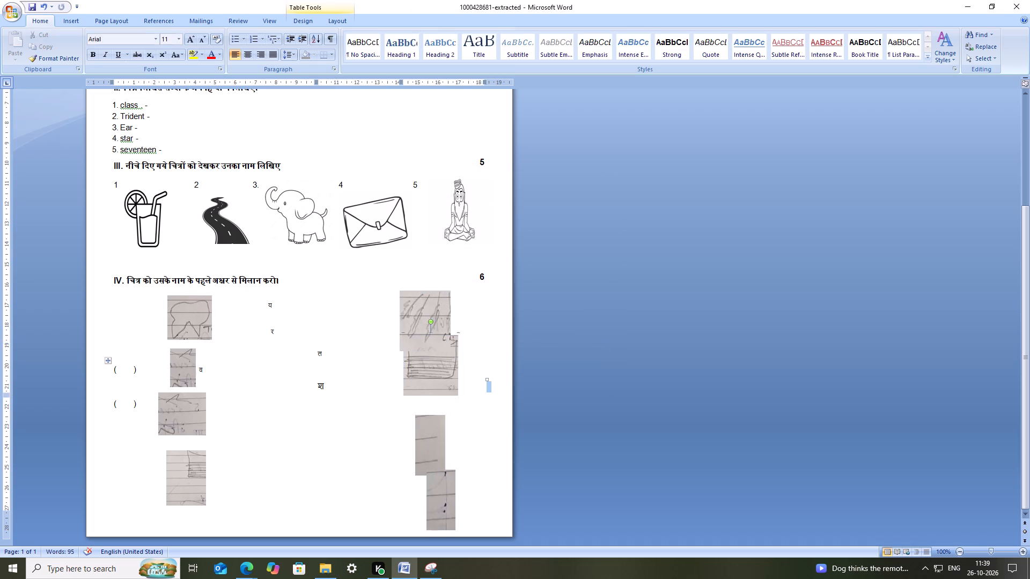
left_click_drag(433, 382, 434, 387)
left_click_drag(454, 384, 447, 387)
left_click_drag(430, 327, 430, 322)
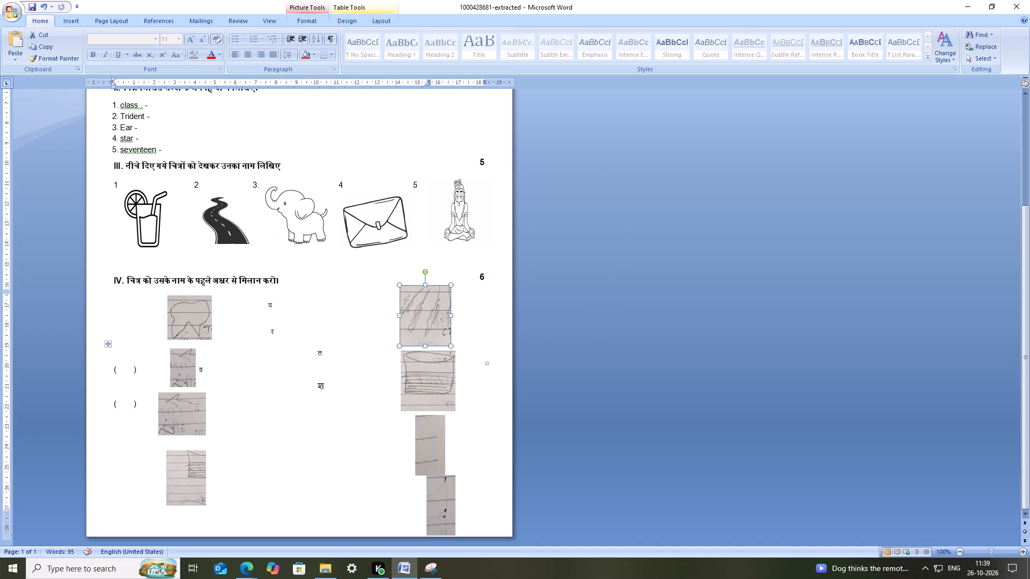
Widen the third drawing in question IV's last column and align it beneath the pot-like drawing.
left_click(438, 429)
left_click_drag(446, 446, 461, 444)
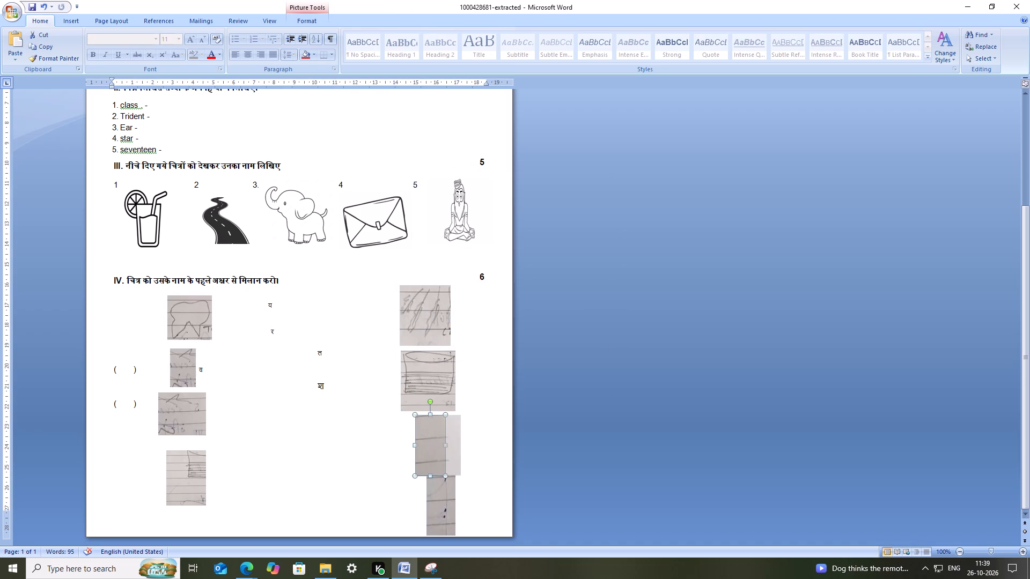
left_click_drag(461, 444, 464, 444)
left_click_drag(446, 443, 437, 443)
left_click(439, 437)
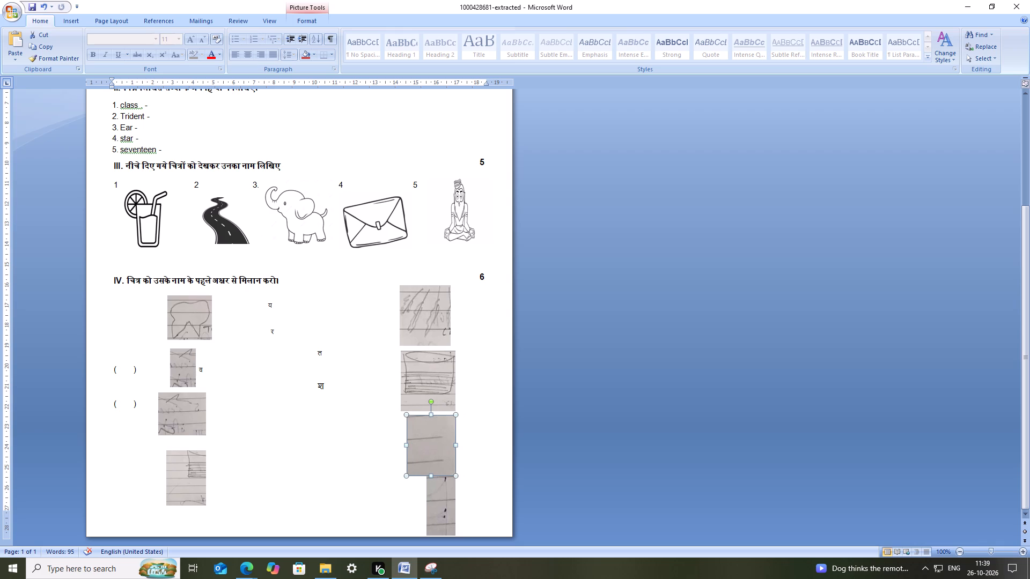
Shorten the bottom drawing in question IV's last column and shift it beneath the third drawing.
left_click(444, 495)
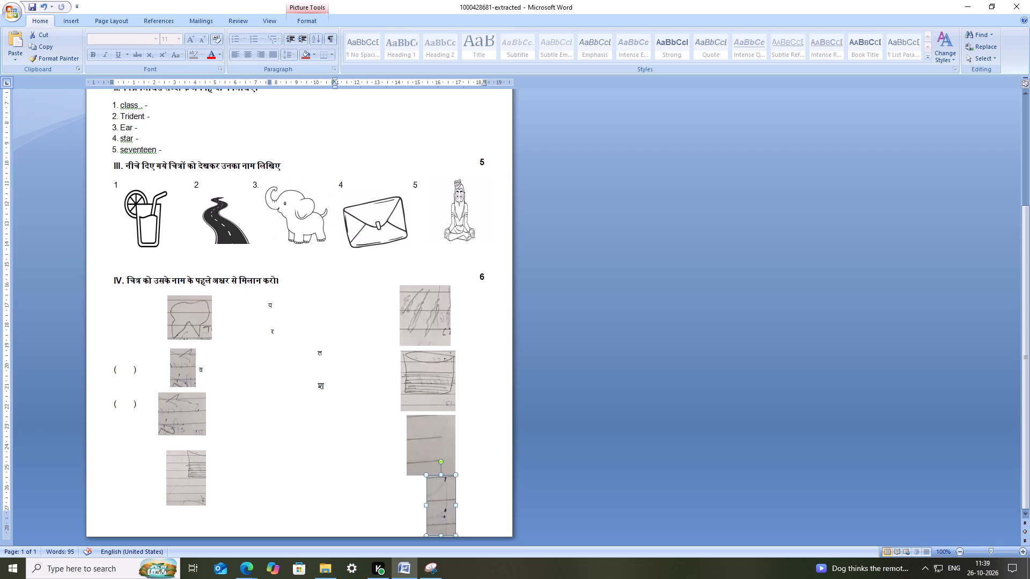
left_click_drag(441, 535, 444, 521)
left_click_drag(441, 501, 436, 510)
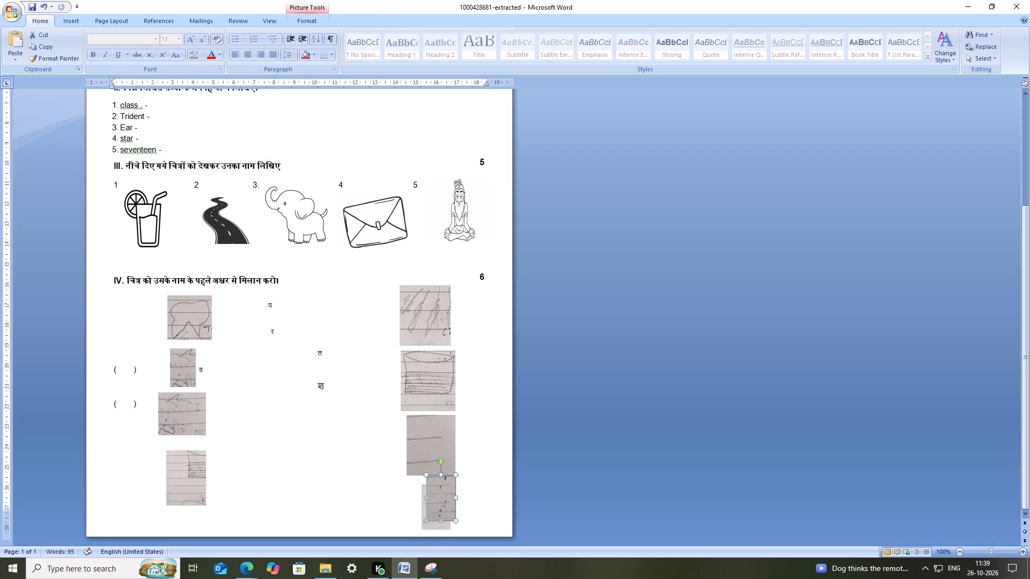
left_click_drag(436, 510, 432, 508)
Select the creeper, third and bottom drawings in question IV's last column and set their height to 2 cm.
left_click(424, 322)
left_click(439, 510, "shift")
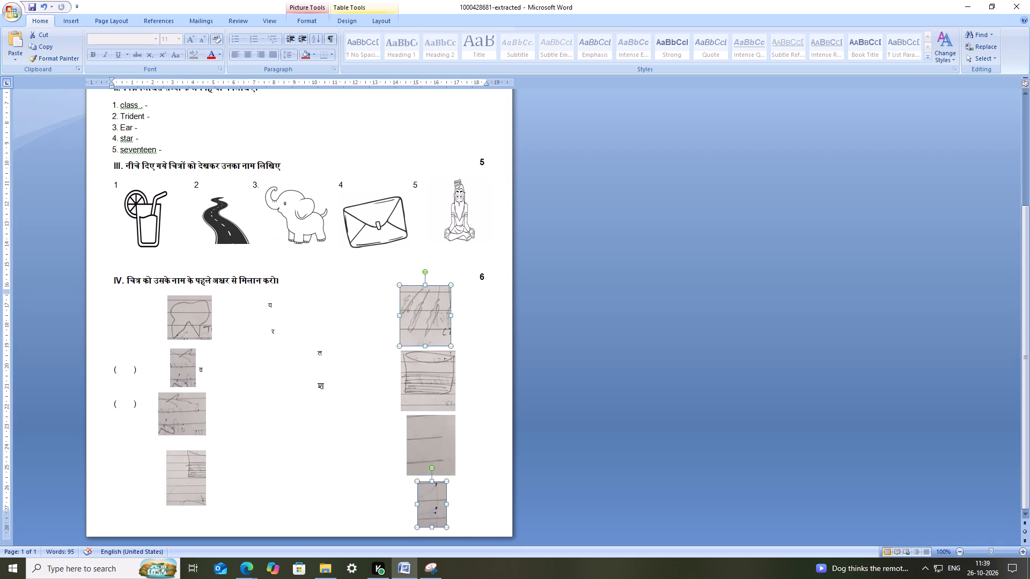
left_click(438, 432, "shift")
left_click(426, 383, "shift")
right_click(426, 378, "shift")
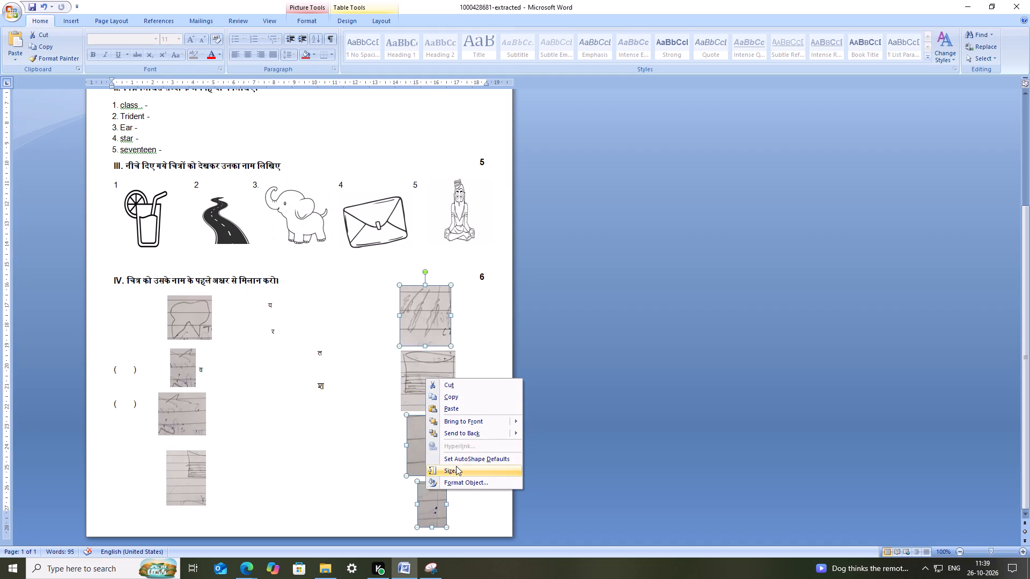
left_click(456, 466)
left_click(476, 223)
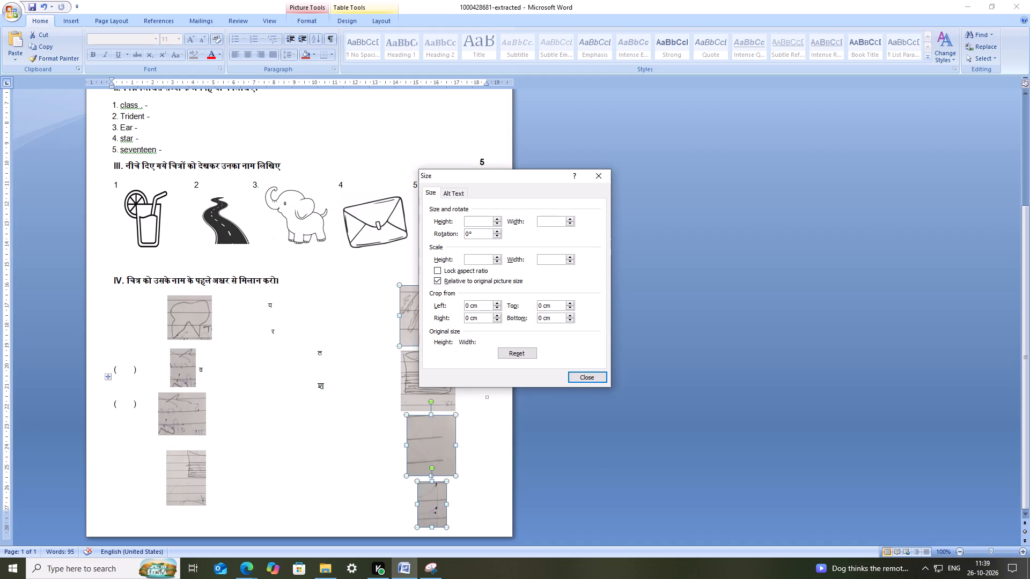
key("2")
key("Return")
Move the pot-like drawing up beneath the creeper drawing and shorten it to nearly match the other drawings.
left_click(422, 375)
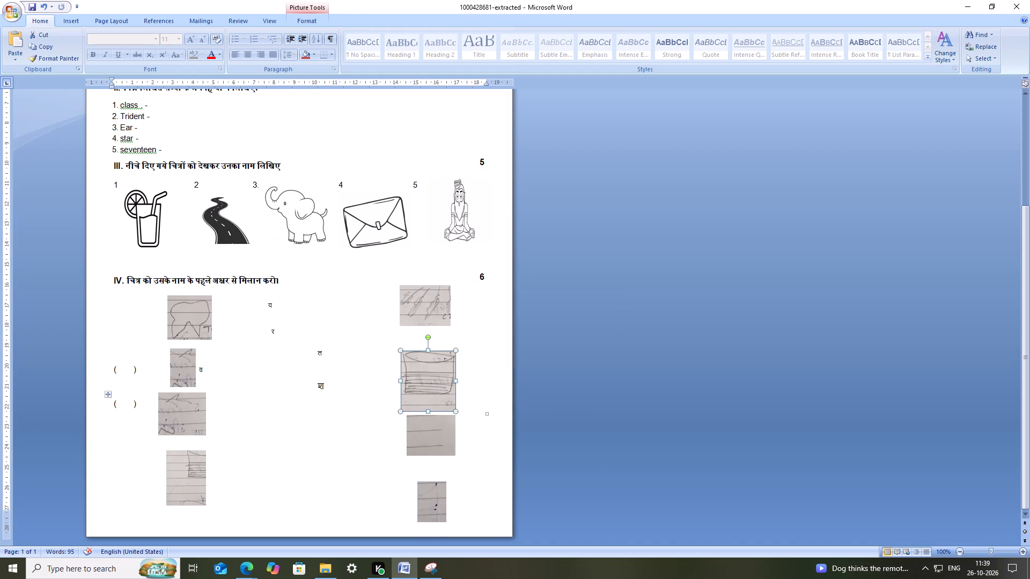
left_click_drag(426, 370, 425, 352)
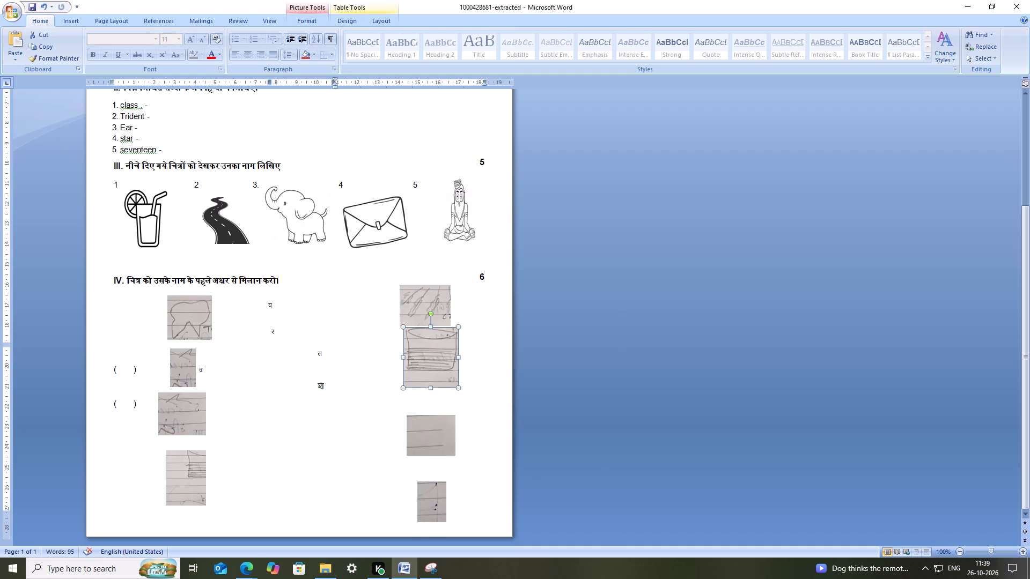
left_click_drag(437, 371, 436, 381)
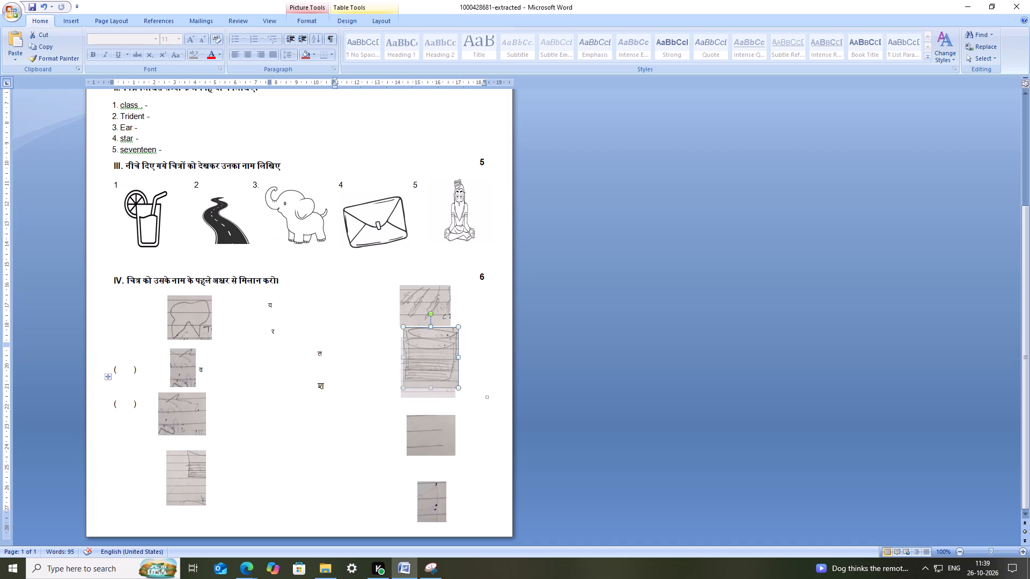
left_click_drag(436, 381, 436, 381)
left_click_drag(432, 397, 430, 382)
Move the last column's third and bottom drawings up to close the gaps, and widen the bottom one to match.
left_click_drag(440, 430, 443, 422)
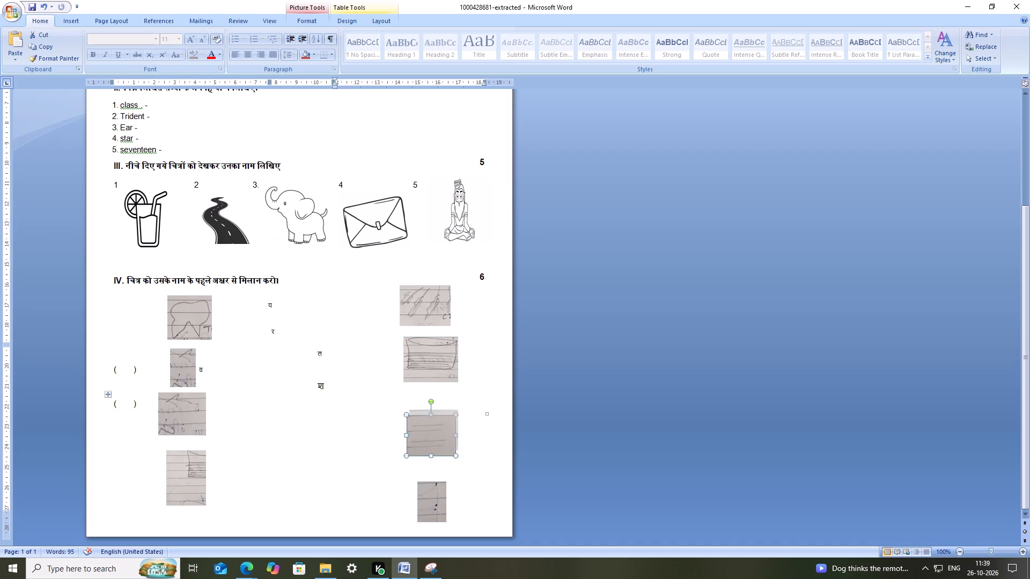
left_click_drag(443, 422, 442, 405)
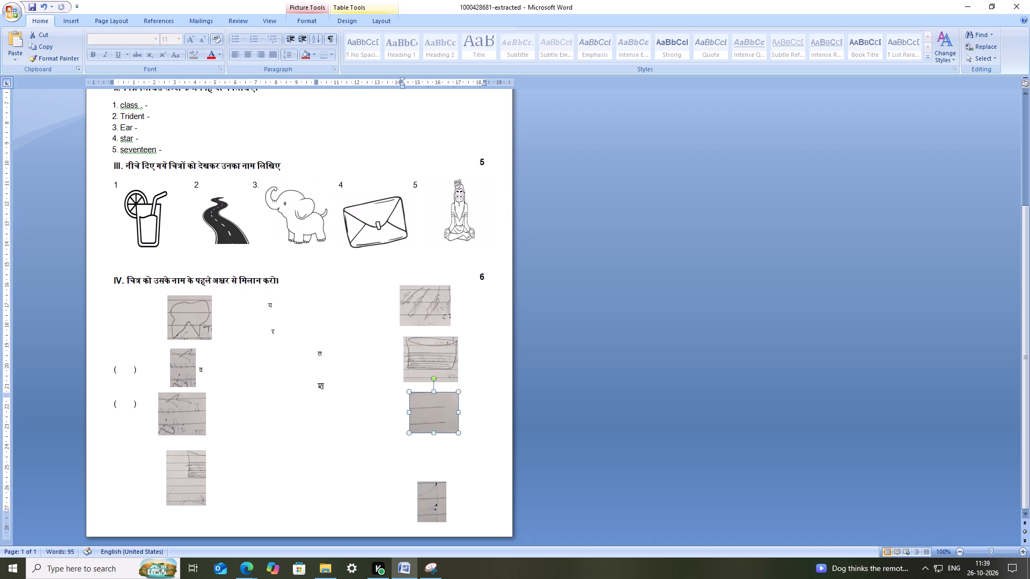
left_click_drag(435, 499, 430, 461)
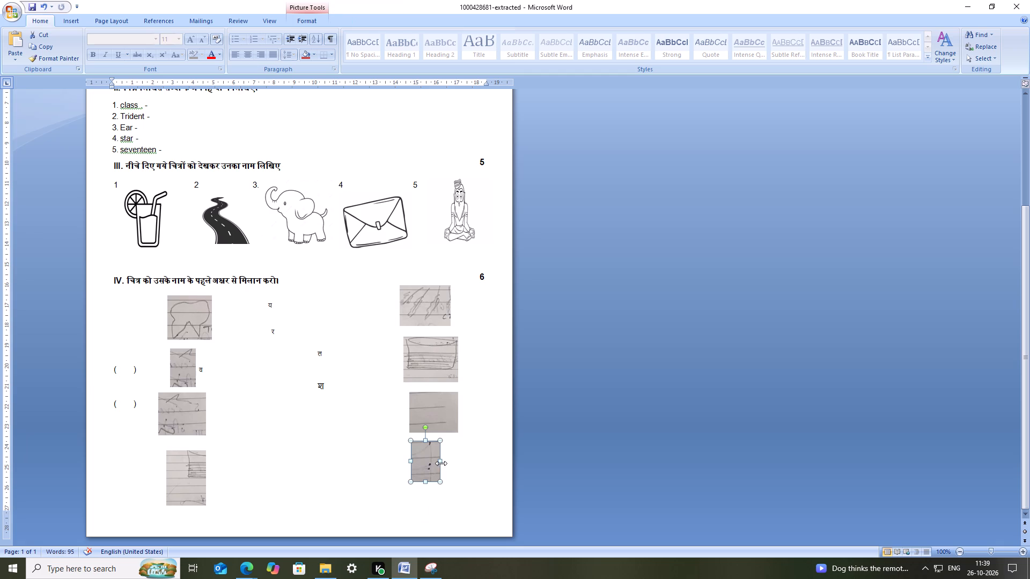
left_click_drag(441, 463, 457, 461)
left_click(474, 492)
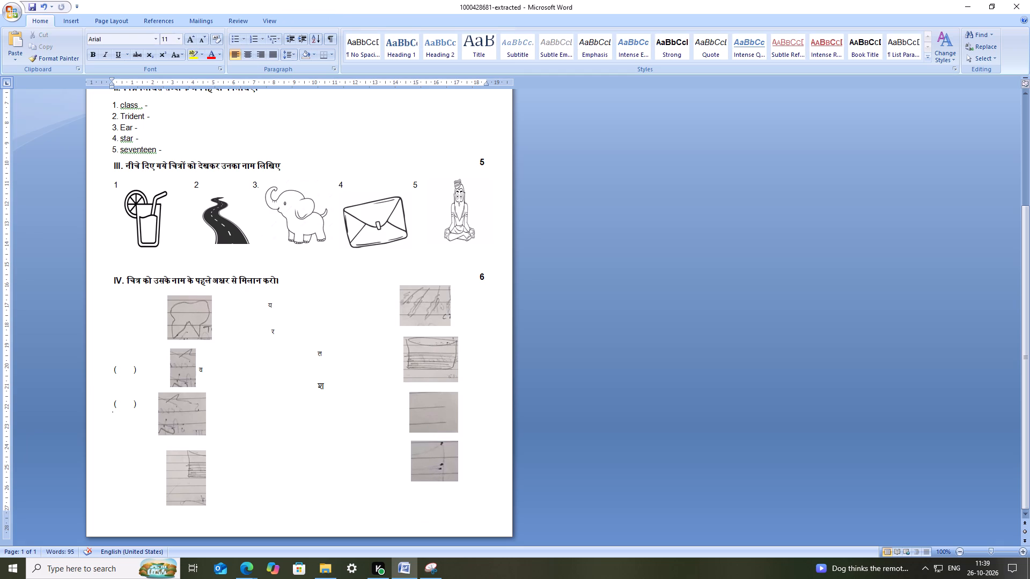
left_click(433, 318)
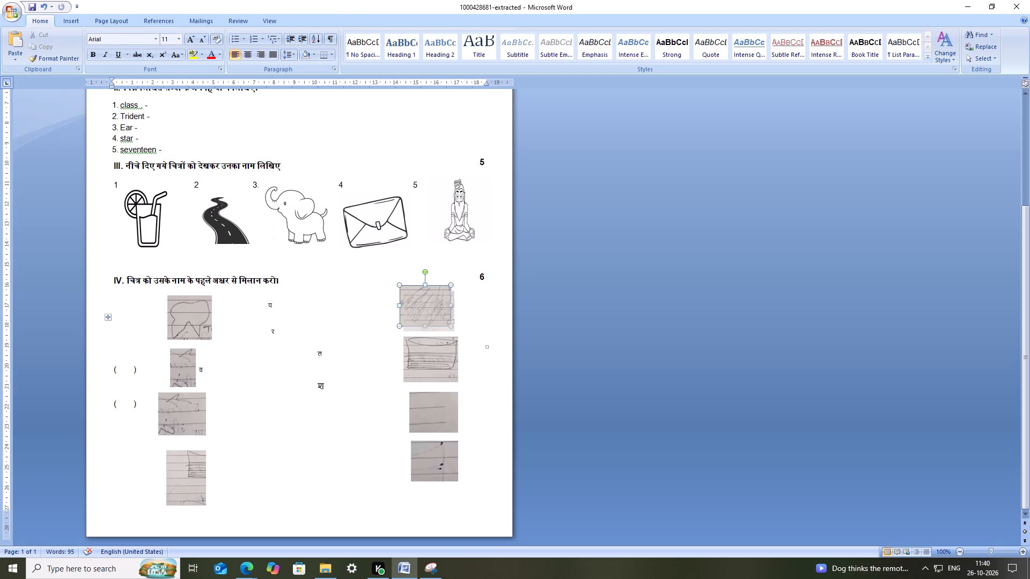
left_click(358, 365)
Select all four drawings in question IV's first picture column and set their height to 2 cm.
left_click(195, 313)
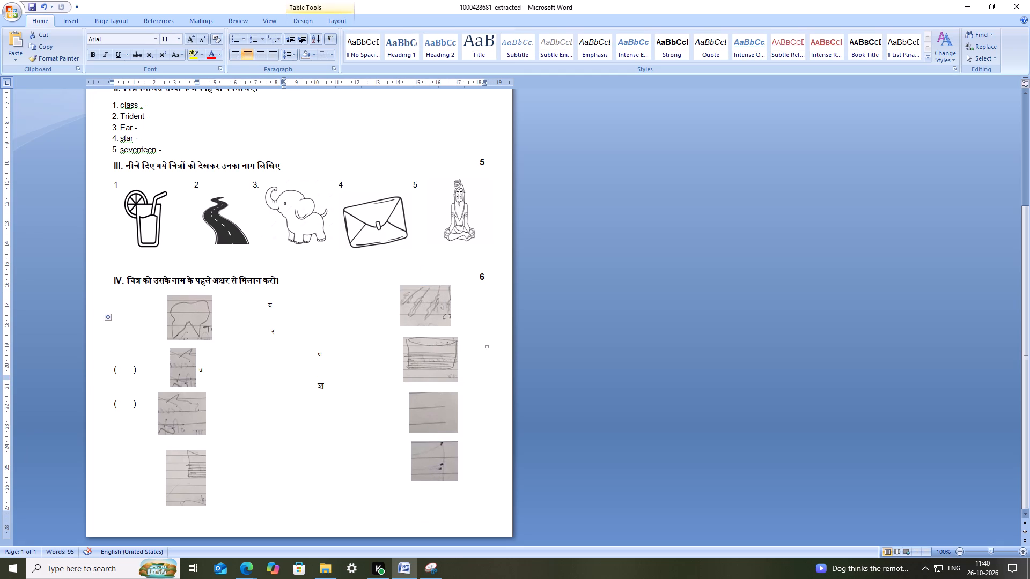
left_click(188, 482, "shift")
left_click(178, 420, "shift")
left_click(182, 380, "shift")
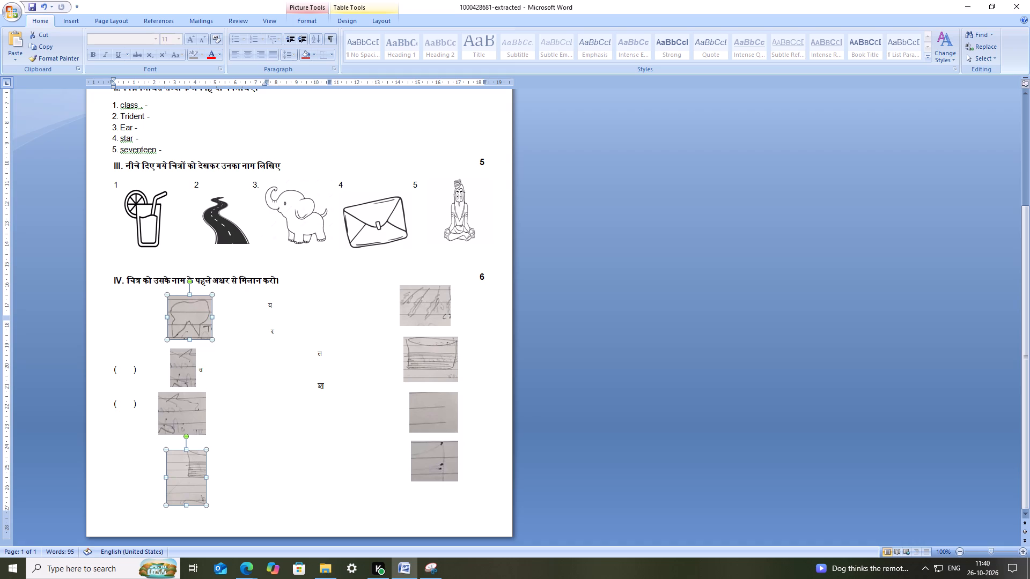
left_click(185, 368, "shift")
left_click(190, 414, "shift")
right_click(190, 420)
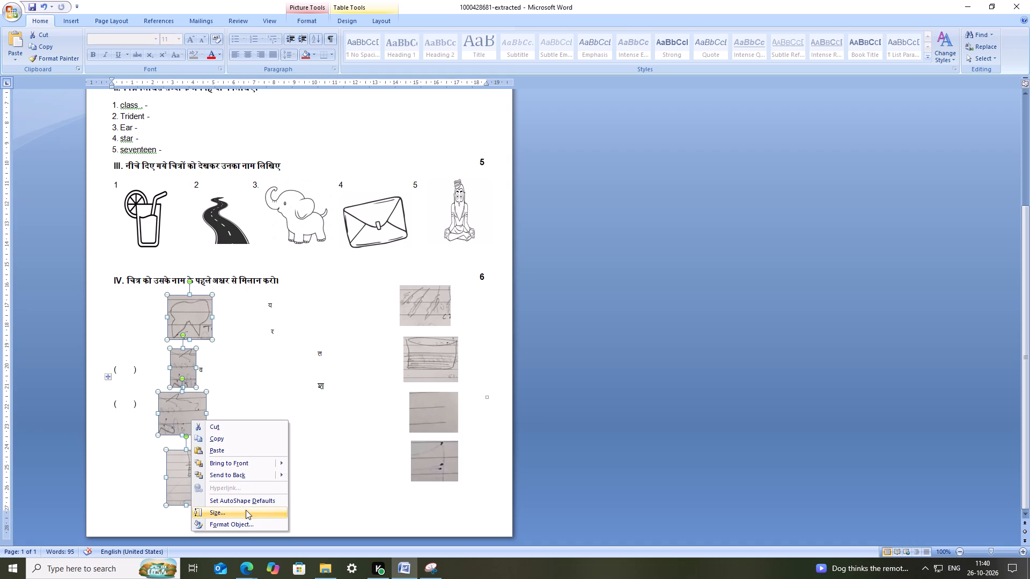
left_click(245, 511)
left_click(480, 220)
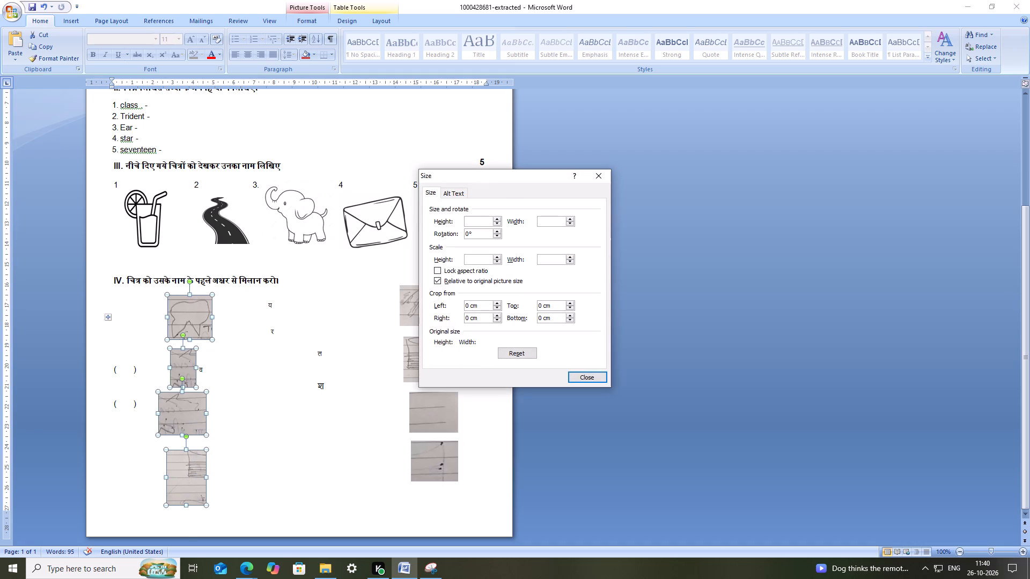
key("2")
key("Return")
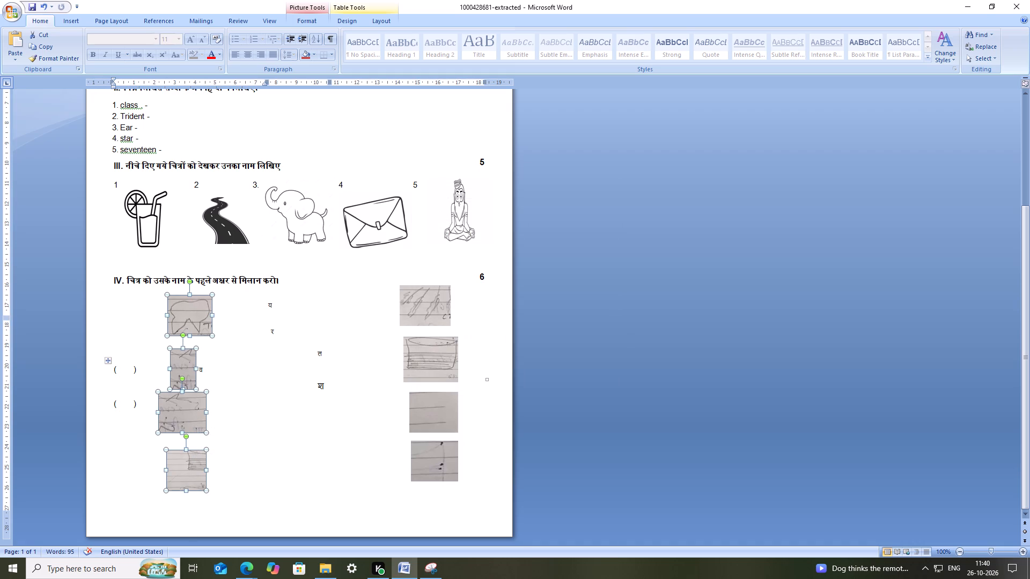
left_click(186, 406)
left_click(272, 407)
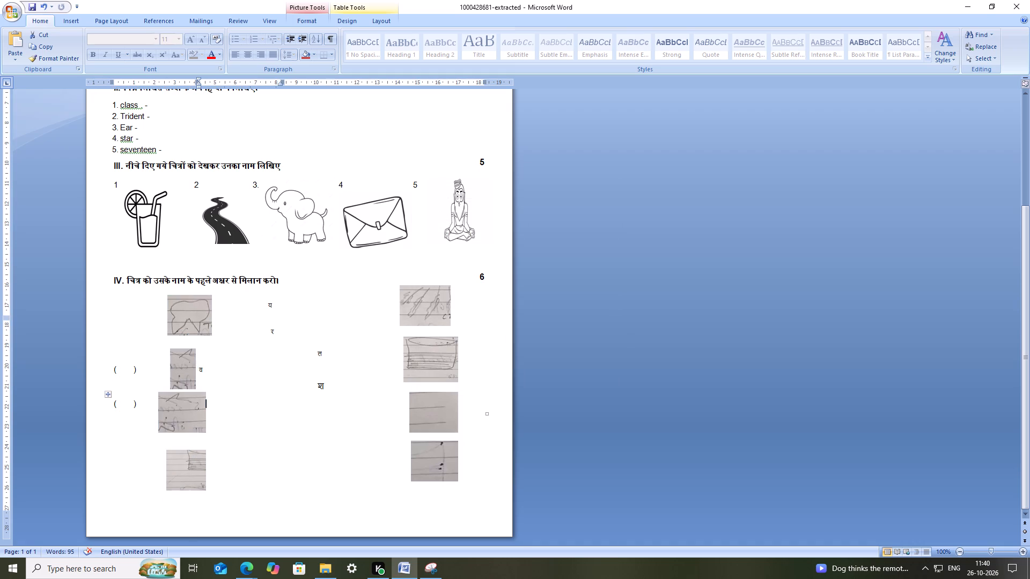
Align the first picture column's second and third drawings under the top one, widening the second to match.
left_click_drag(180, 407, 201, 410)
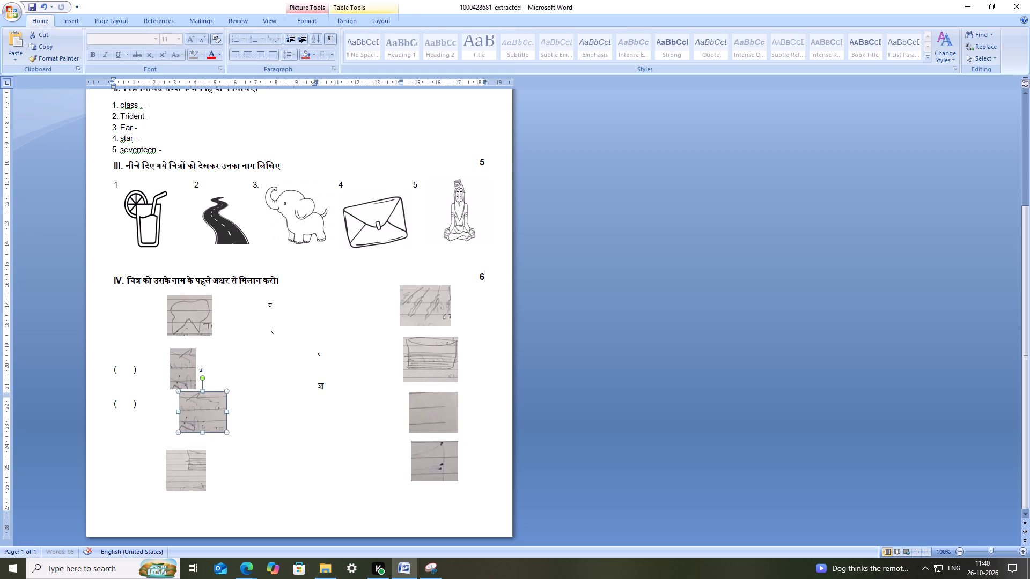
left_click(180, 363)
left_click_drag(179, 365, 178, 364)
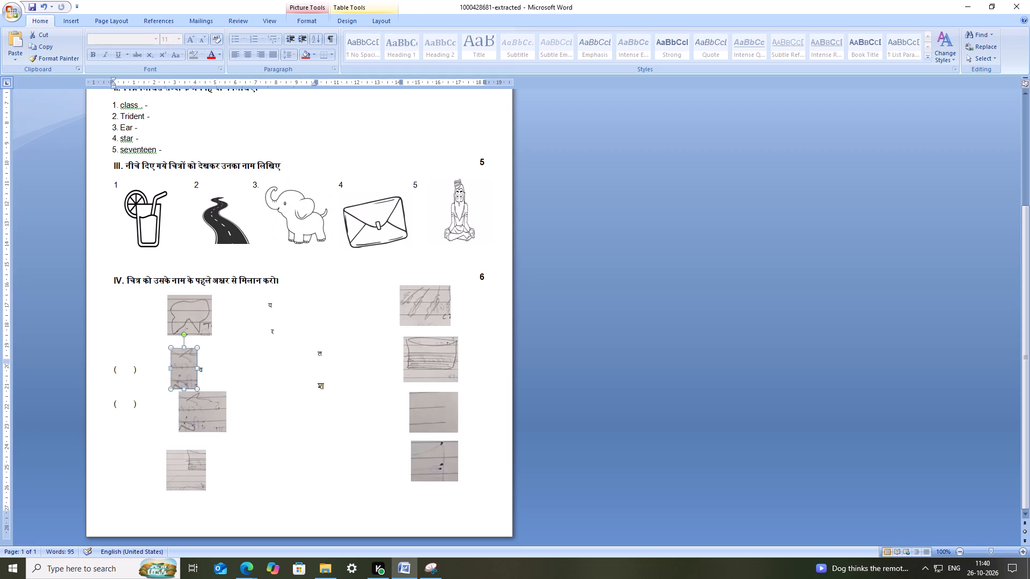
left_click_drag(178, 364, 173, 359)
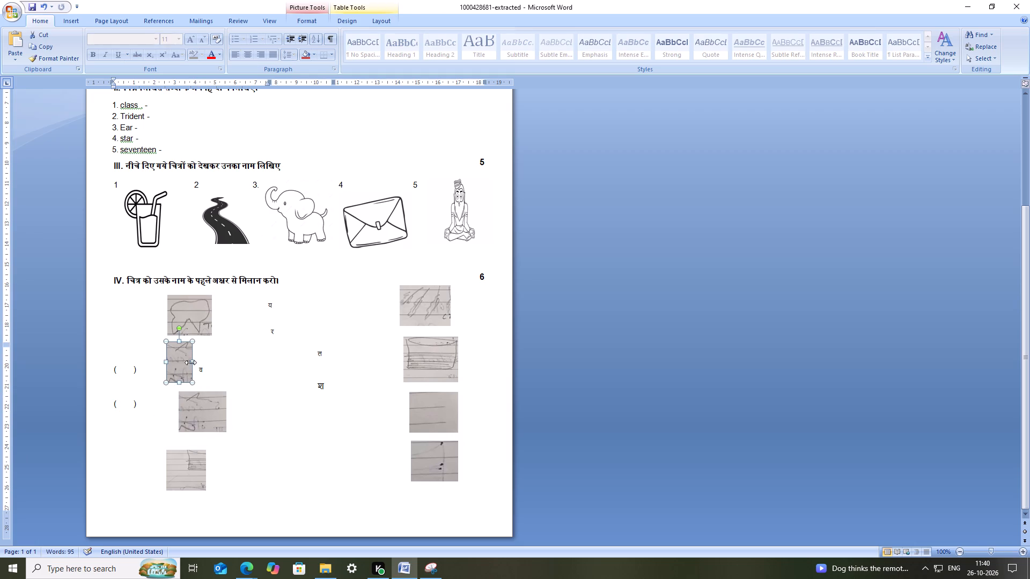
left_click_drag(190, 362, 214, 362)
left_click_drag(205, 407, 193, 406)
Move the bottom drawing of the first picture column up and widen it to match the drawing above.
left_click(195, 470)
left_click_drag(183, 469, 183, 460)
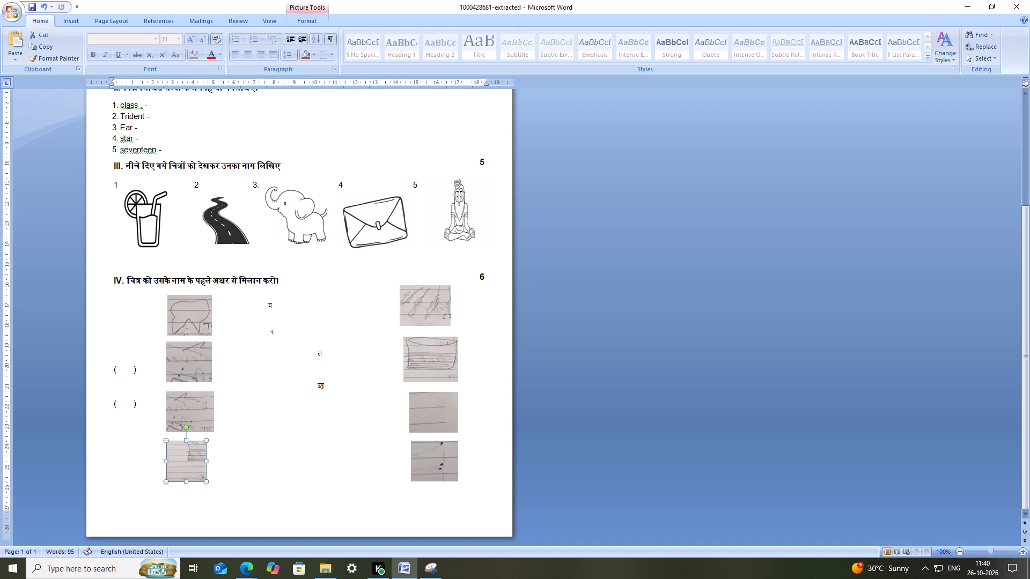
left_click_drag(208, 461, 217, 461)
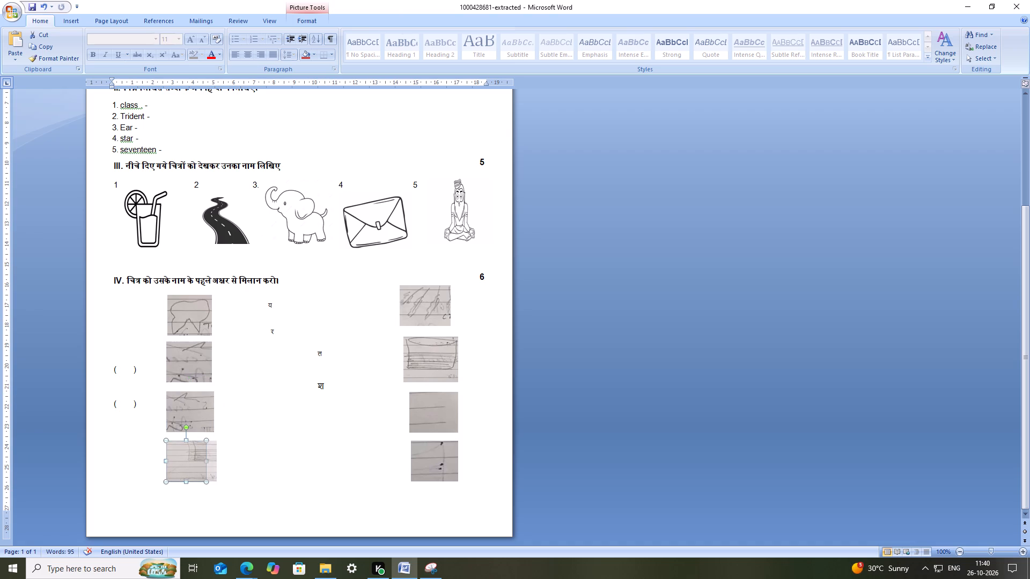
left_click_drag(217, 461, 215, 460)
left_click(265, 424)
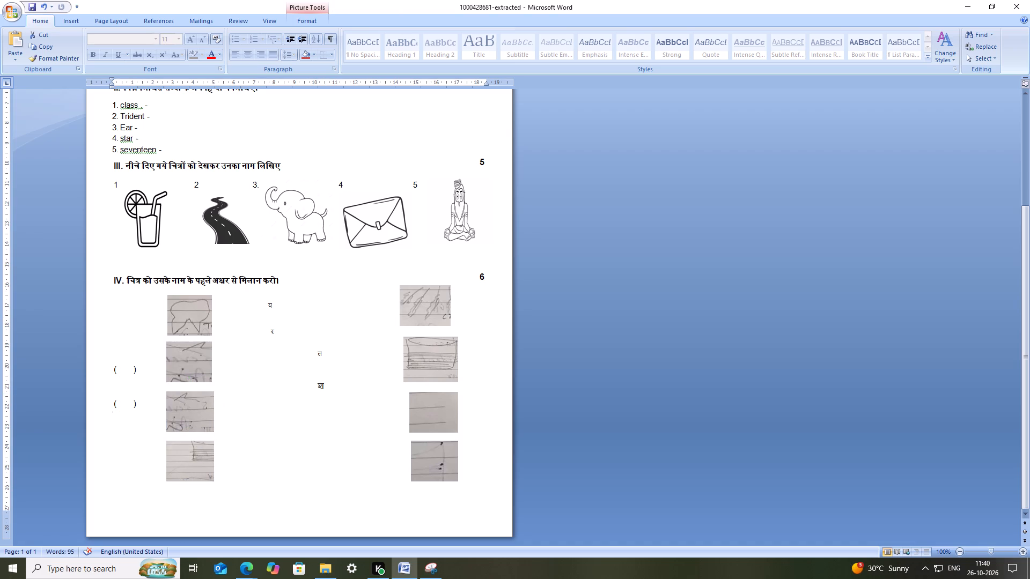
Save the question paper document.
key("ctrl+s")
key("ctrl+s")
key("ctrl+s")
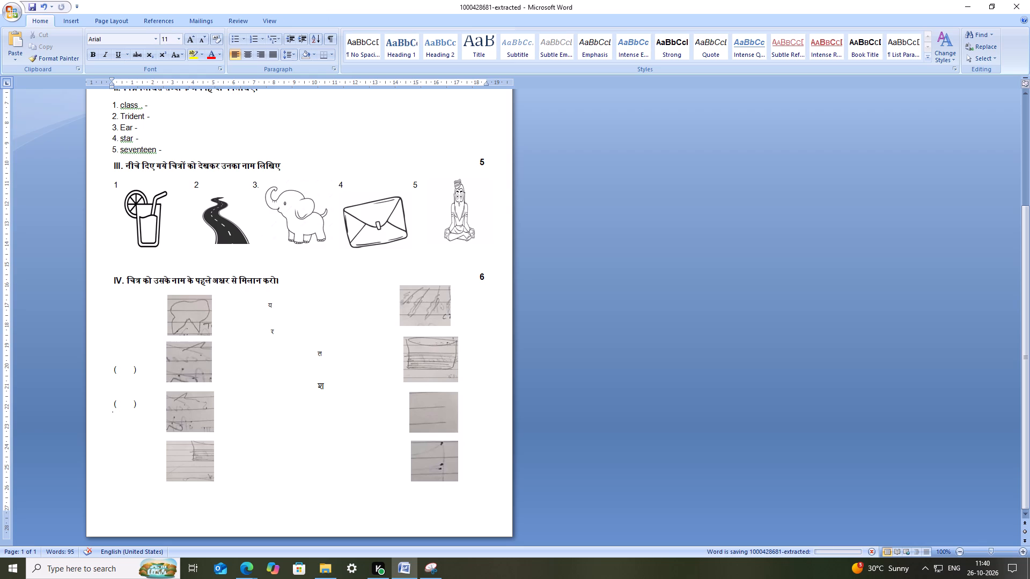
Insert spaces before the top letter in question IV's middle column to shift it toward the centre.
left_click(262, 309)
left_click(269, 306)
key("space")
key("space")
key("space")
key("space")
key("space")
key("space")
key("space")
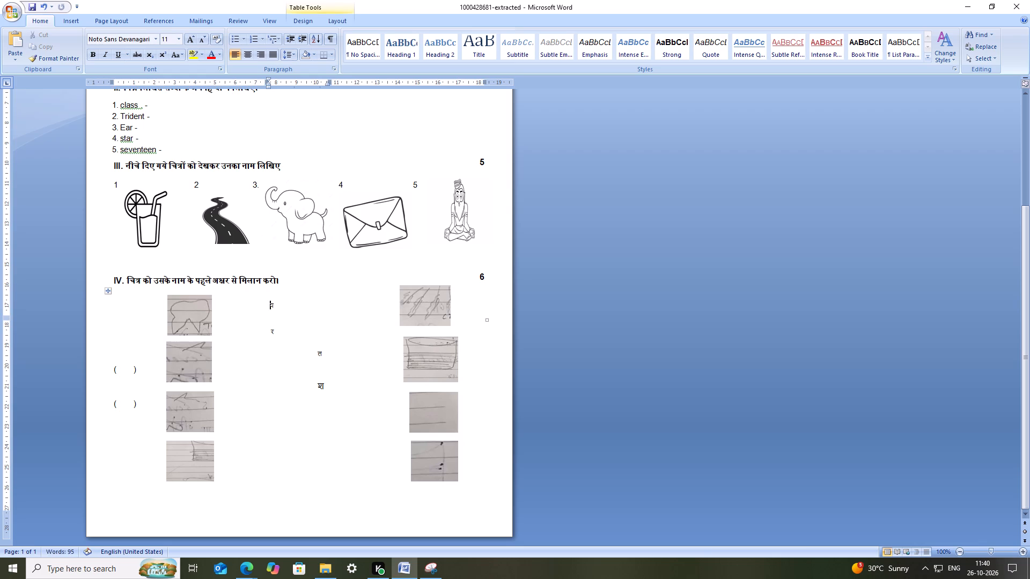
key("space")
key("space")
key("space")
key("space")
Insert spaces before the letter र in question IV's middle column to line it up under the top letter.
left_click(269, 332)
key("space")
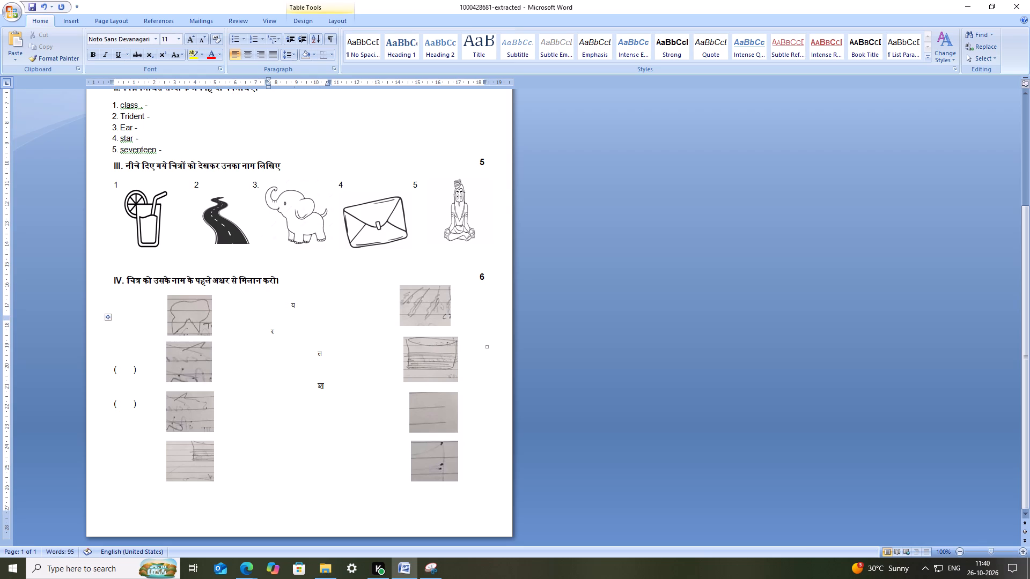
left_click(267, 334)
left_click(270, 332)
left_click(271, 330)
key("space")
key("space")
key("space")
key("space")
key("space")
key("space")
key("space")
key("space")
key("space")
key("space")
key("space")
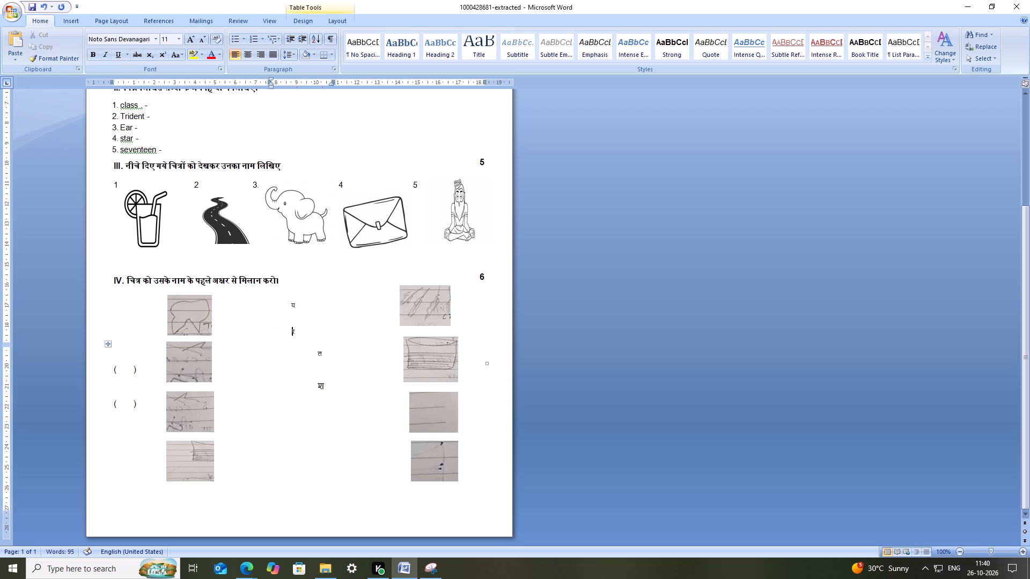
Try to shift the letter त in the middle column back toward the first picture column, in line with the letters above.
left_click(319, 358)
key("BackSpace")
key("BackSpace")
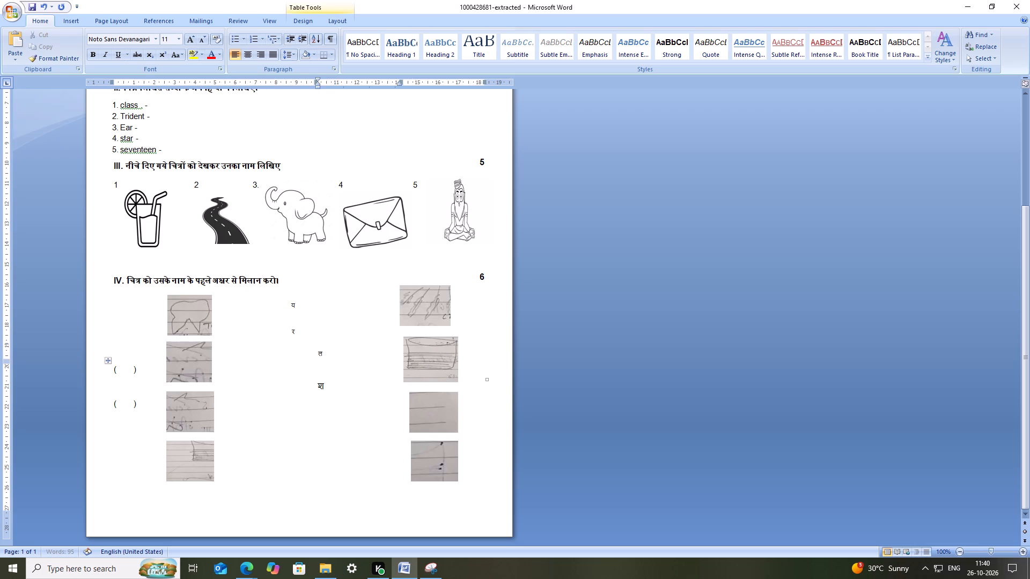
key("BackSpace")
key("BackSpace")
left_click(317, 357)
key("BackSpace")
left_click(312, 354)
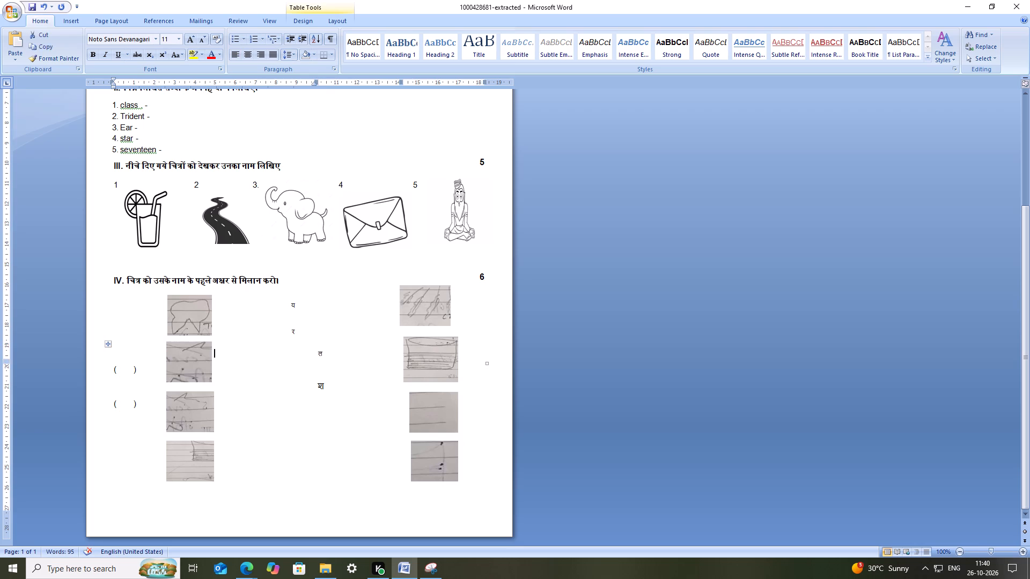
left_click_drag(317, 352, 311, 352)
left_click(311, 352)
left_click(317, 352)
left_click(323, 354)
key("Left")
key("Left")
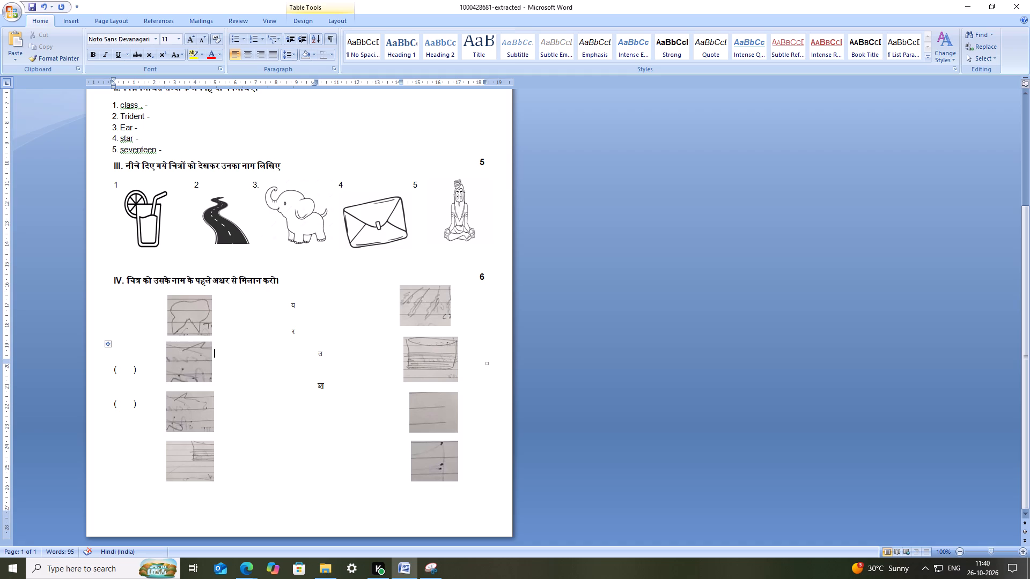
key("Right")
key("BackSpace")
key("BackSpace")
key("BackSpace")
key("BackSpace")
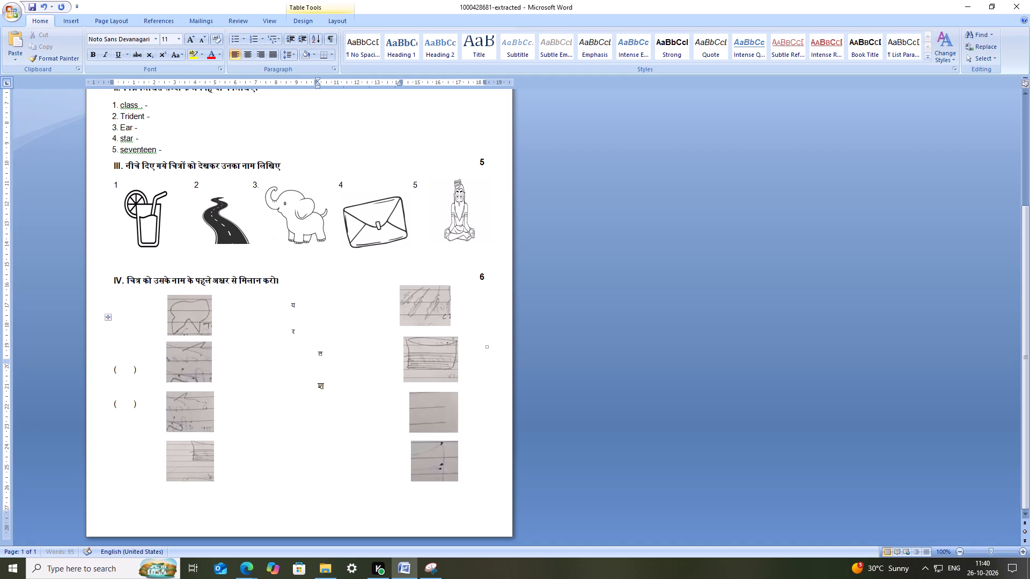
Insert more spaces before the letter र to line it up with the letter त below it.
left_click(290, 331)
key("space")
key("space")
key("space")
key("space")
key("space")
key("space")
key("space")
key("space")
key("space")
key("space")
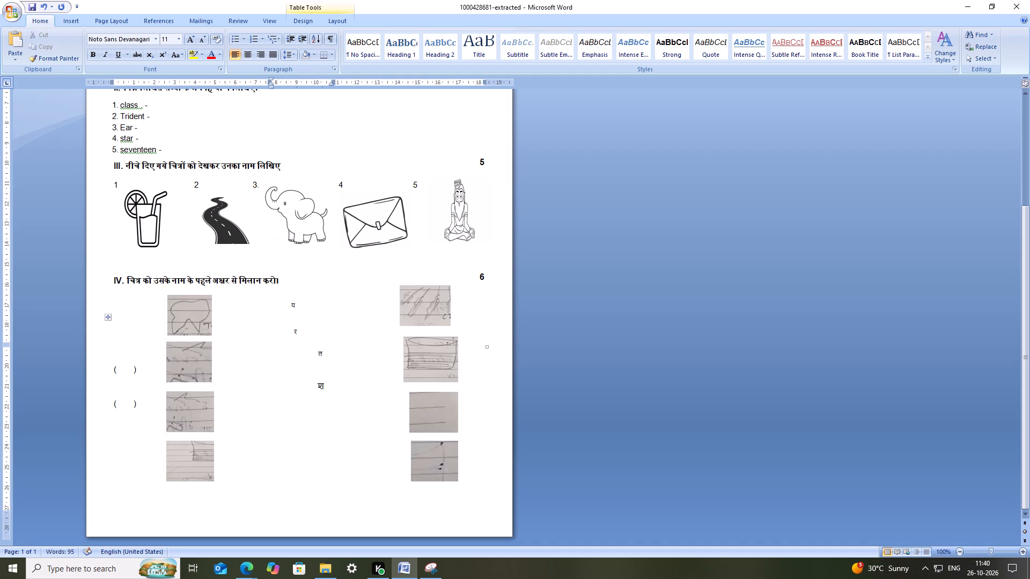
key("space")
key("space")
key("space")
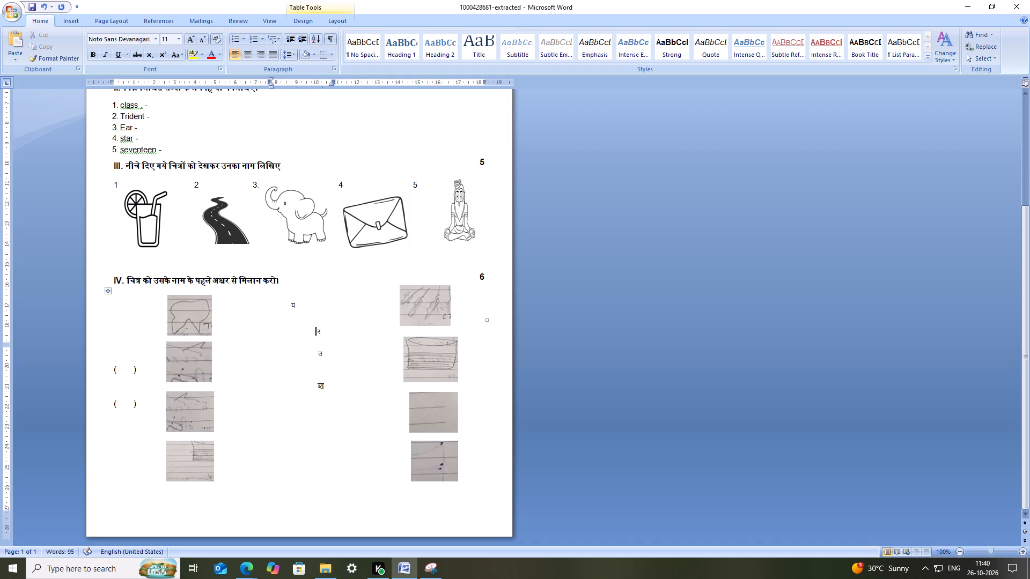
Insert more spaces before the top letter of the middle column to line it up with the letters below.
left_click(288, 307)
key("space")
key("space")
key("space")
key("space")
key("space")
key("space")
key("space")
key("space")
key("space")
key("space")
key("space")
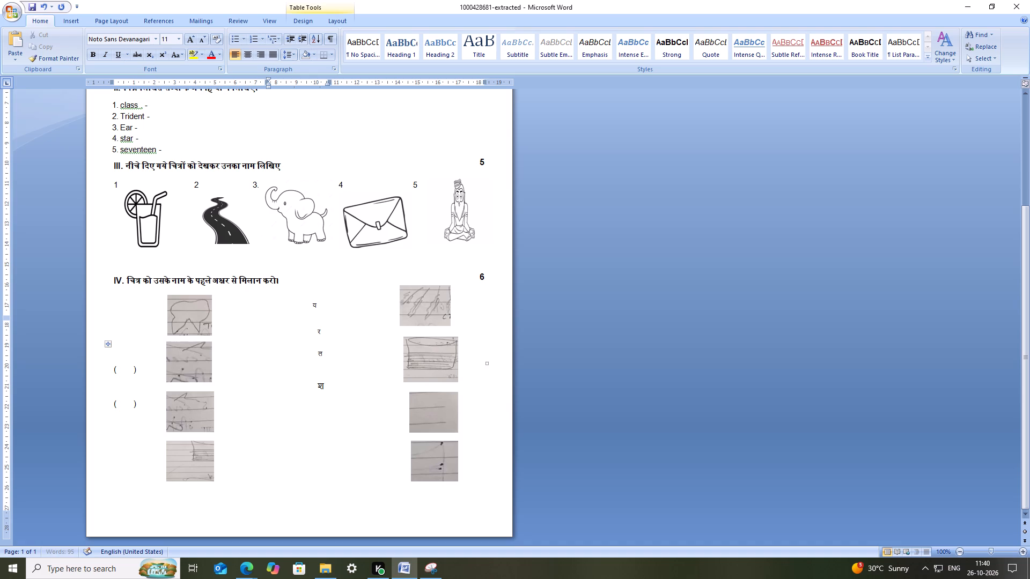
key("space")
Delete the two remaining empty bracket pairs beside question IV's first picture column.
left_click_drag(138, 372, 109, 369)
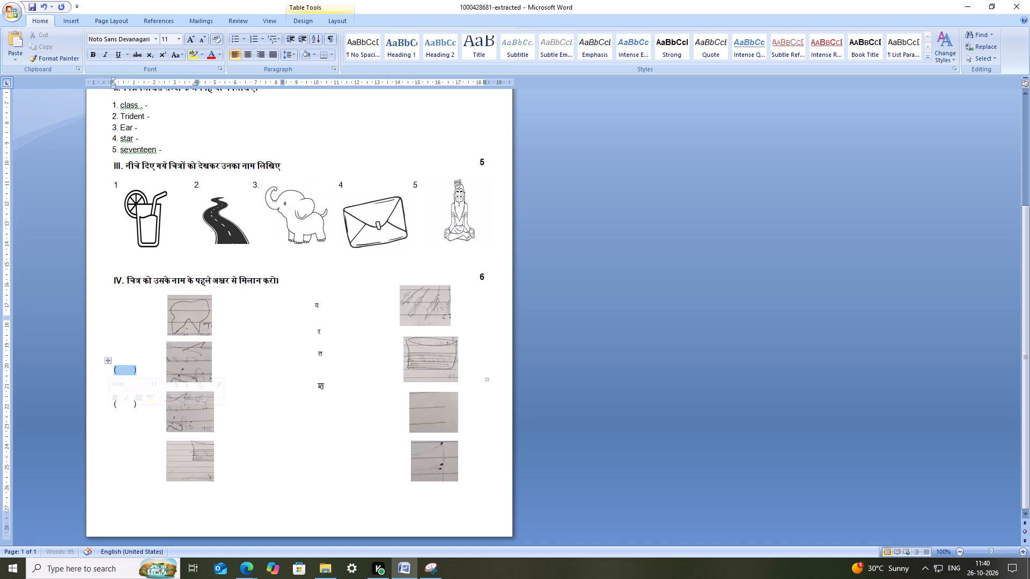
key("BackSpace")
left_click_drag(138, 405, 117, 410)
key("BackSpace")
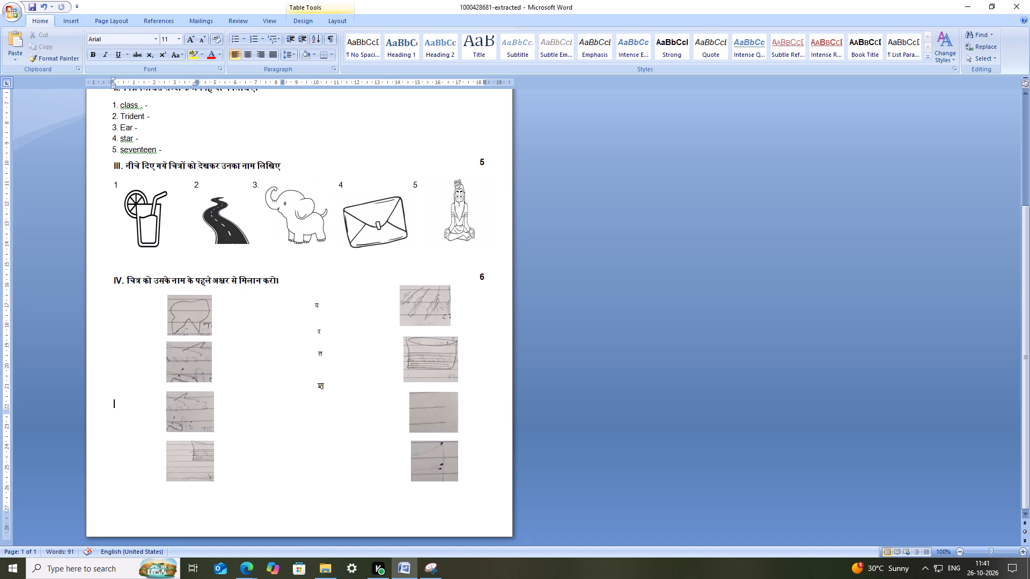
Add two blank lines after the top middle letter and three after र to spread the matching rows apart.
left_click(334, 320)
left_click(334, 320)
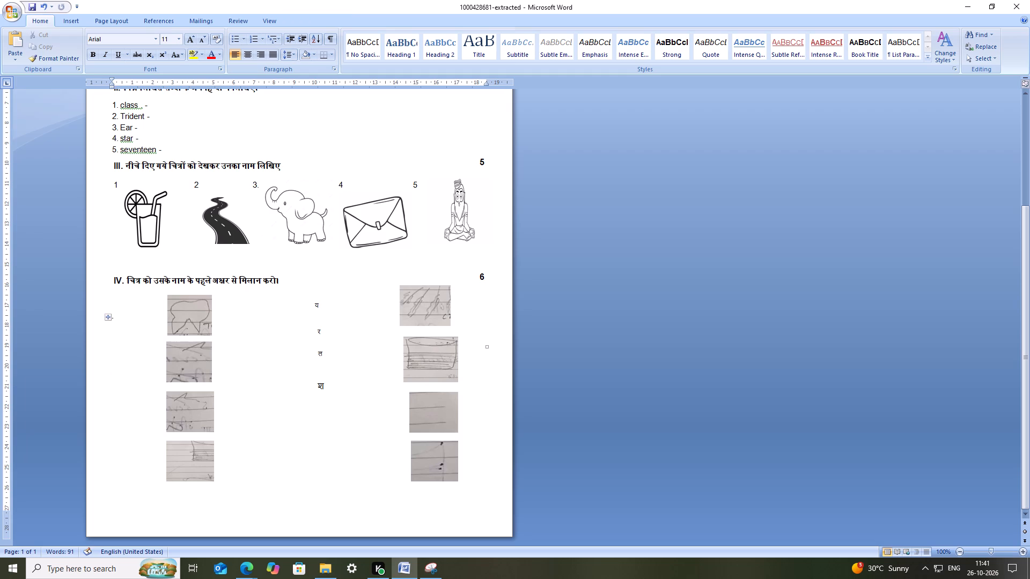
left_click(322, 318)
left_click(338, 306)
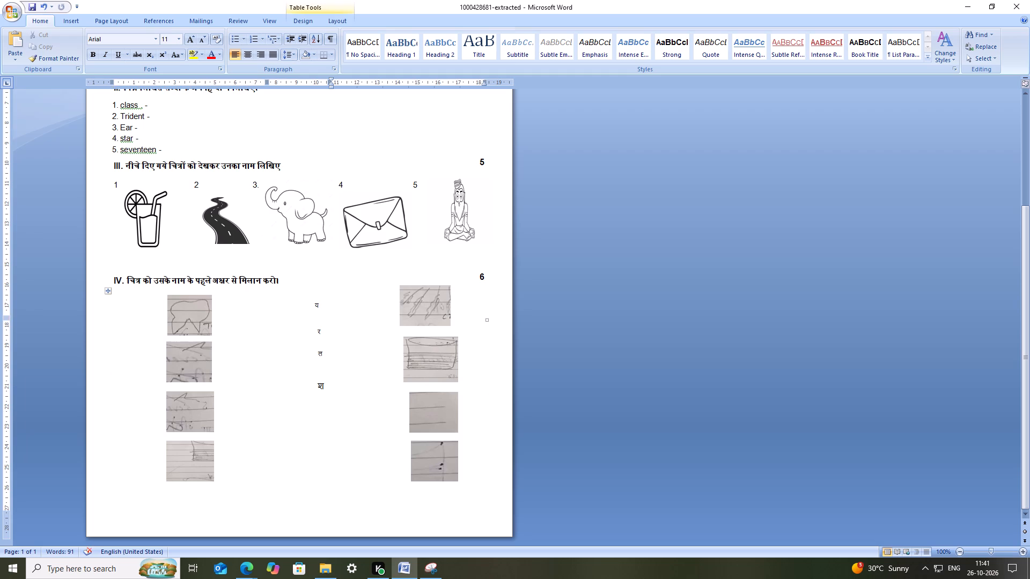
key("Return")
key("Return")
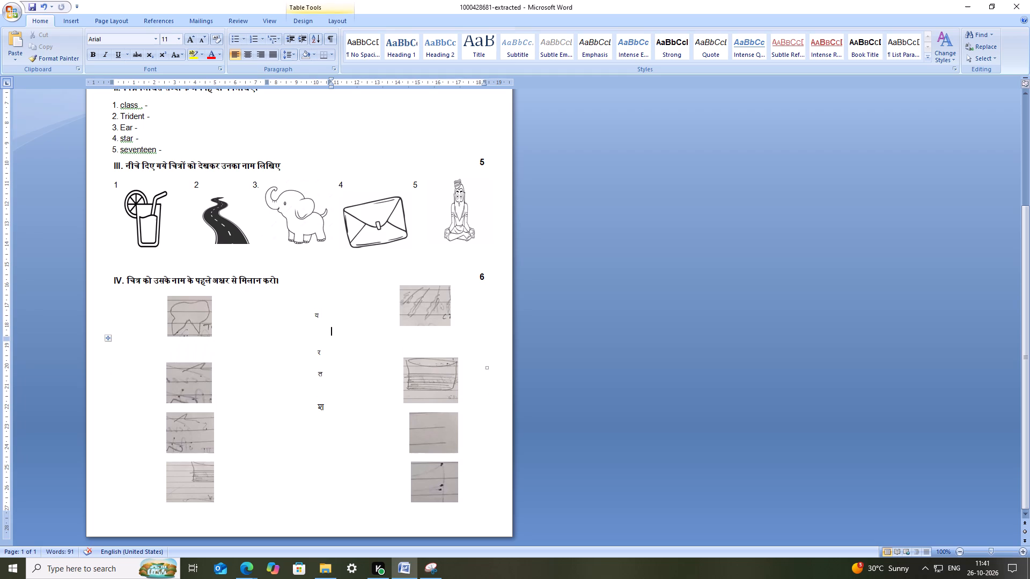
left_click(328, 352)
key("Return")
key("Return")
key("Return")
left_click(346, 402)
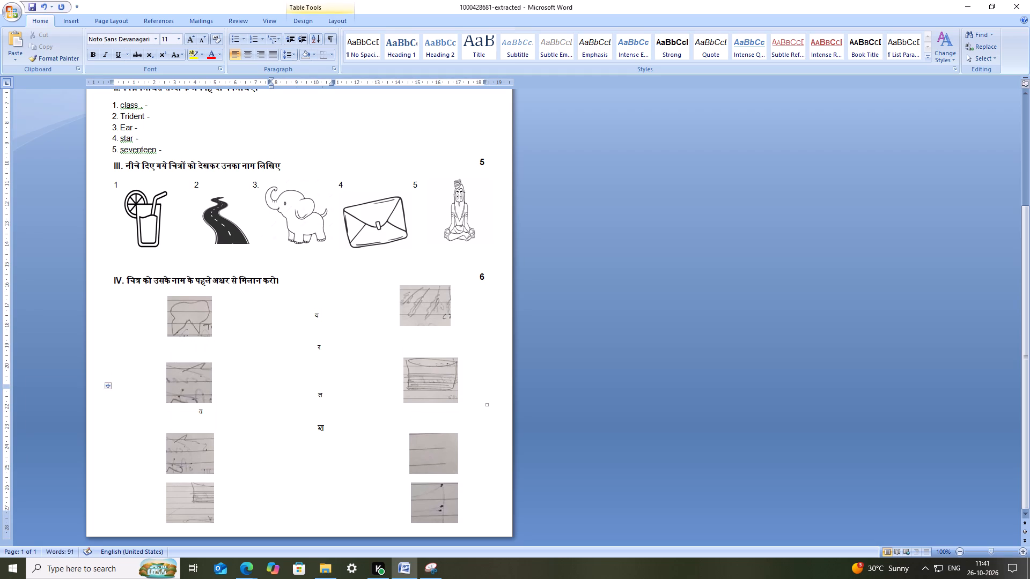
left_click(347, 410)
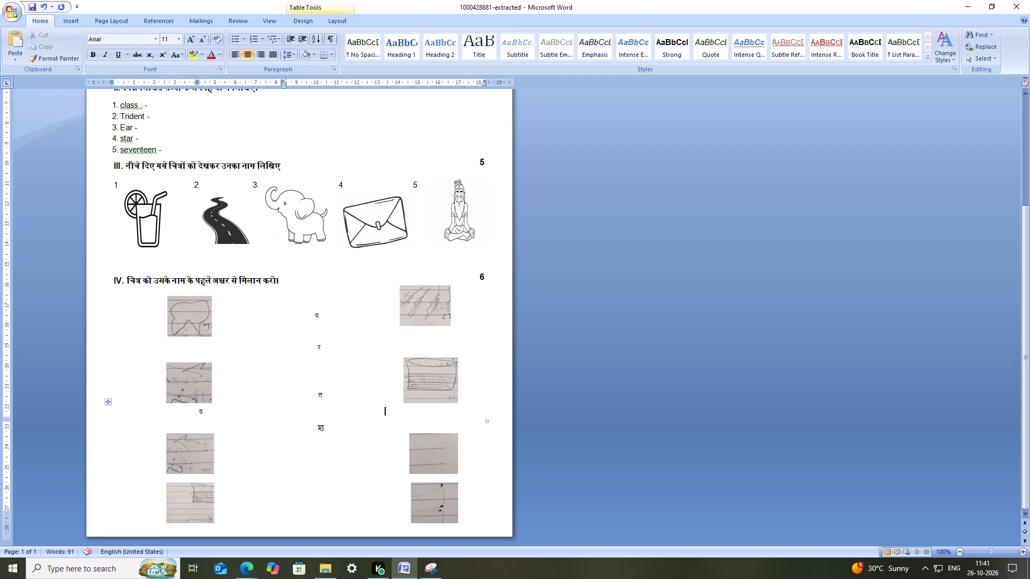
scroll(344, 403, "down", 8)
Move the letter व from behind the first column's third drawing to the middle column below श, shifting that drawing up.
left_click_drag(183, 456, 271, 463)
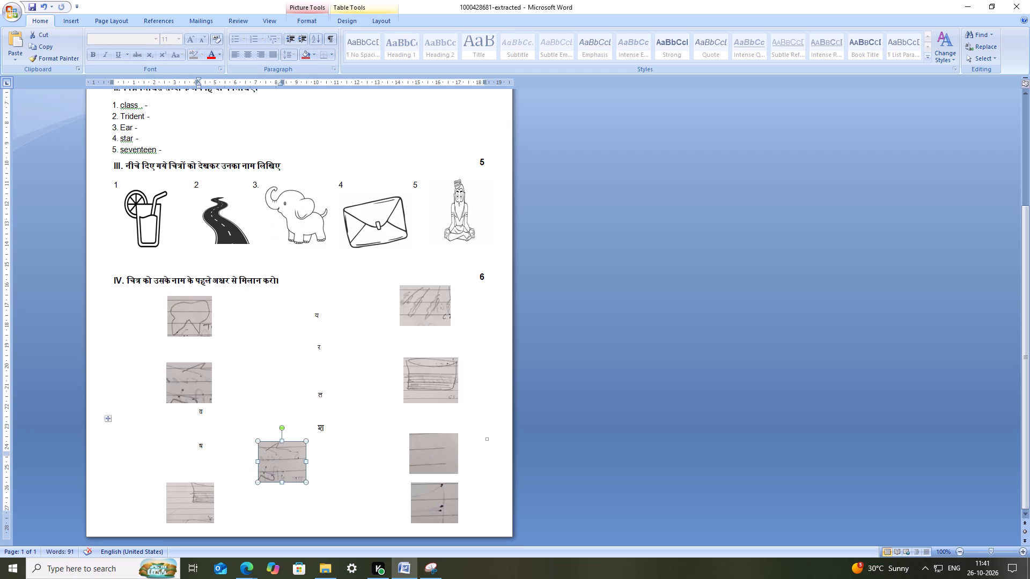
left_click_drag(206, 415, 200, 411)
key("ctrl+x")
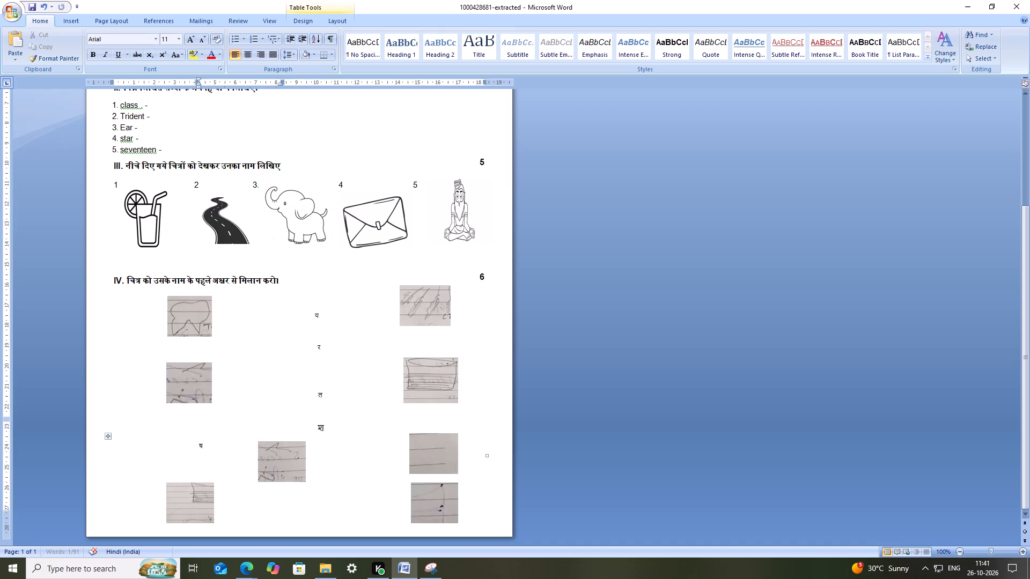
left_click(333, 456)
left_click_drag(291, 459, 143, 430)
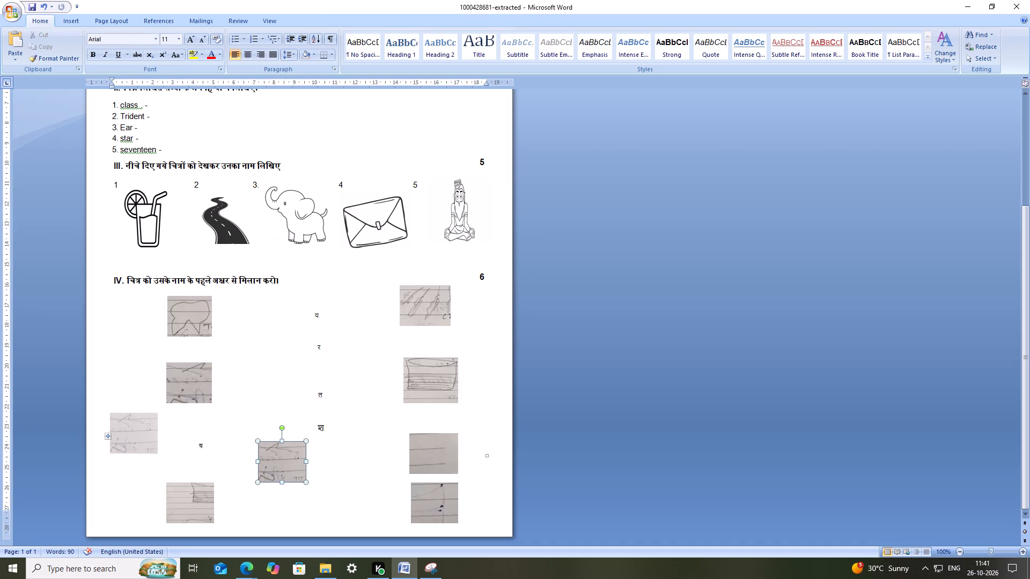
left_click_drag(143, 430, 175, 435)
left_click(340, 432)
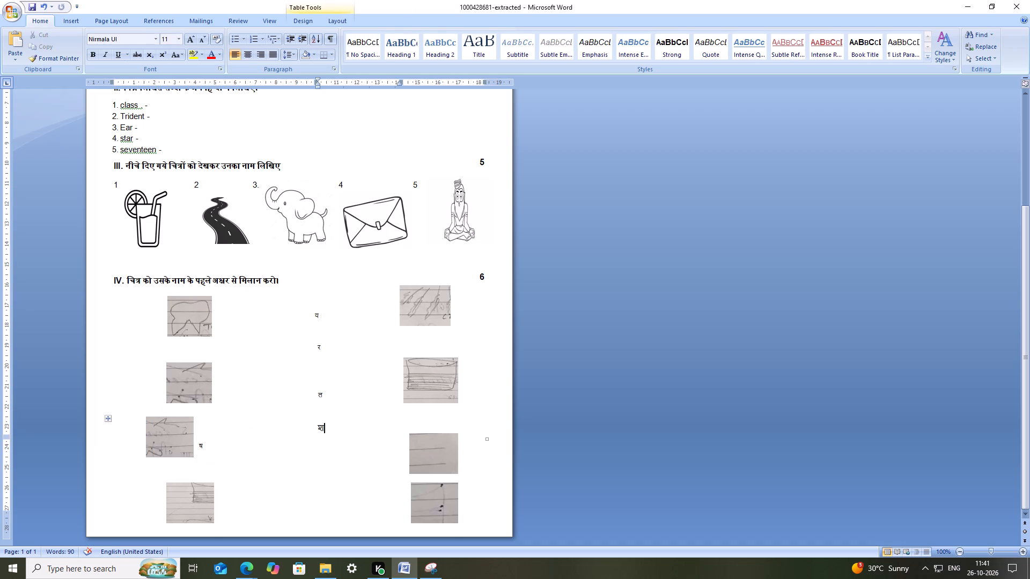
key("Return")
key("Return")
key("Return")
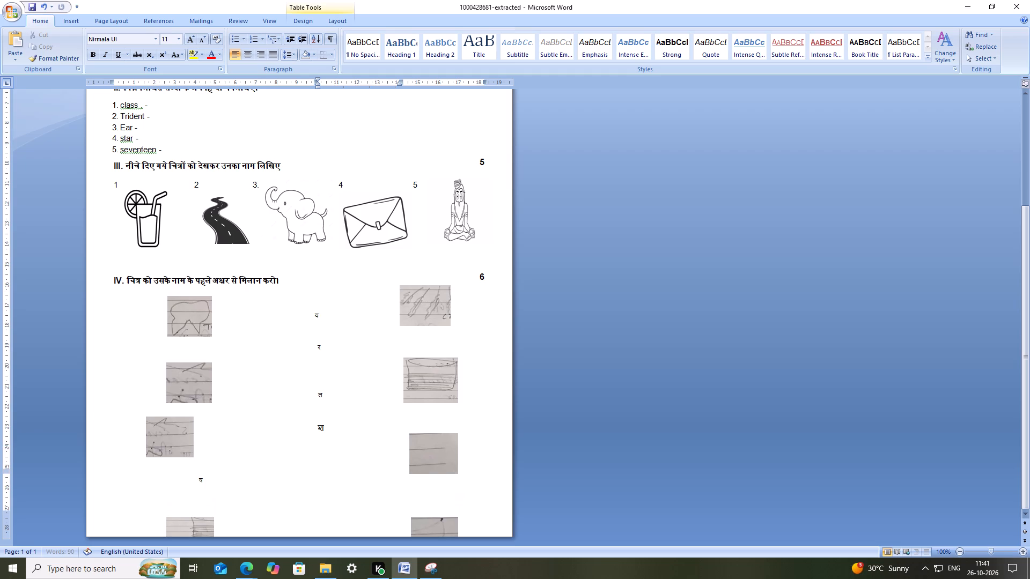
key("ctrl+v")
scroll(339, 449, "down", 5)
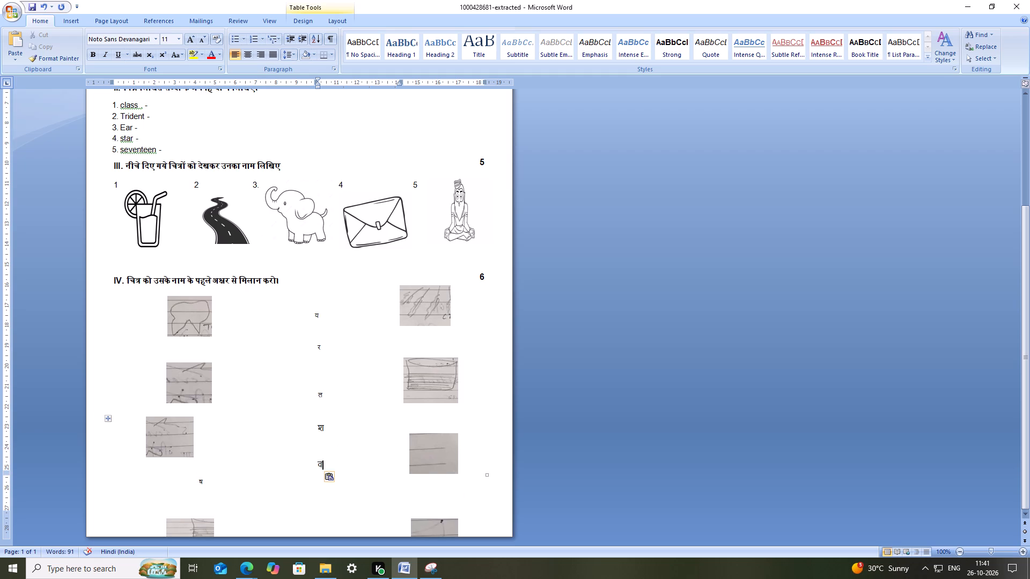
key("Return")
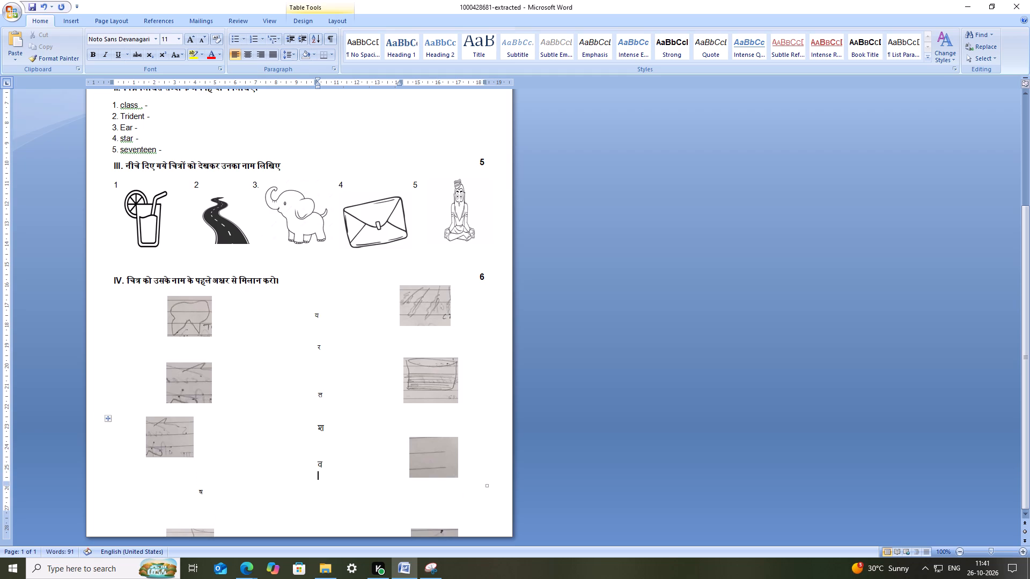
Move the third and fourth drawings of question IV's last picture column up, closer to the drawings above.
left_click_drag(435, 537, 433, 499)
left_click_drag(433, 455, 430, 436)
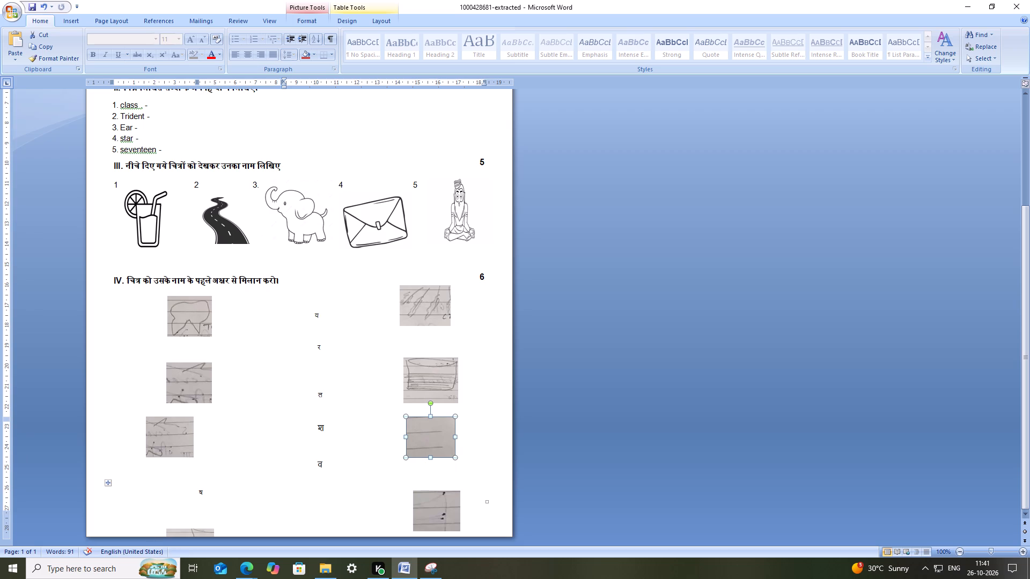
Cut the letter ष from the first column and paste it in the row below व, raising the last column's bottom drawing.
left_click_drag(205, 496, 198, 495)
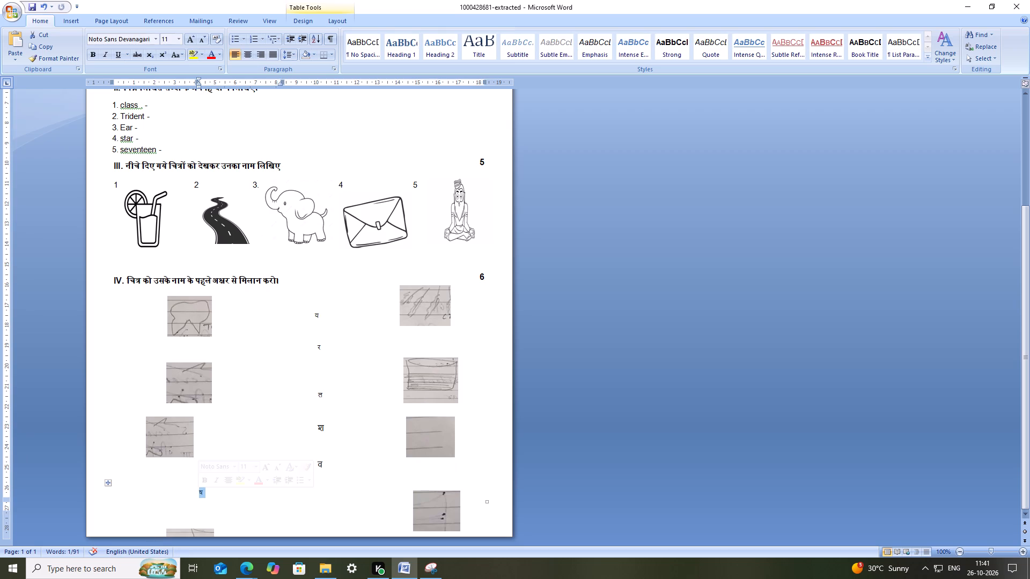
key("ctrl+x")
left_click(332, 476)
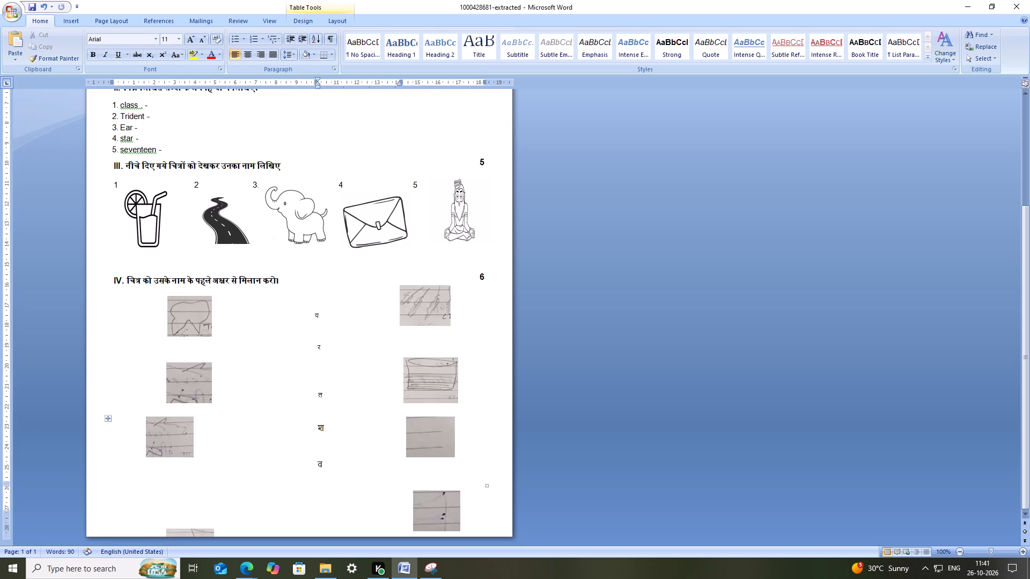
key("Return")
key("Return")
key("BackSpace")
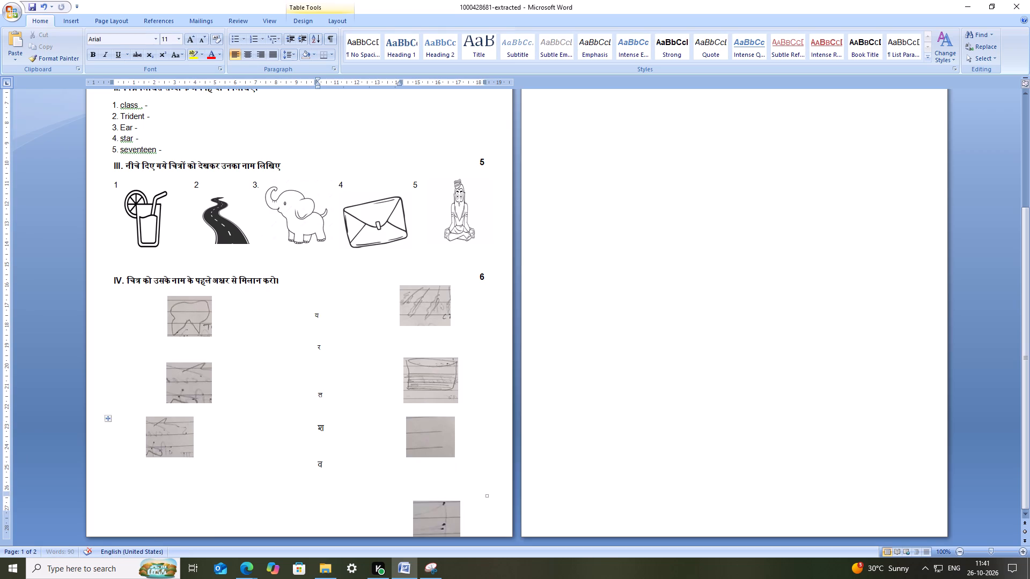
left_click_drag(429, 513, 423, 488)
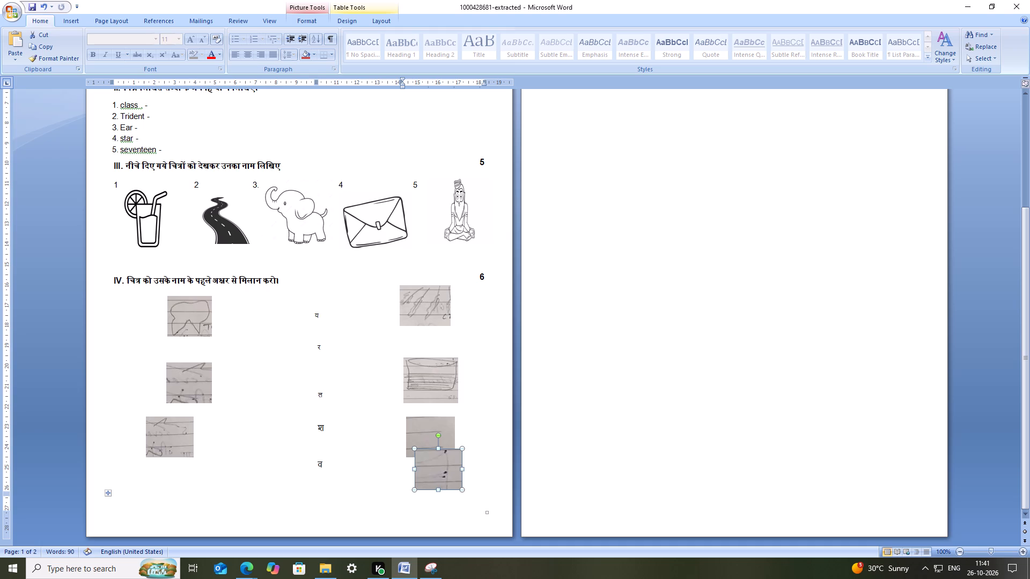
left_click(351, 501)
left_click(319, 506)
key("BackSpace")
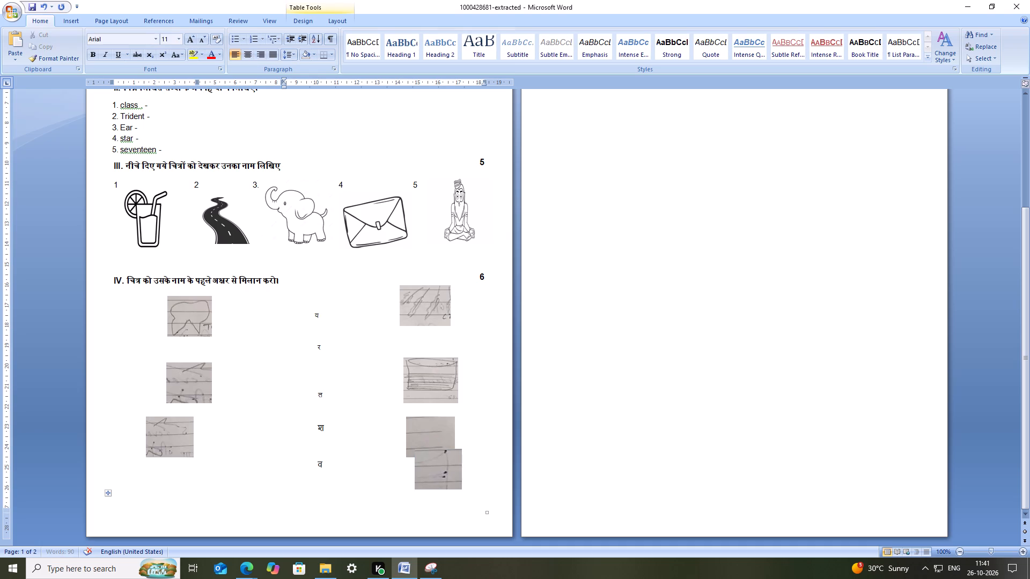
key("ctrl+v")
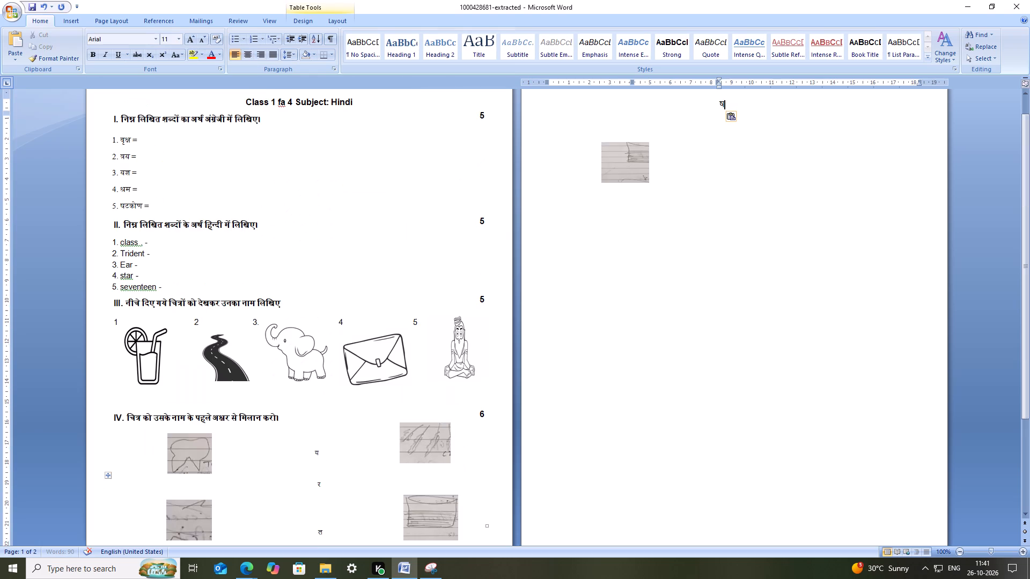
scroll(348, 491, "down", 7)
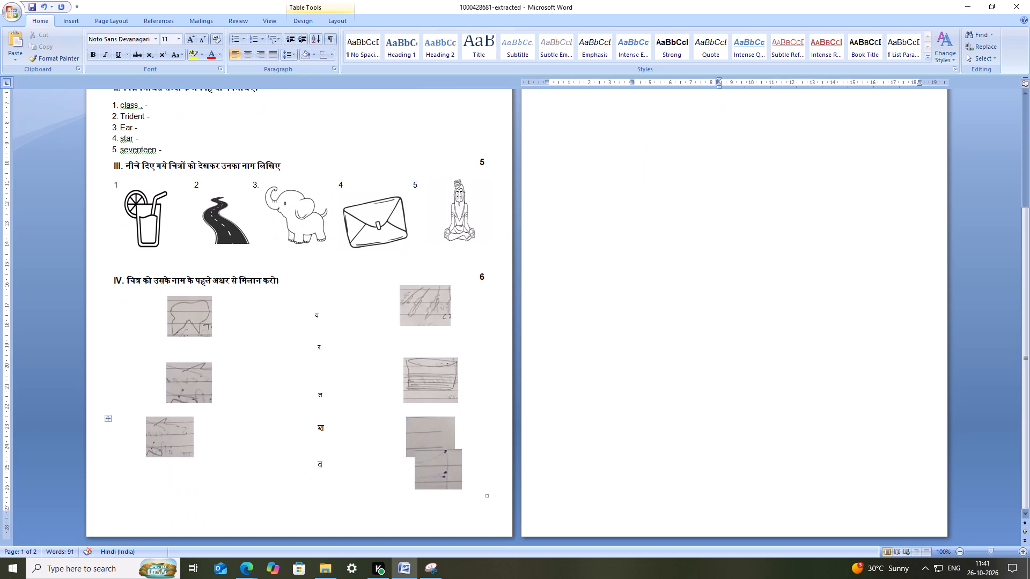
Undo the latest edits until the letter ष is back in question IV's first column.
key("ctrl+z")
key("ctrl+z")
key("ctrl+z")
key("ctrl+z")
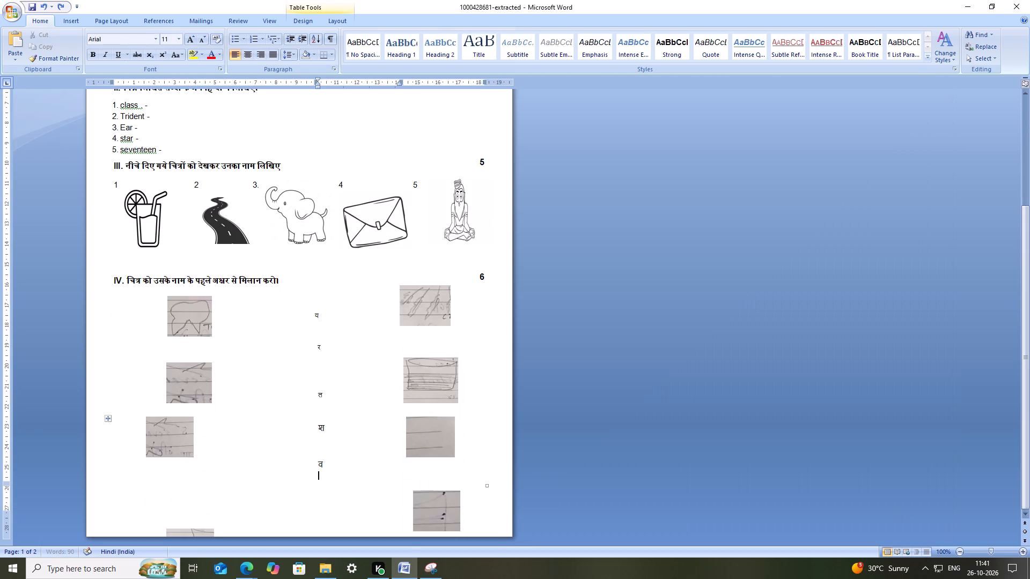
scroll(386, 481, "down", 5)
key("ctrl+z")
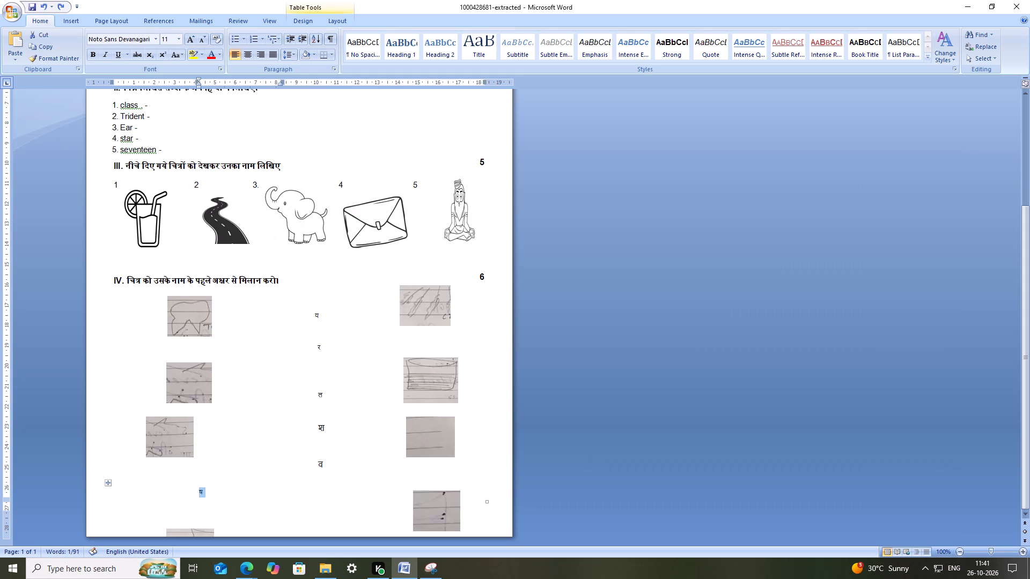
Cut the letter ष from question IV's first column.
left_click(215, 498)
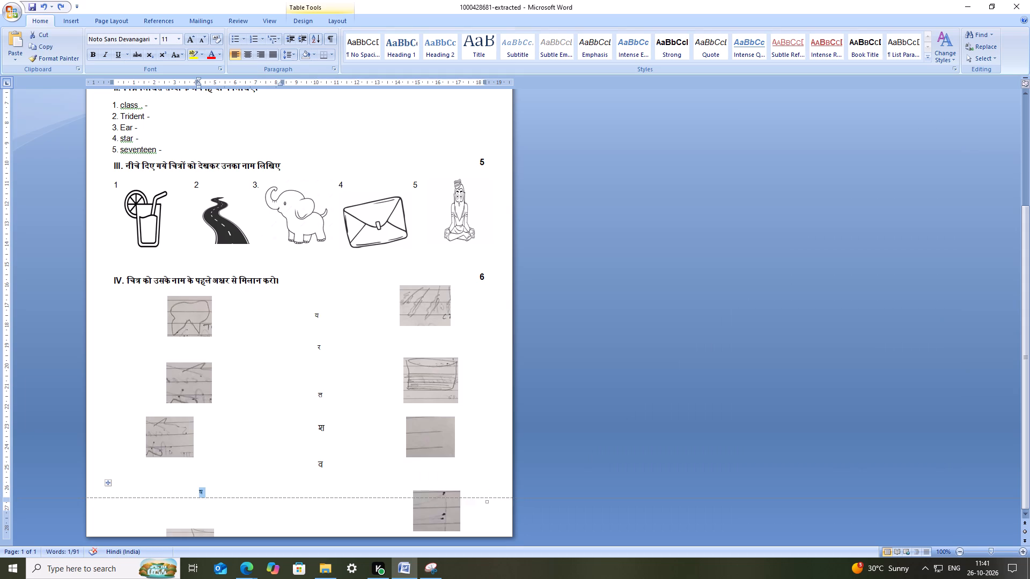
left_click(202, 496)
left_click(203, 494)
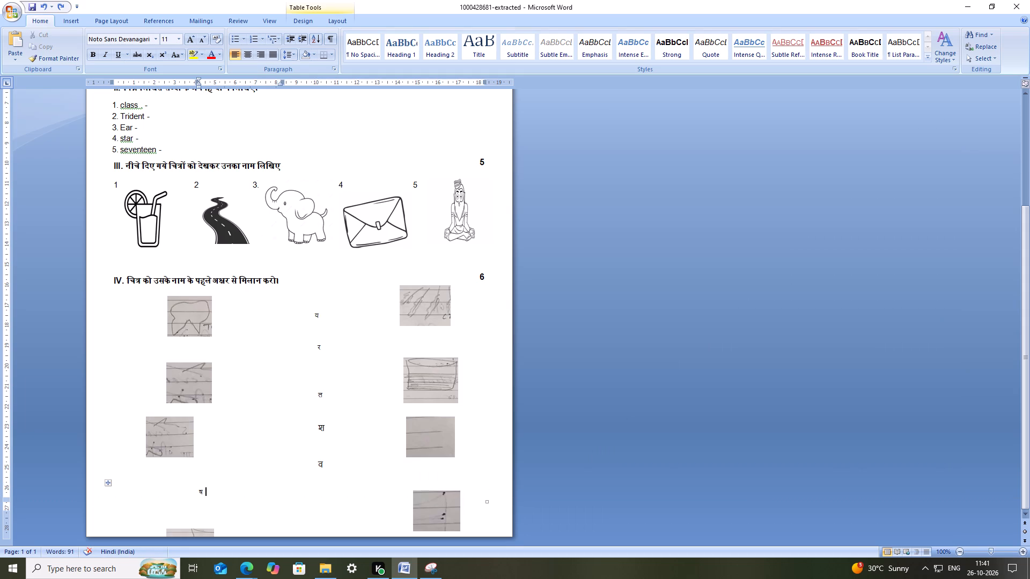
left_click(203, 493)
right_click(198, 493)
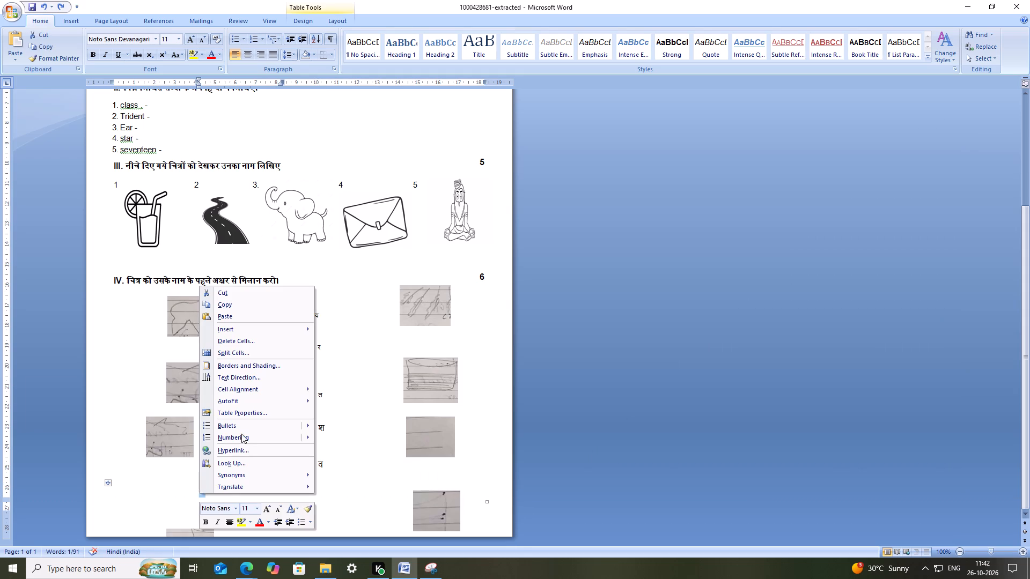
left_click(256, 297)
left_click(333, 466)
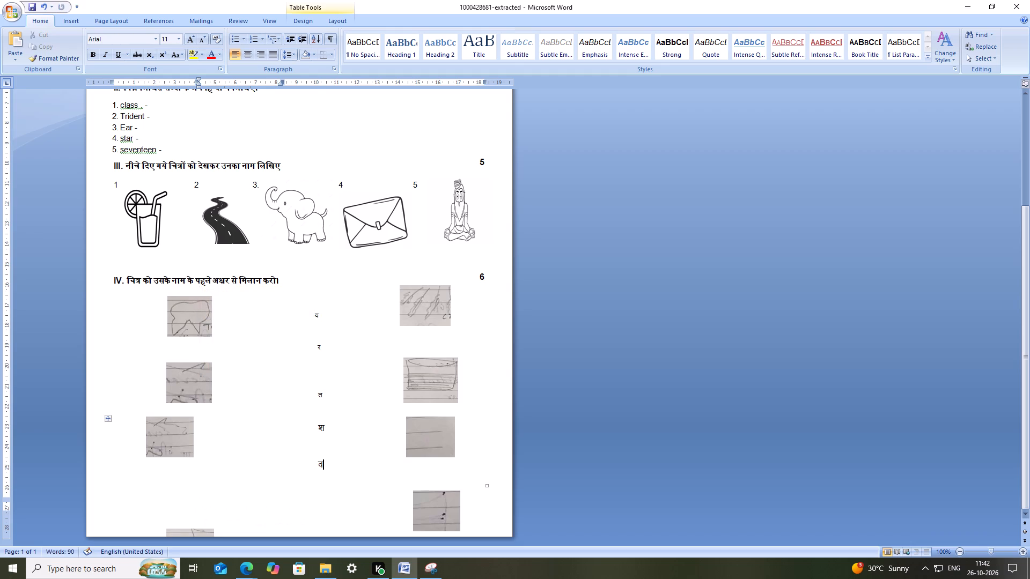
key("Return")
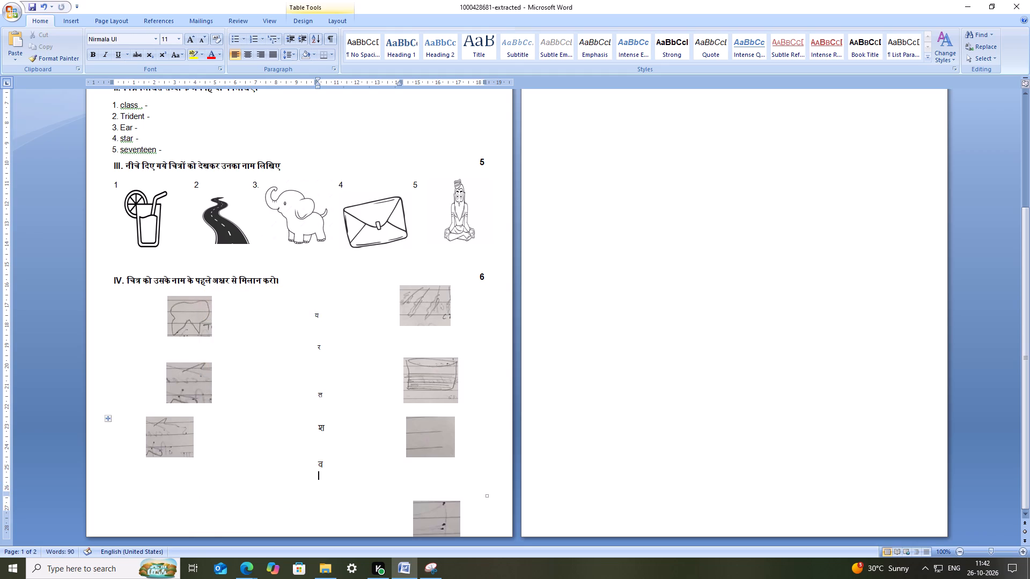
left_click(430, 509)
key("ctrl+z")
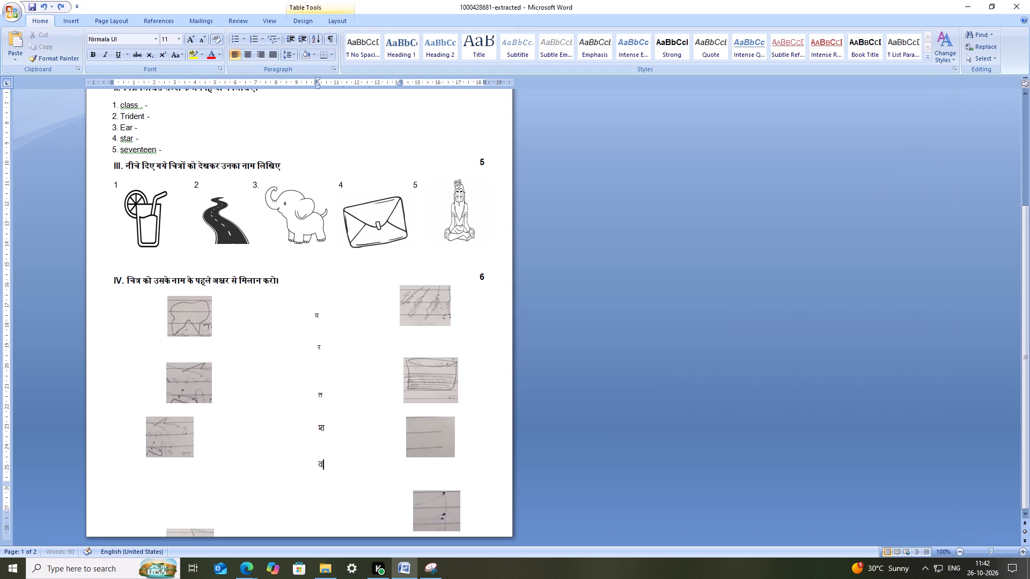
Move the fourth drawings of both picture columns up so they slightly overlap the third drawings.
left_click_drag(193, 529, 174, 469)
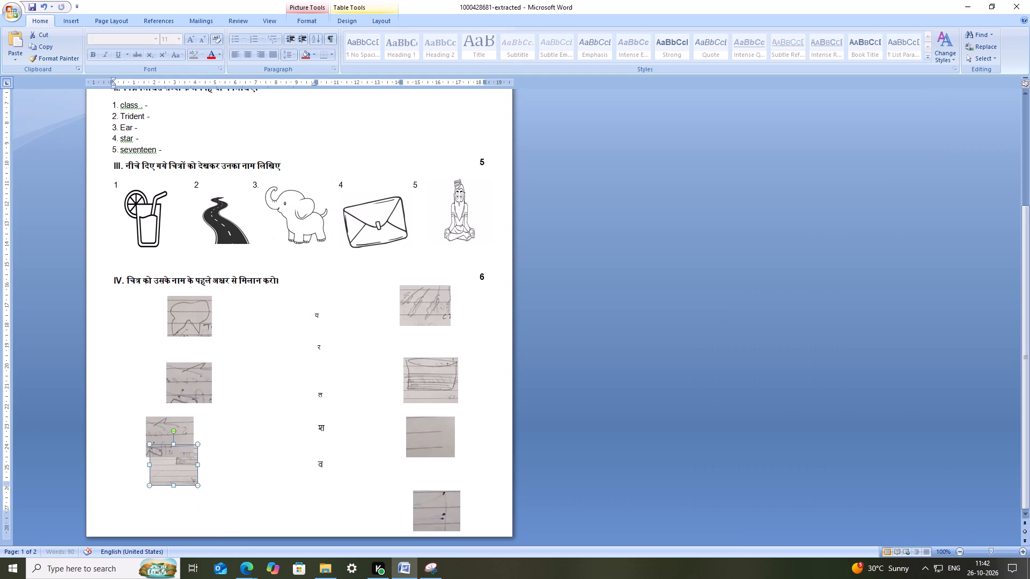
left_click_drag(448, 513, 445, 481)
Paste ष below व in the middle column, leaving one blank line between the two letters.
left_click(345, 491)
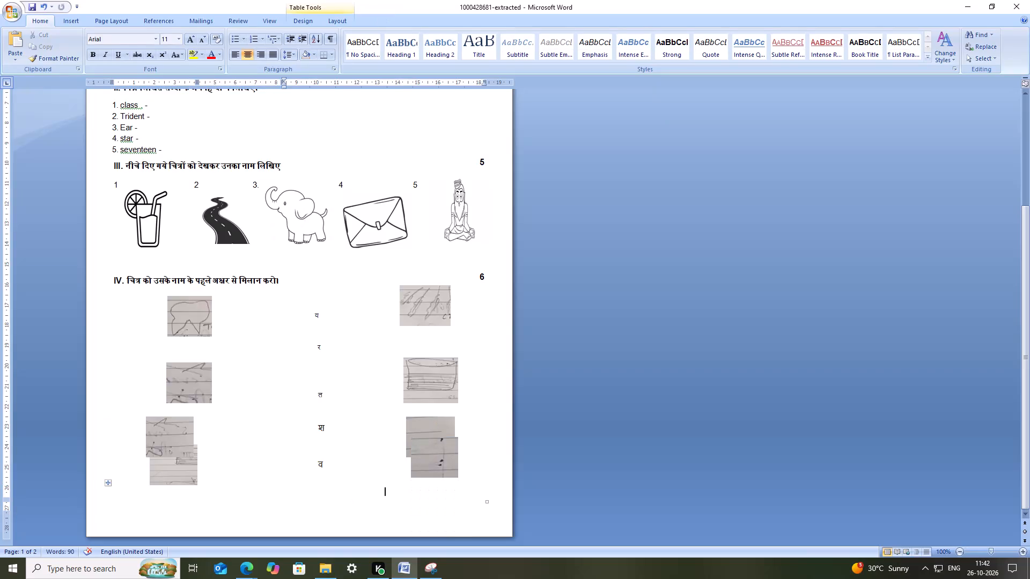
left_click(329, 485)
left_click(314, 486)
left_click(307, 491)
left_click(337, 466)
key("Return")
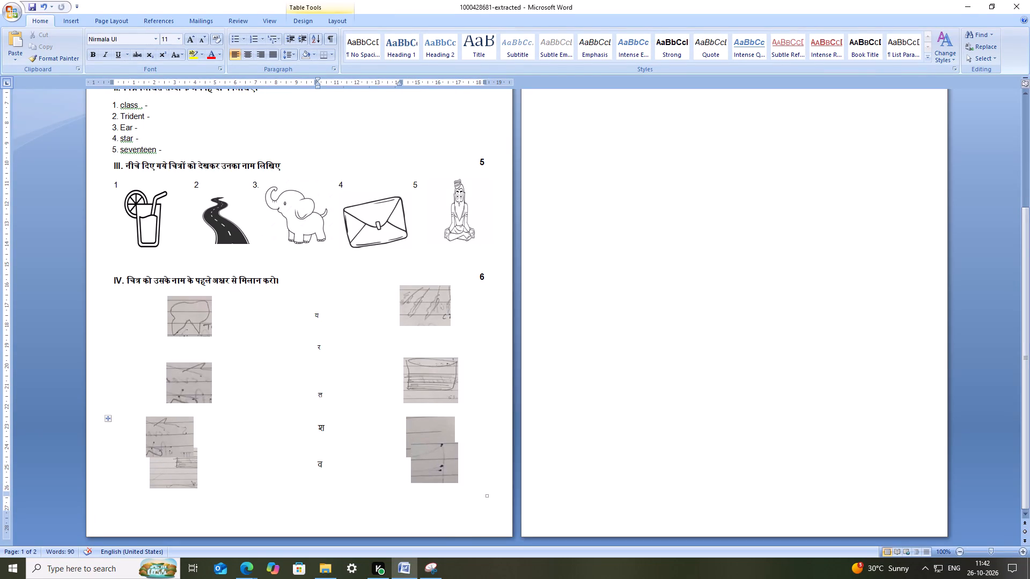
key("ctrl+v")
left_click(333, 471)
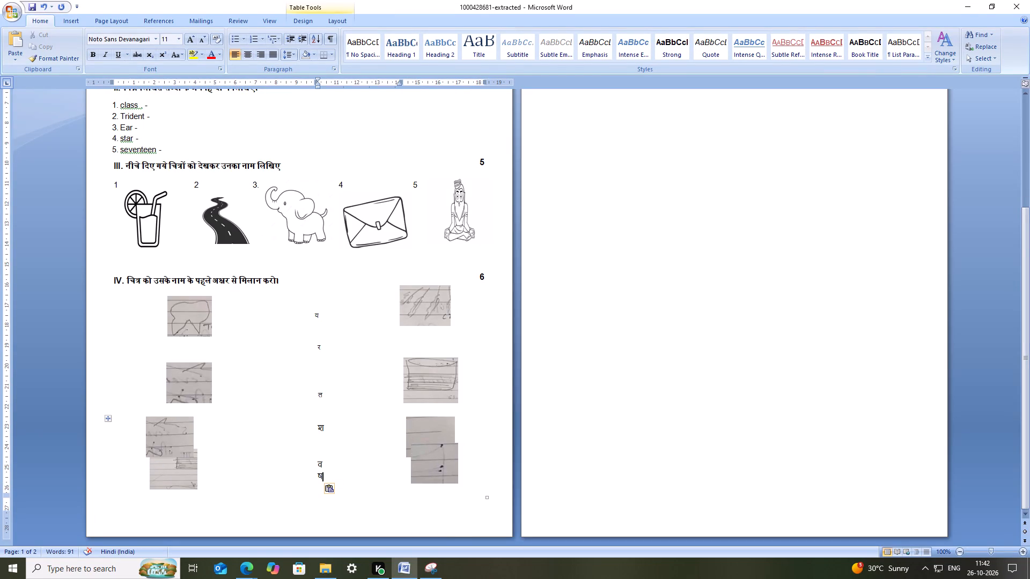
left_click(335, 465)
key("Return")
Shift the bottom drawings of both picture columns down, clear of the third drawings above them.
left_click_drag(429, 476, 430, 490)
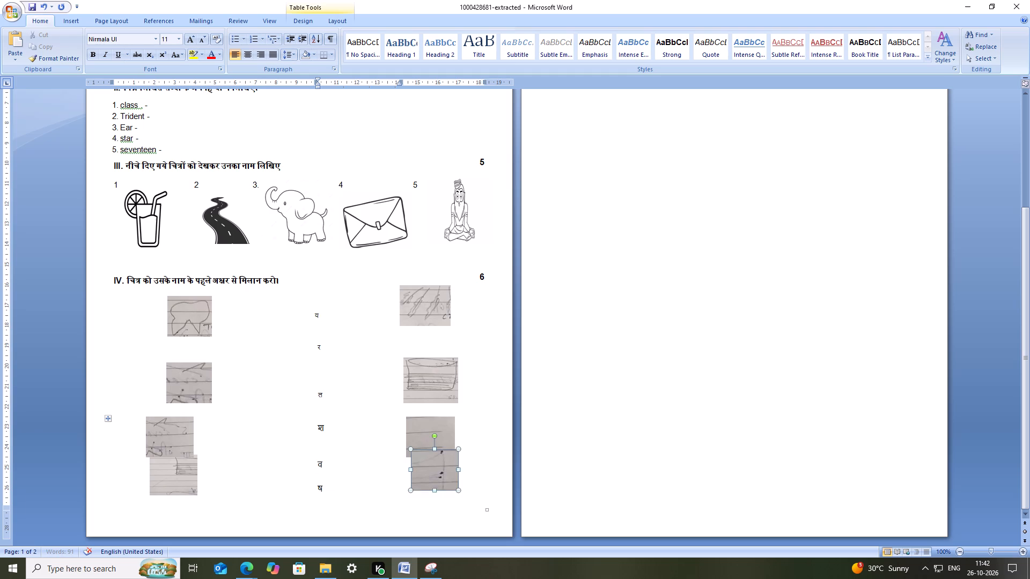
left_click_drag(430, 490, 428, 500)
left_click_drag(171, 480, 208, 503)
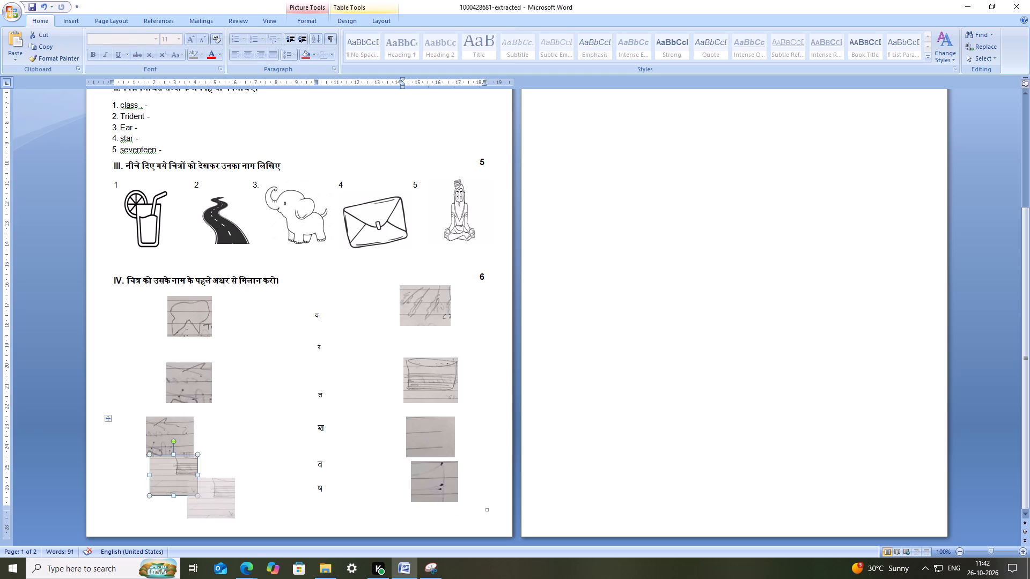
left_click_drag(208, 503, 205, 502)
Line up the second, third and fourth drawings of the first column directly beneath its top drawing, with small gaps.
left_click_drag(180, 442, 214, 435)
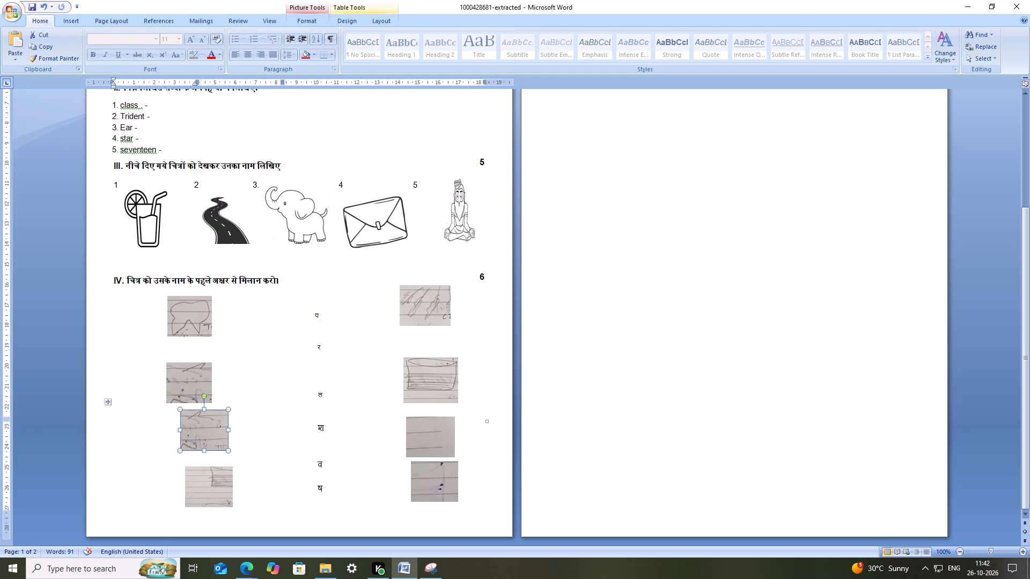
left_click_drag(188, 372, 189, 353)
left_click_drag(201, 424, 191, 407)
left_click_drag(214, 479, 205, 454)
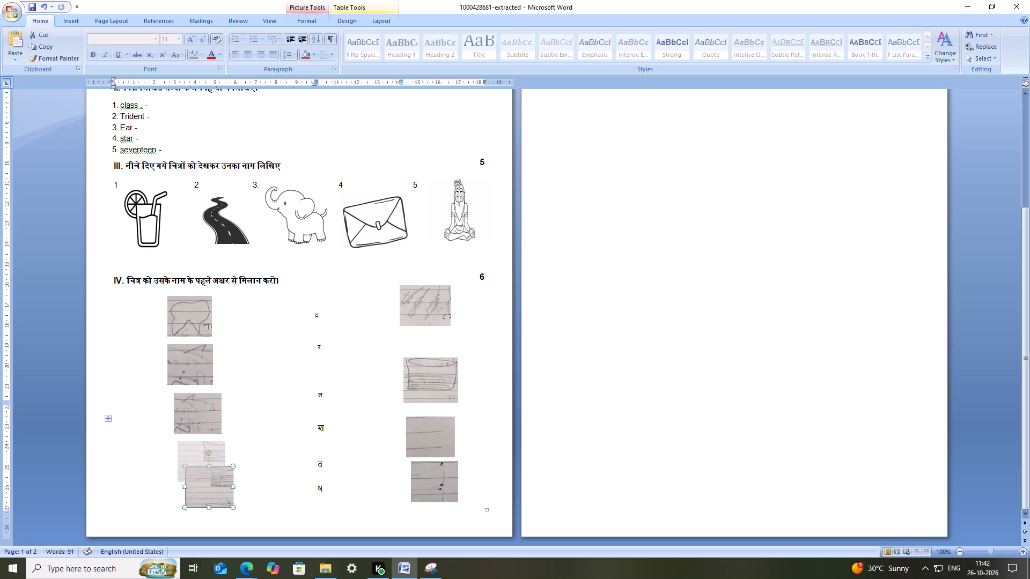
left_click_drag(205, 454, 201, 454)
left_click_drag(203, 467, 204, 456)
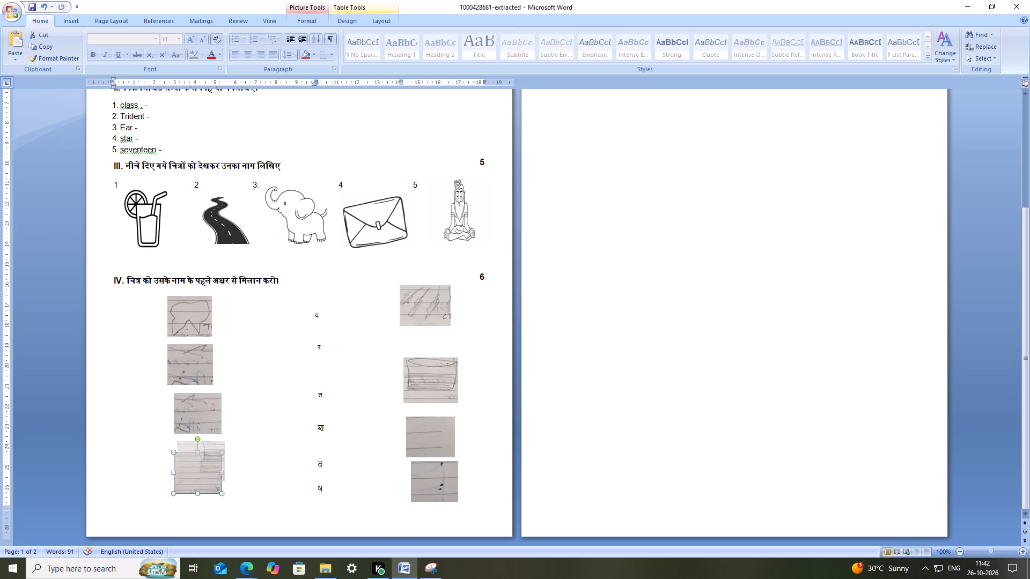
left_click_drag(204, 456, 203, 456)
left_click_drag(195, 417, 190, 417)
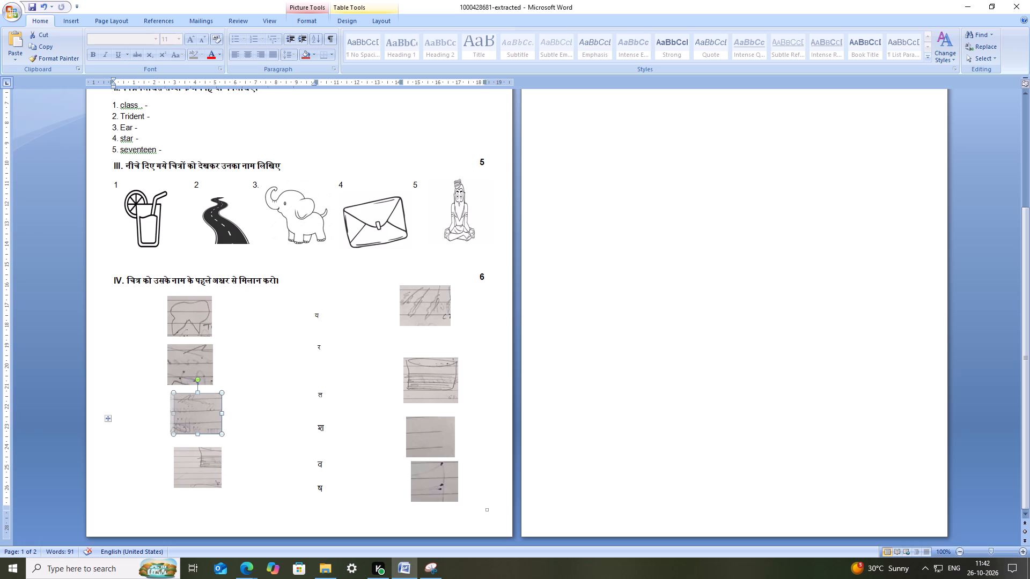
left_click_drag(190, 417, 188, 417)
left_click_drag(202, 459, 195, 452)
Move the last column's second and third drawings up beneath the first, and widen the third to match the second.
left_click_drag(425, 378, 416, 367)
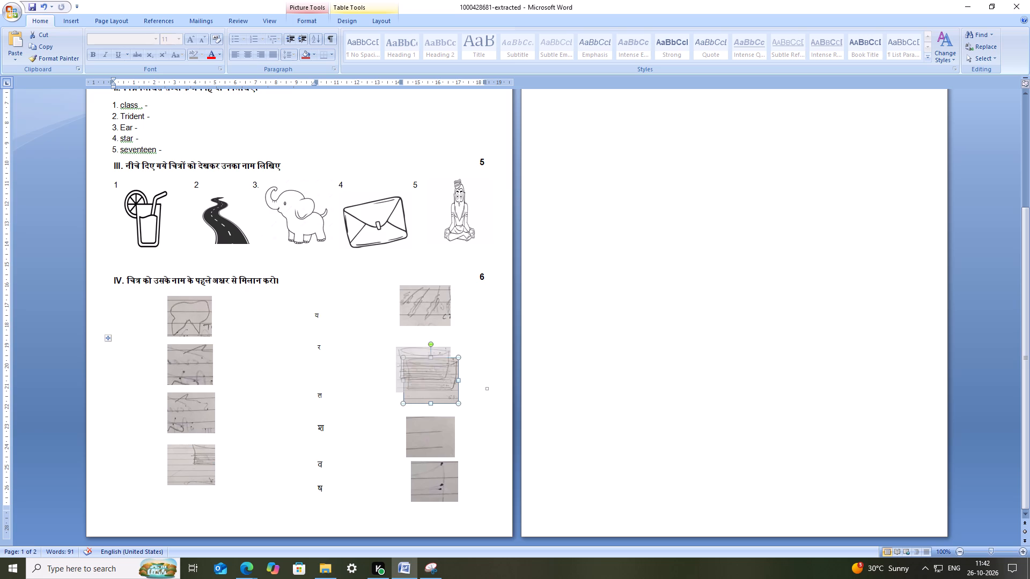
left_click_drag(416, 367, 422, 352)
left_click_drag(432, 427, 433, 411)
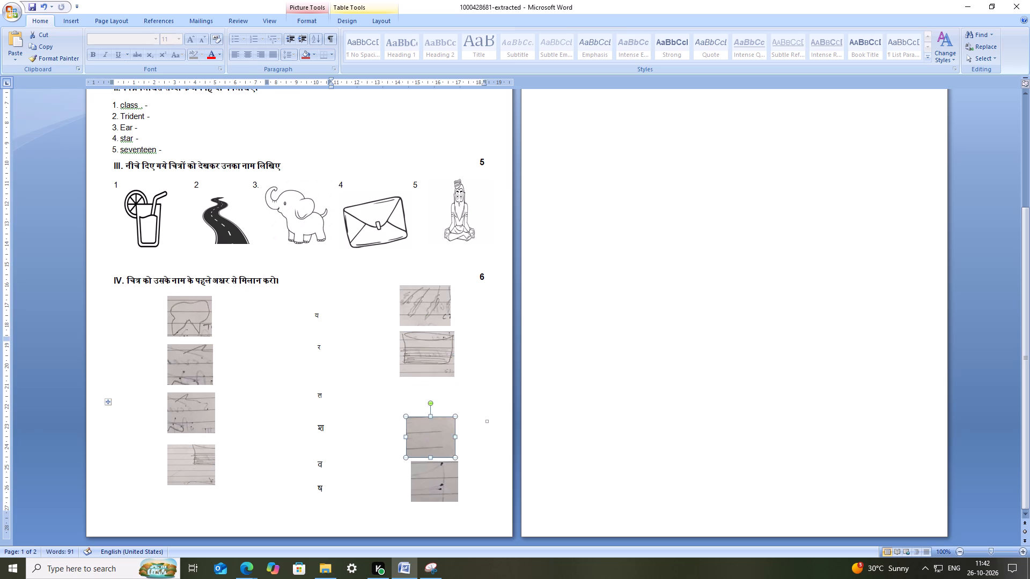
left_click_drag(433, 411, 429, 392)
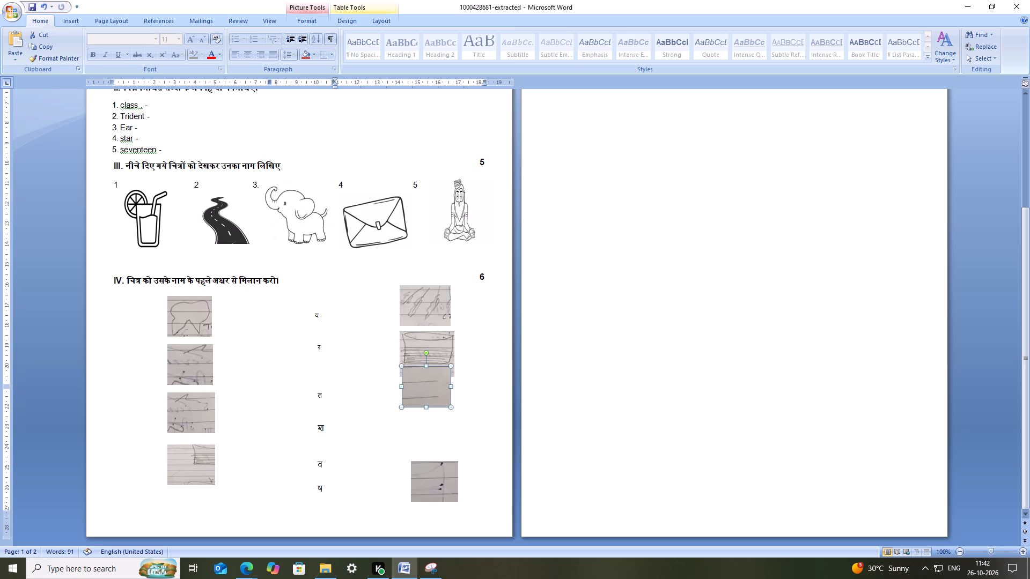
left_click_drag(428, 393, 429, 409)
left_click_drag(433, 404, 428, 405)
left_click_drag(448, 400, 453, 400)
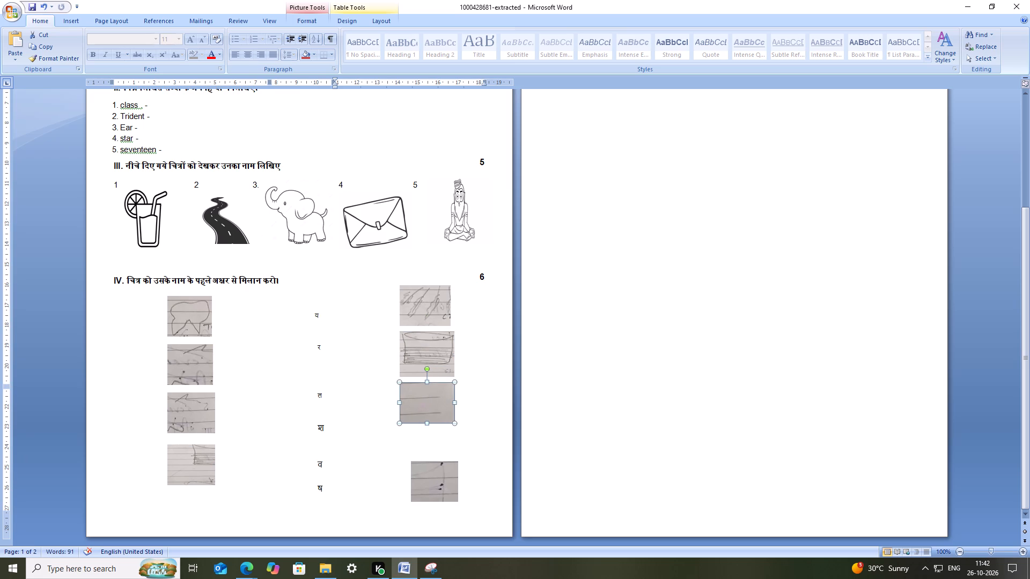
Delete the fourth drawing from both the last and the first picture columns of question IV.
left_click(439, 473)
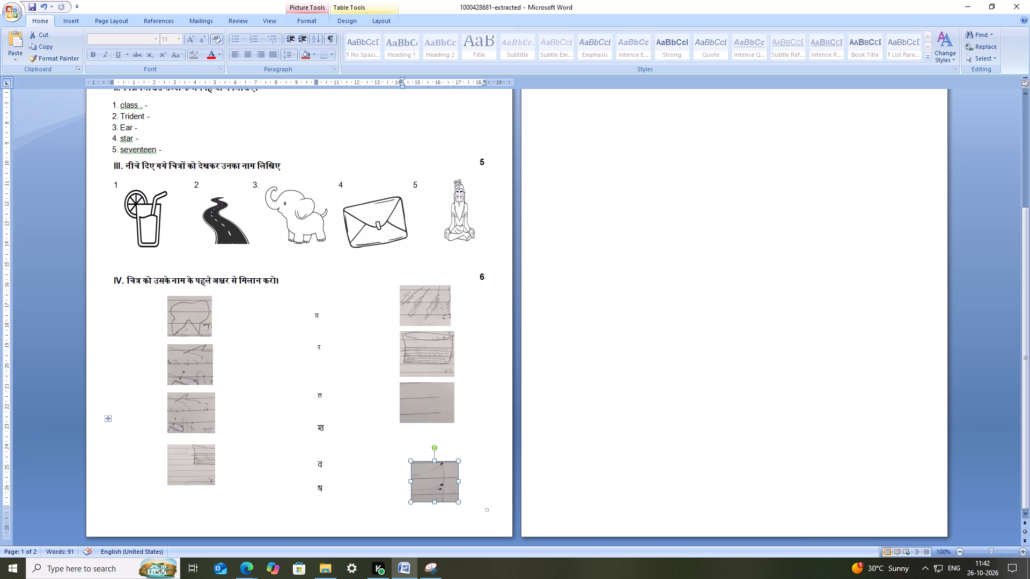
key("Delete")
left_click(187, 462)
key("Delete")
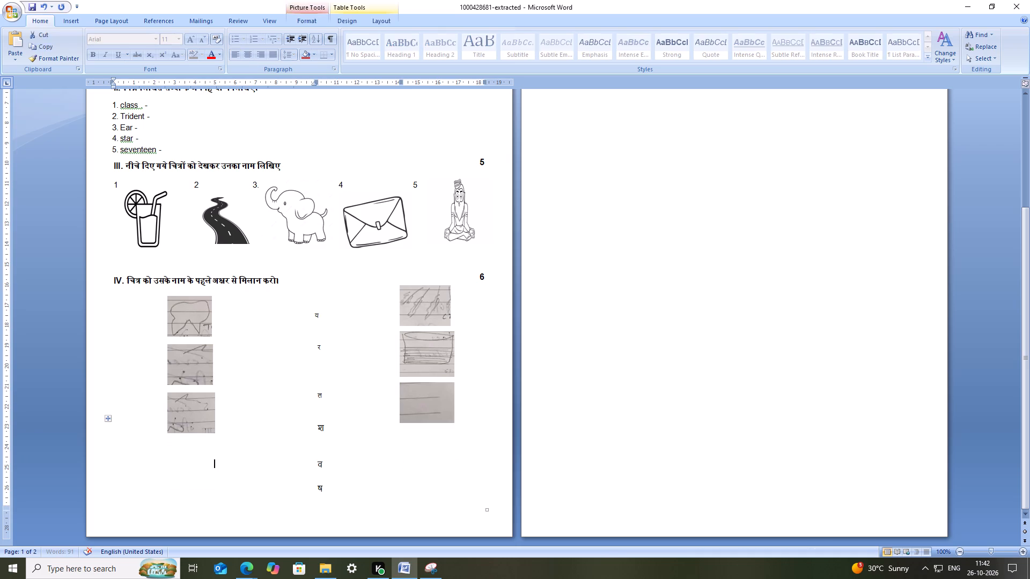
Set the height of all three drawings in the first column to 5 cm.
left_click(196, 415)
left_click(185, 317)
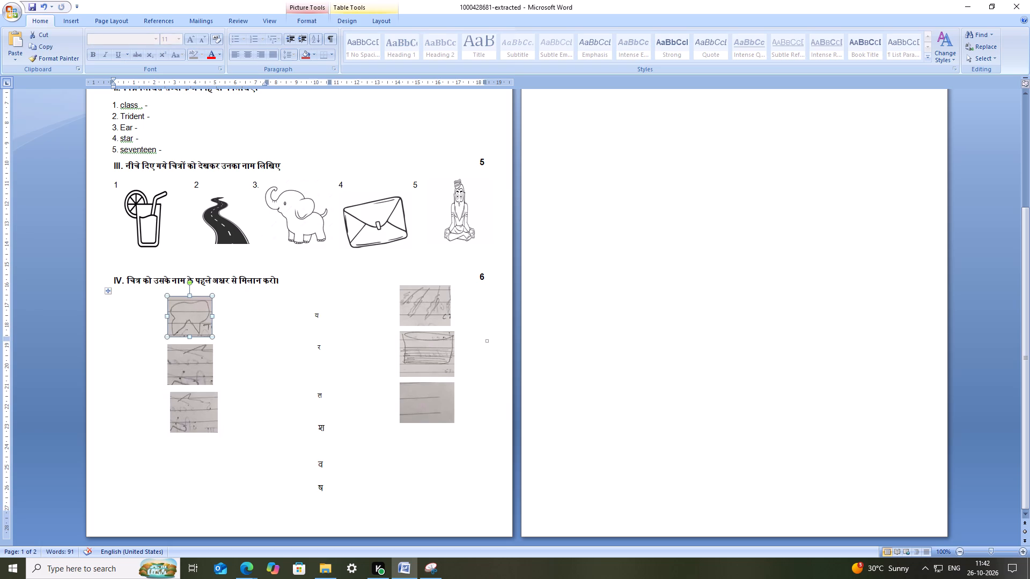
left_click(205, 419, "shift")
left_click(192, 363, "shift")
right_click(193, 359)
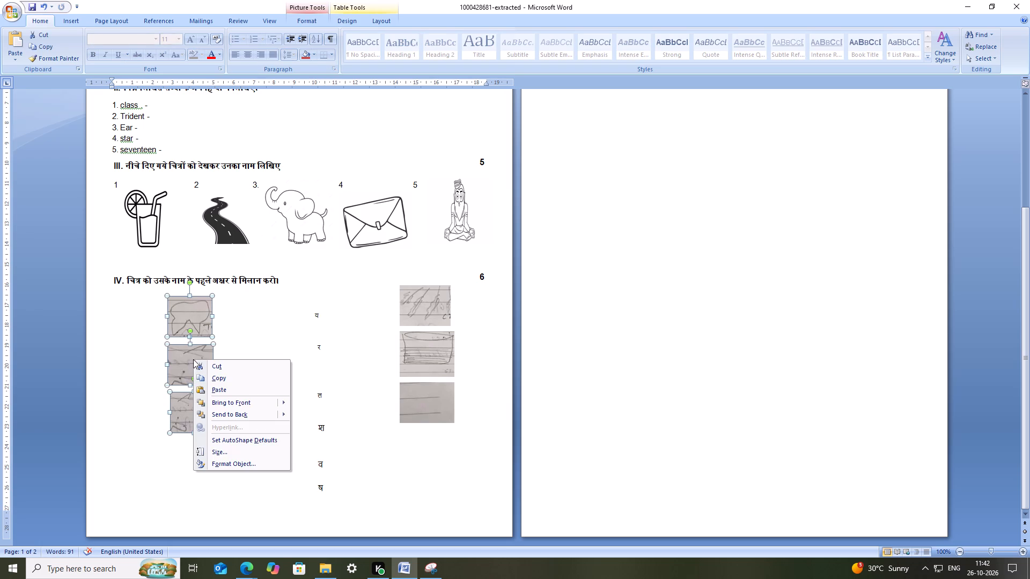
left_click(244, 450)
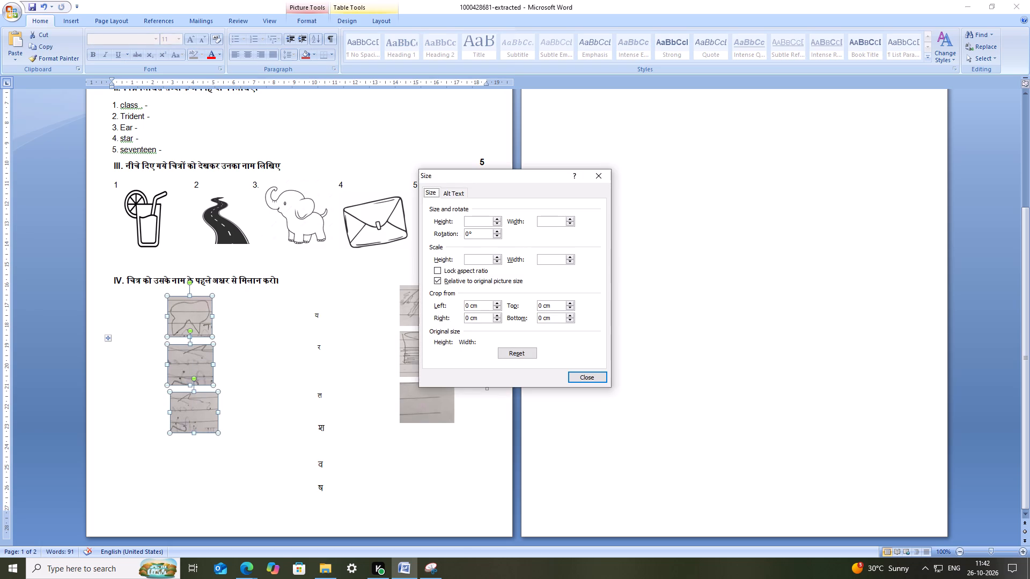
left_click(475, 221)
key("5")
key("Return")
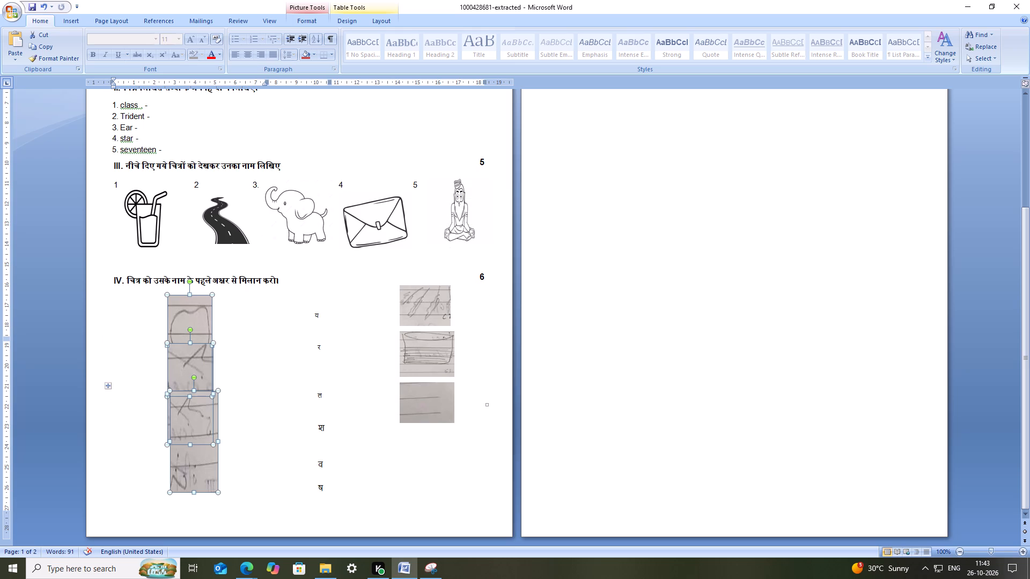
Move the stretched third and second drawings of the first column sideways towards the letters to separate them.
left_click(196, 364)
left_click(196, 431)
left_click(202, 470)
left_click(254, 446)
left_click(197, 468)
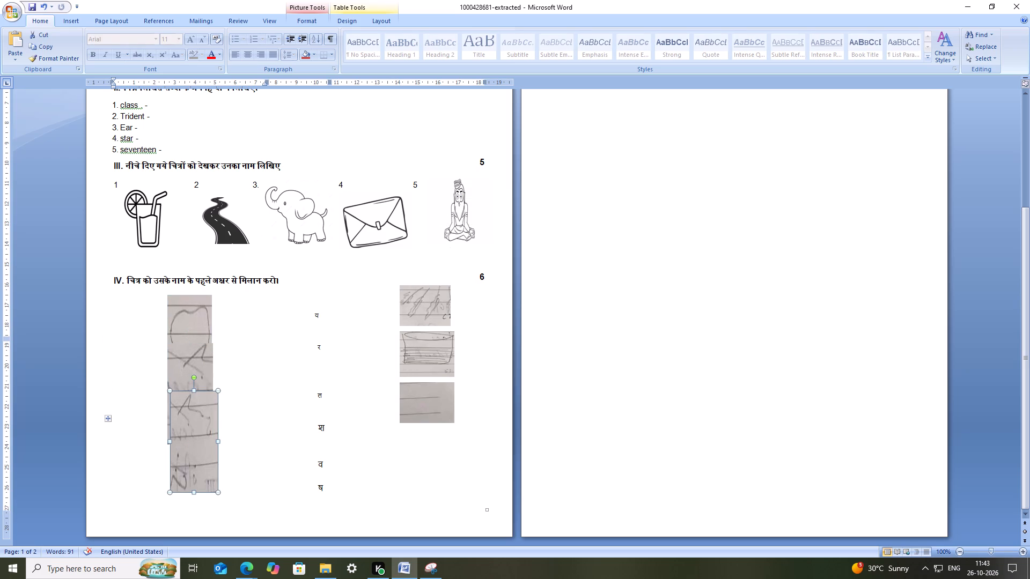
left_click_drag(195, 453, 238, 469)
left_click_drag(204, 402, 218, 404)
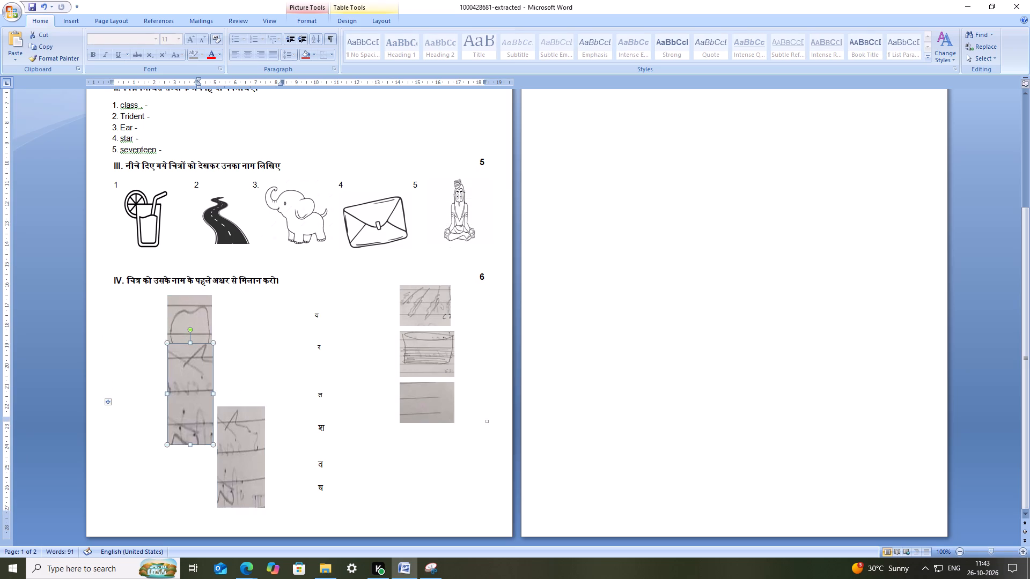
left_click_drag(218, 404, 238, 400)
Set the height of the first and third drawings in question IV's first column to 4 cm.
left_click(186, 337)
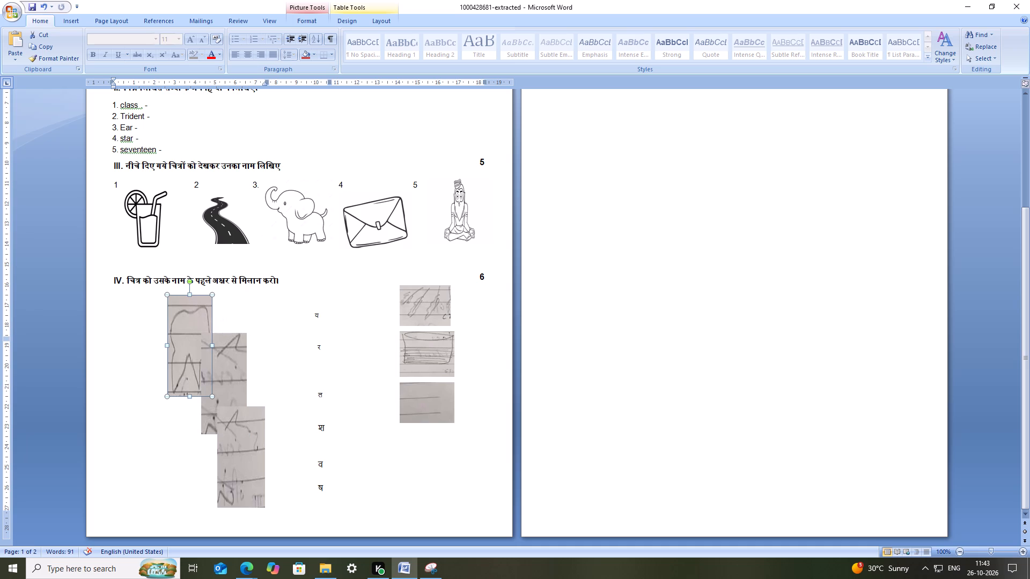
left_click(256, 434, "shift")
left_click(219, 372, "shift")
right_click(219, 372, "shift")
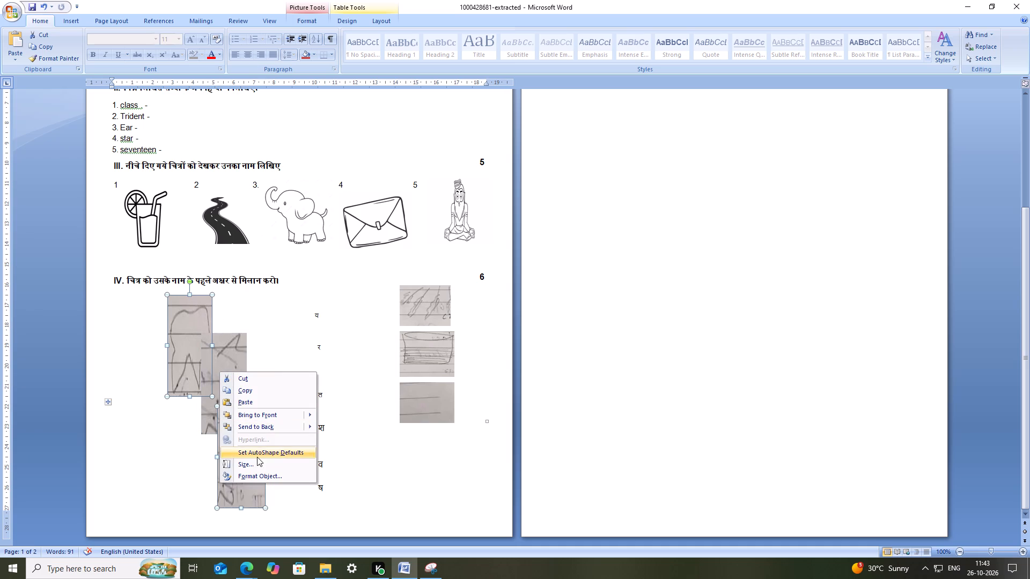
left_click_drag(257, 458, 263, 465)
left_click(481, 220)
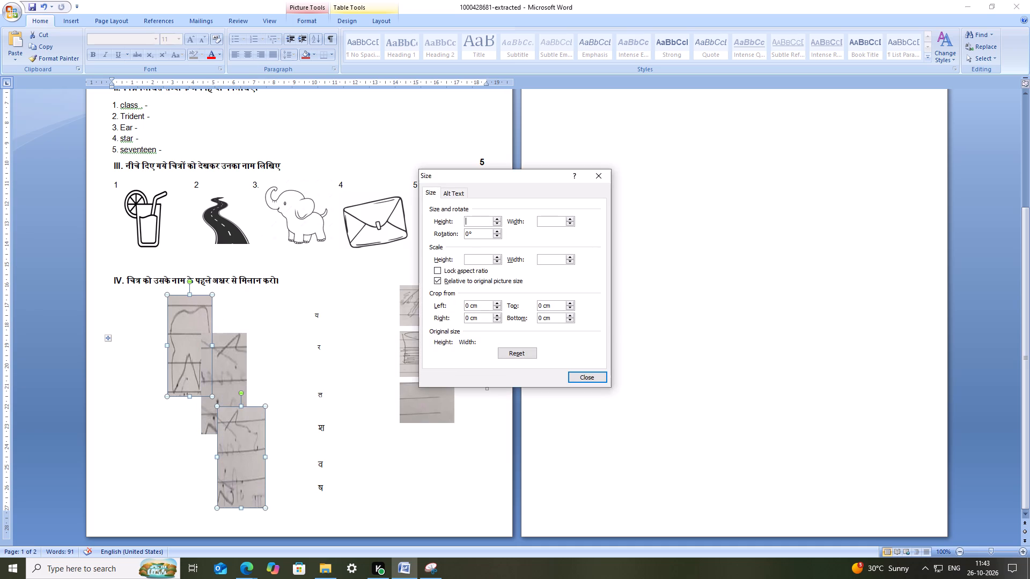
key("4")
key("Return")
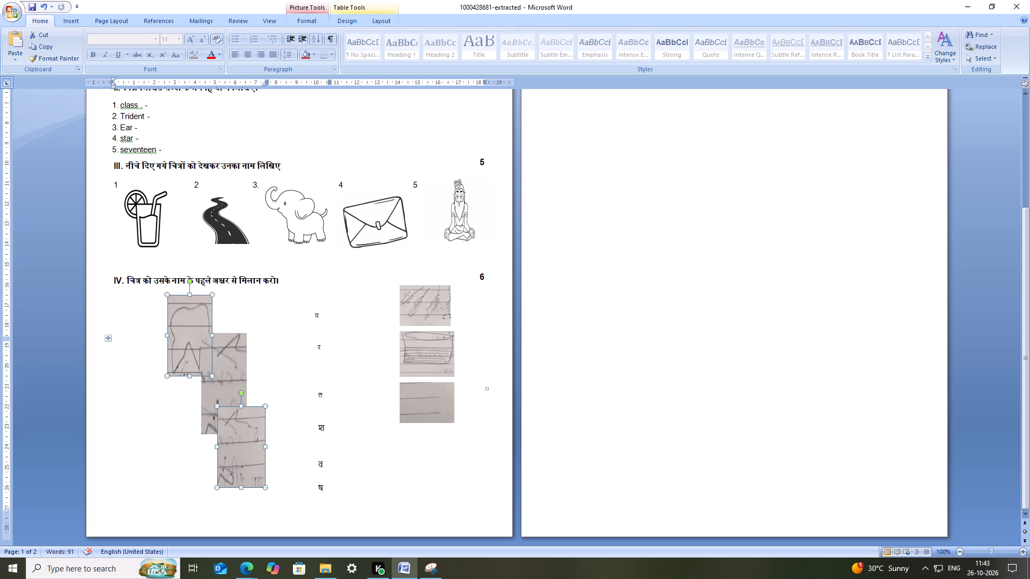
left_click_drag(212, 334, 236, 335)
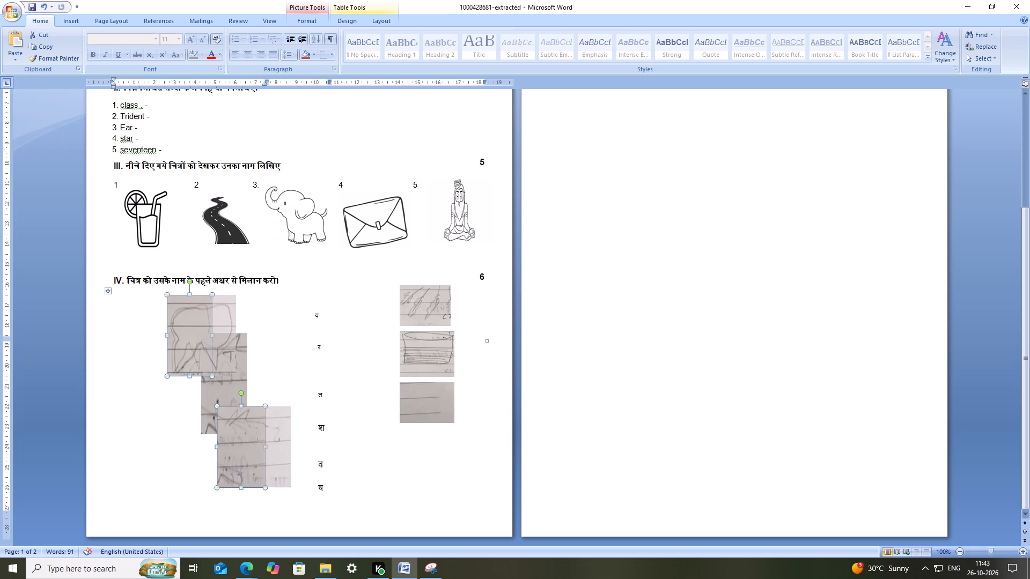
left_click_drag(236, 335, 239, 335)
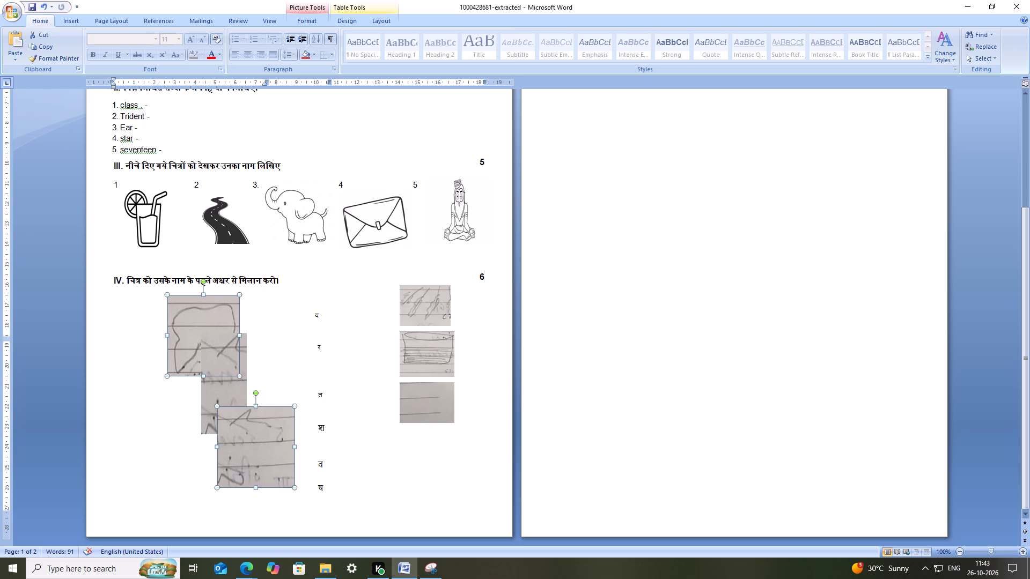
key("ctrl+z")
Select all three drawings of the first column, widen them together to nearly double their width, and reduce their height slightly.
left_click(232, 377, "shift")
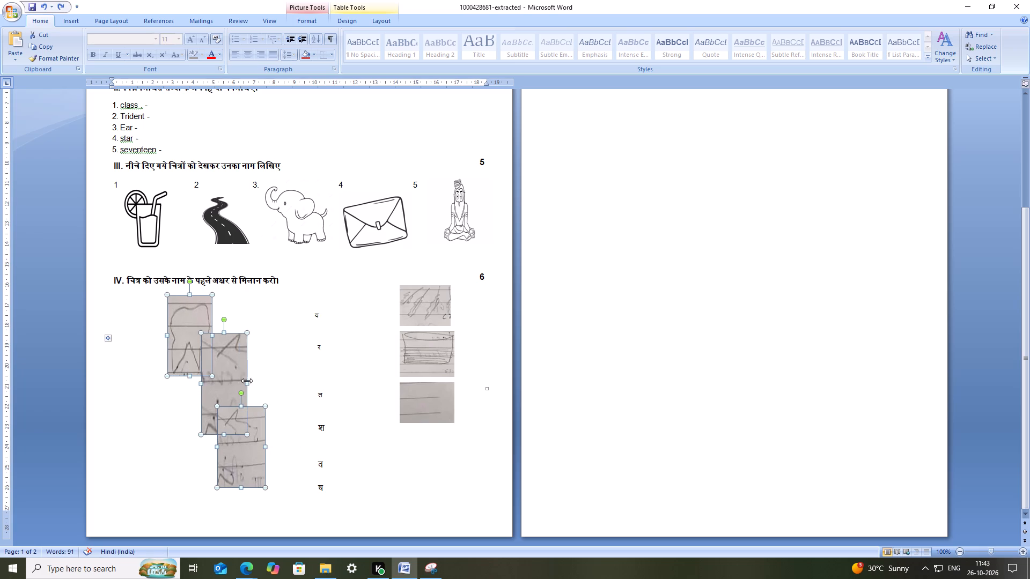
left_click_drag(247, 381, 265, 380)
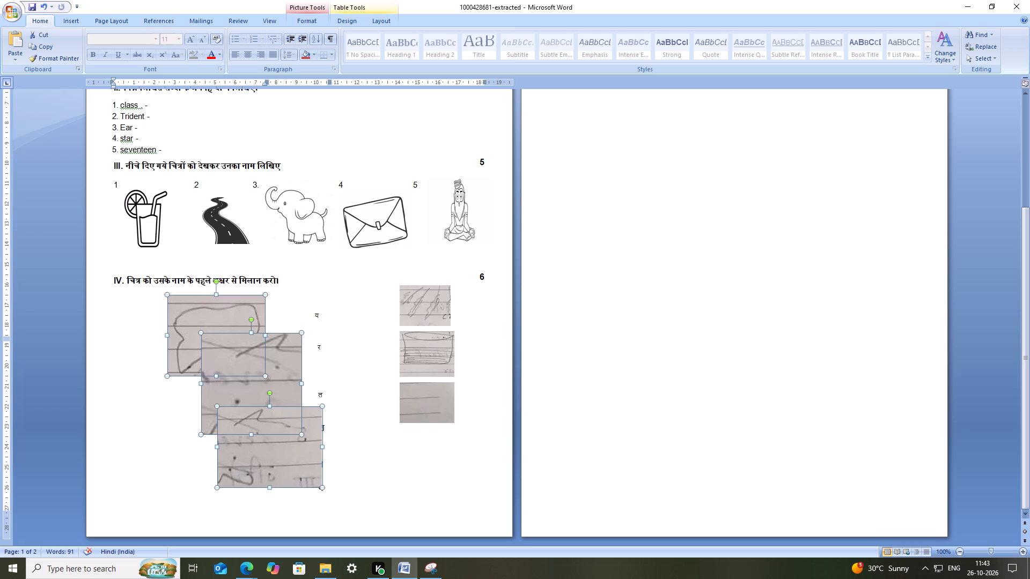
left_click_drag(300, 382, 257, 388)
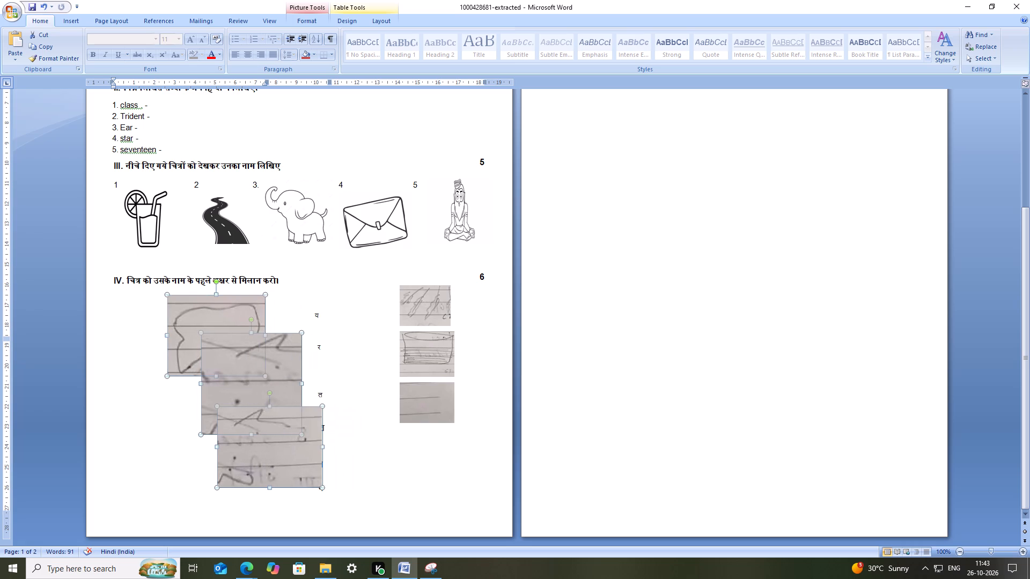
left_click_drag(257, 388, 248, 391)
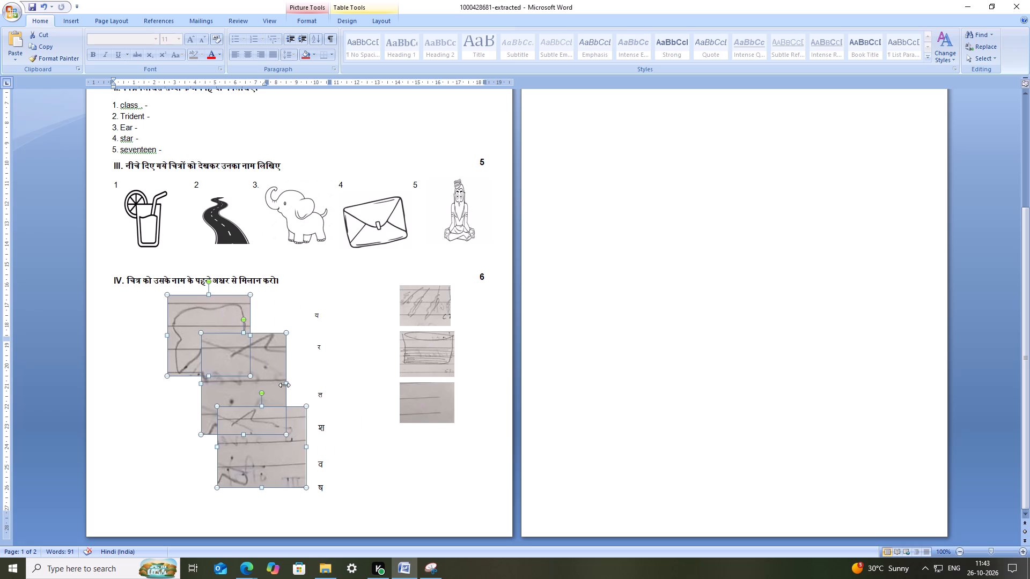
left_click_drag(284, 385, 245, 391)
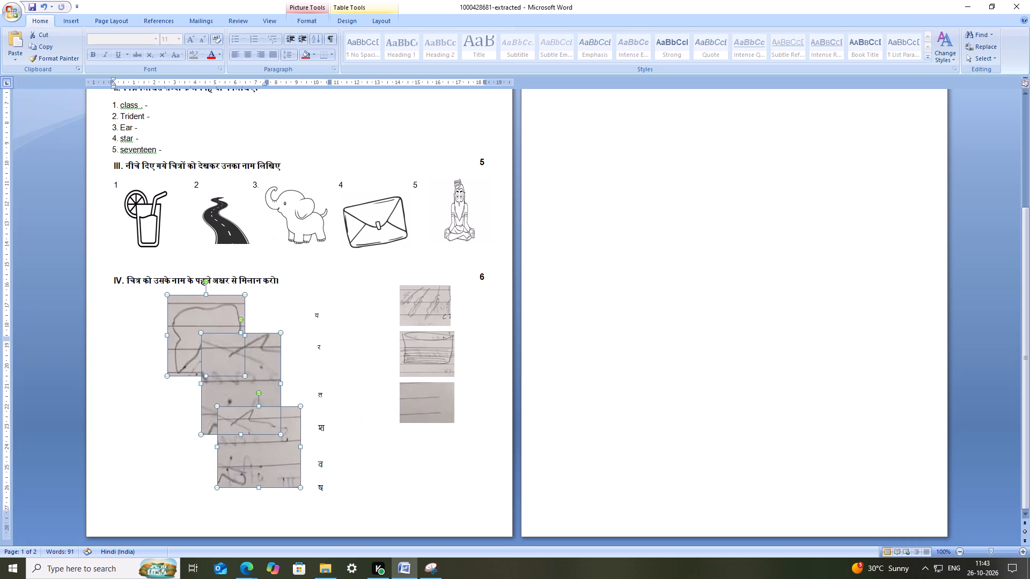
left_click_drag(240, 434, 241, 387)
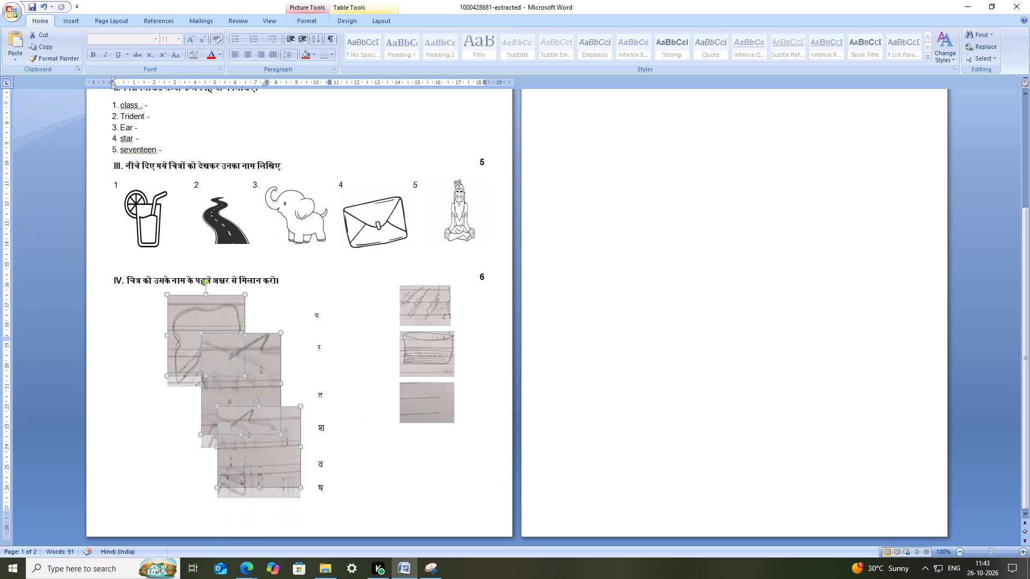
left_click_drag(241, 387, 241, 378)
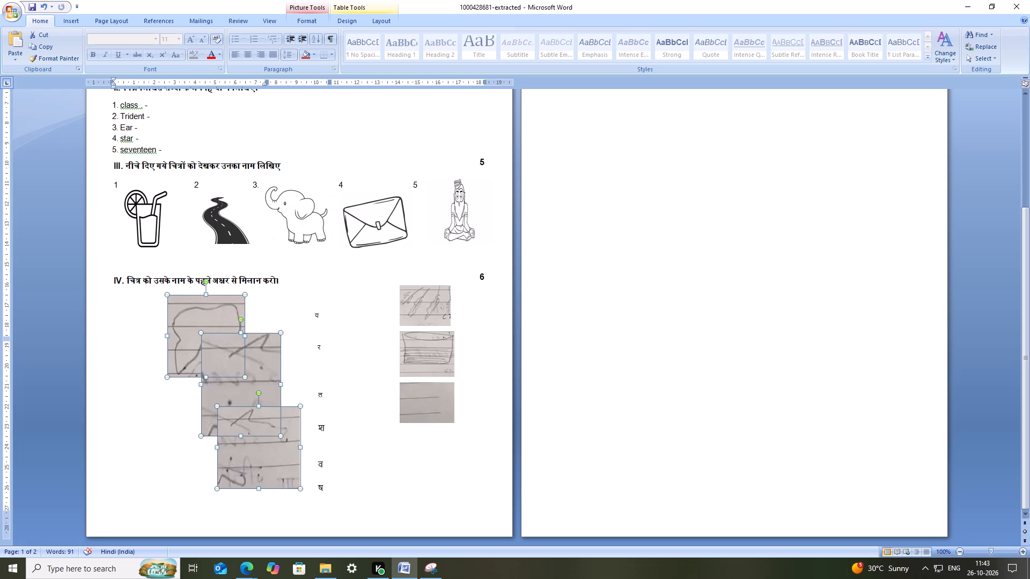
left_click_drag(242, 436, 244, 373)
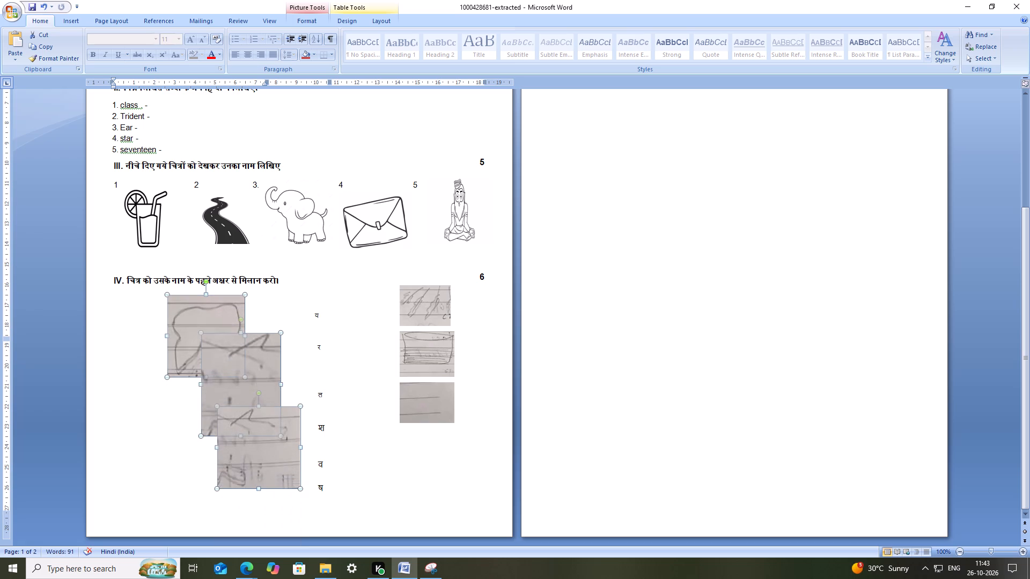
left_click_drag(244, 373, 244, 366)
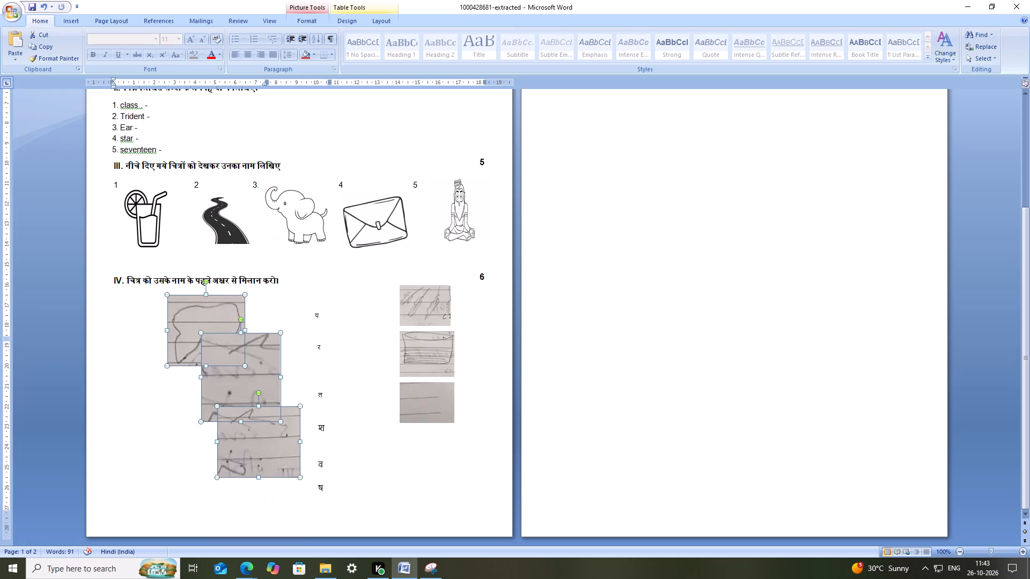
Move the first column's third drawing aside, place the second just beneath the first, and shorten the second to match its height.
left_click(185, 448)
left_click_drag(250, 430, 314, 452)
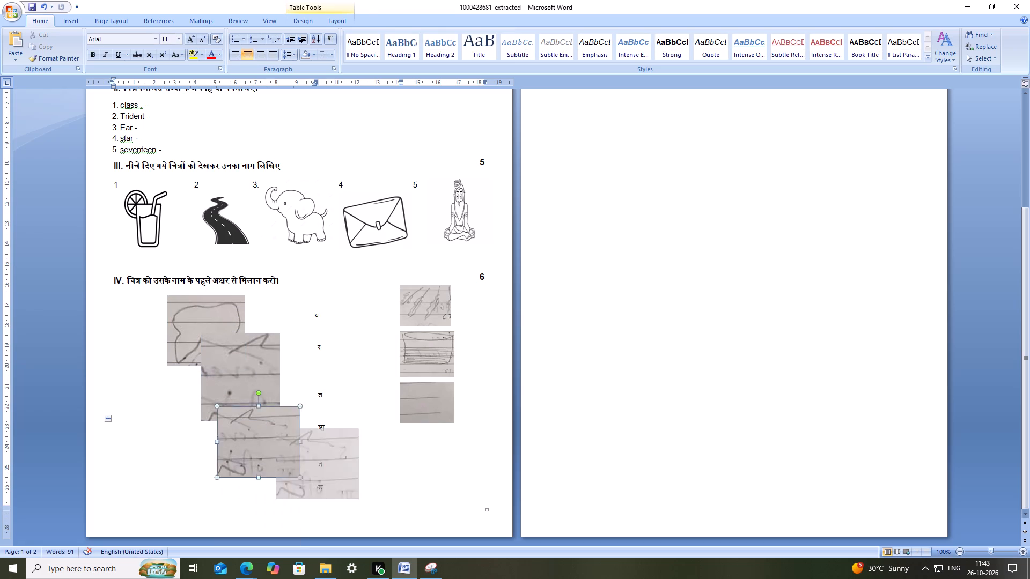
left_click_drag(314, 452, 332, 446)
left_click_drag(238, 381, 203, 424)
left_click_drag(201, 343, 202, 337)
left_click_drag(202, 382, 208, 382)
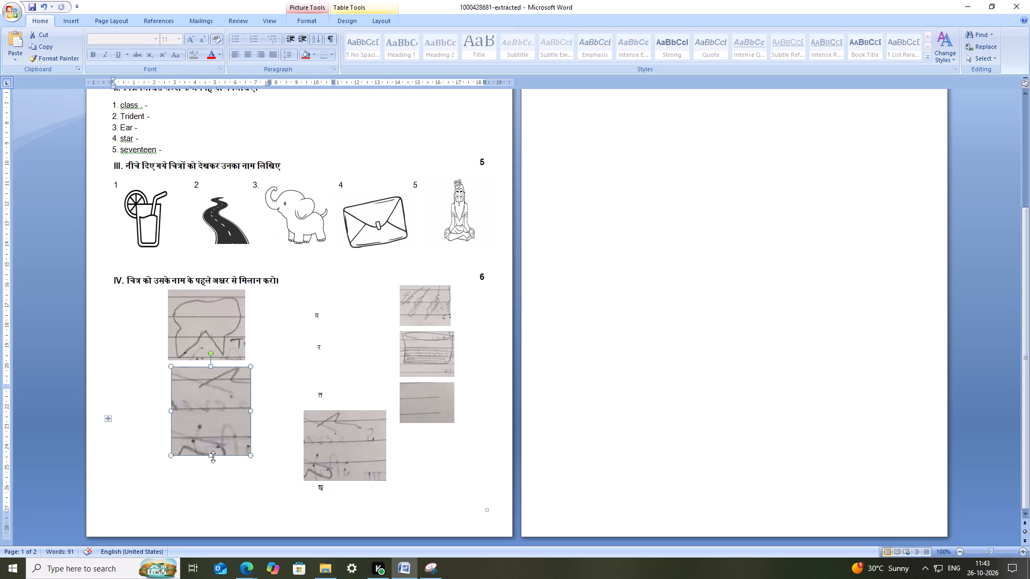
left_click_drag(209, 456, 212, 435)
Move the third drawing back into the first column, aligned beneath the second with a small gap between them.
left_click_drag(342, 438, 237, 466)
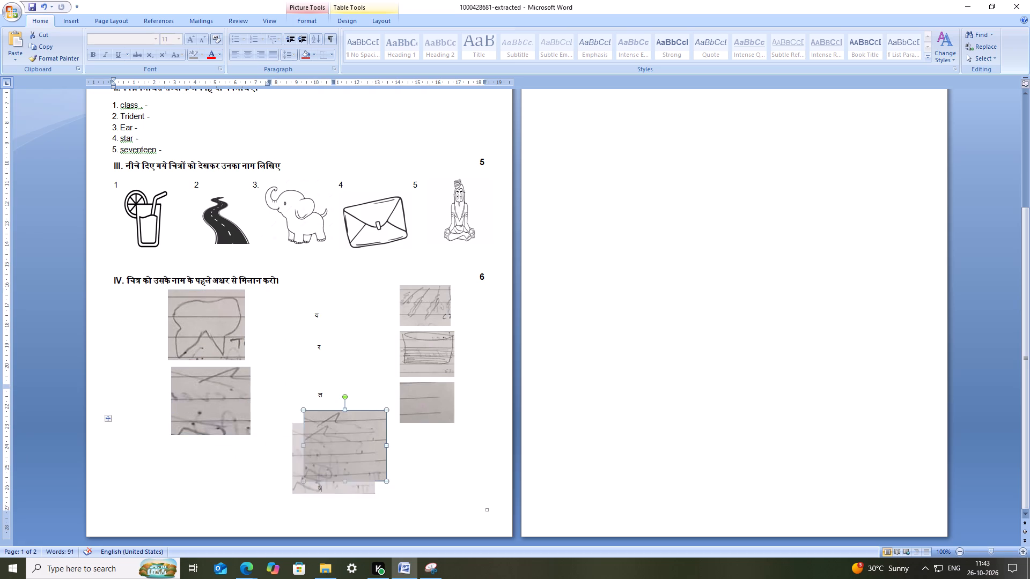
left_click_drag(237, 466, 207, 468)
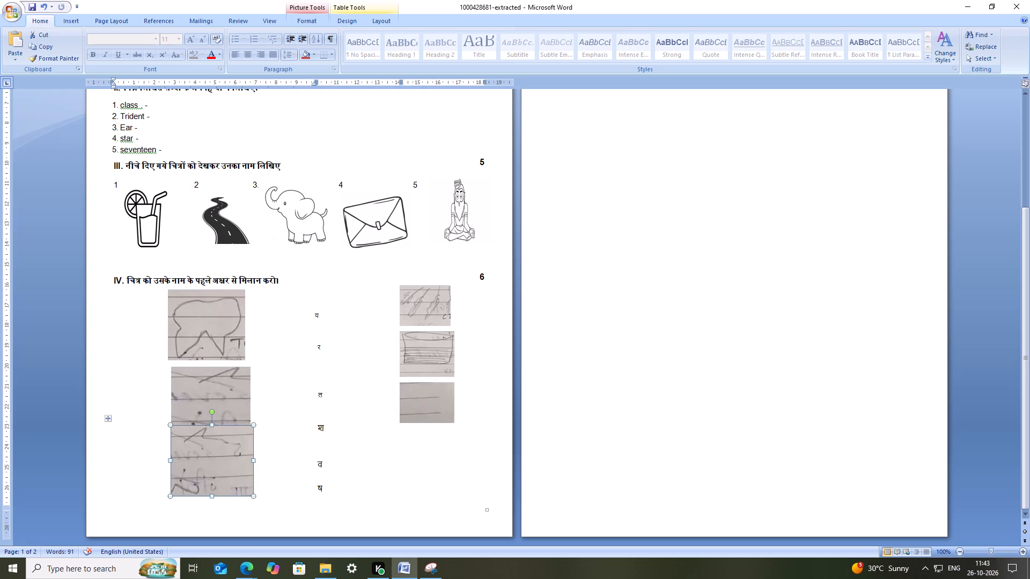
left_click_drag(224, 448, 225, 463)
left_click_drag(223, 459, 227, 478)
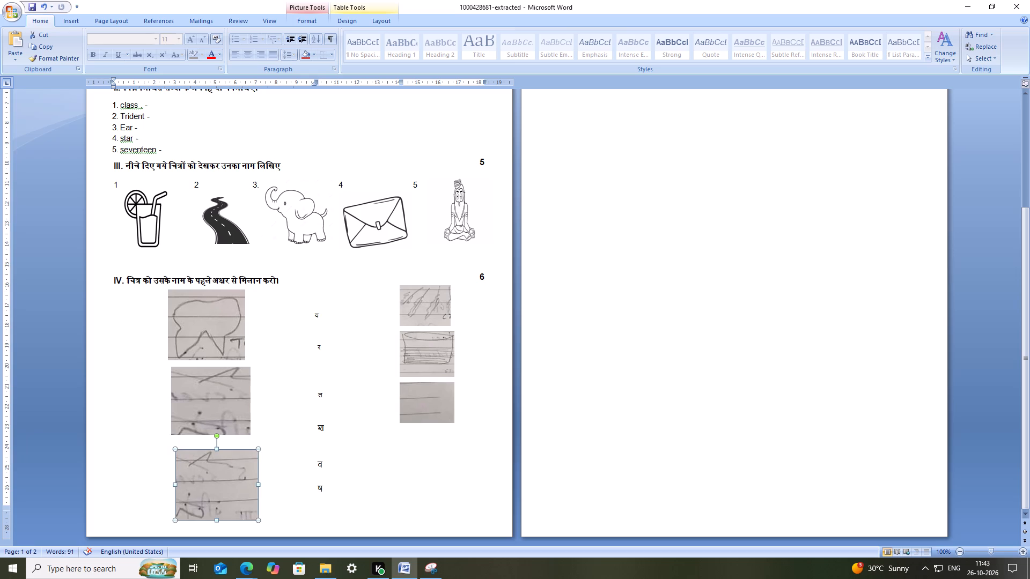
left_click_drag(220, 466, 215, 462)
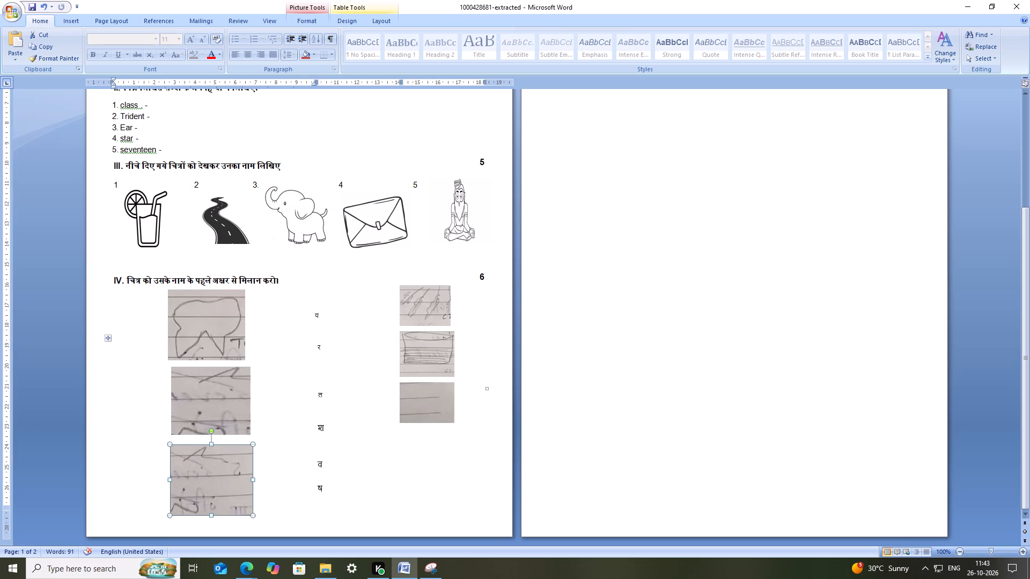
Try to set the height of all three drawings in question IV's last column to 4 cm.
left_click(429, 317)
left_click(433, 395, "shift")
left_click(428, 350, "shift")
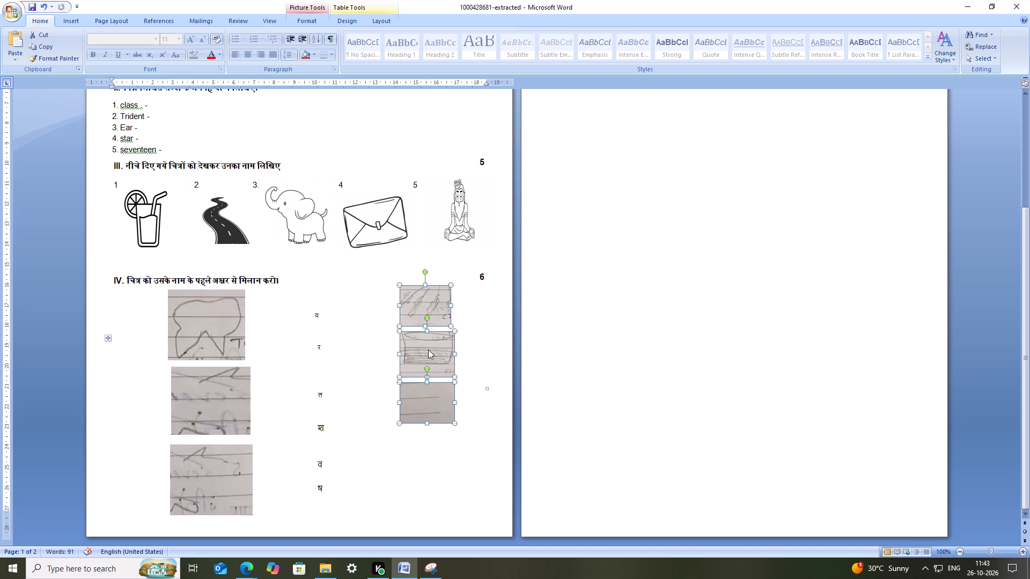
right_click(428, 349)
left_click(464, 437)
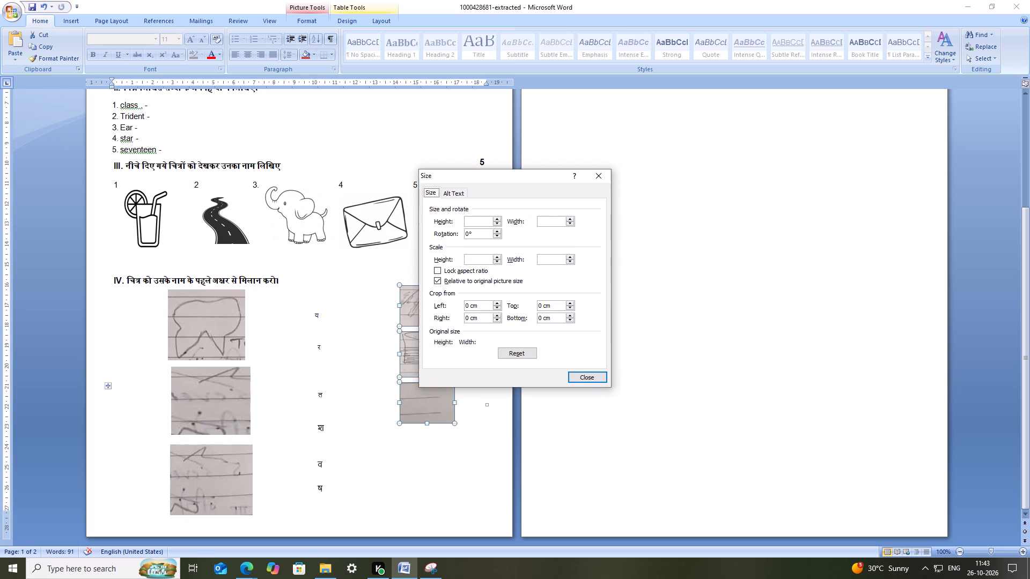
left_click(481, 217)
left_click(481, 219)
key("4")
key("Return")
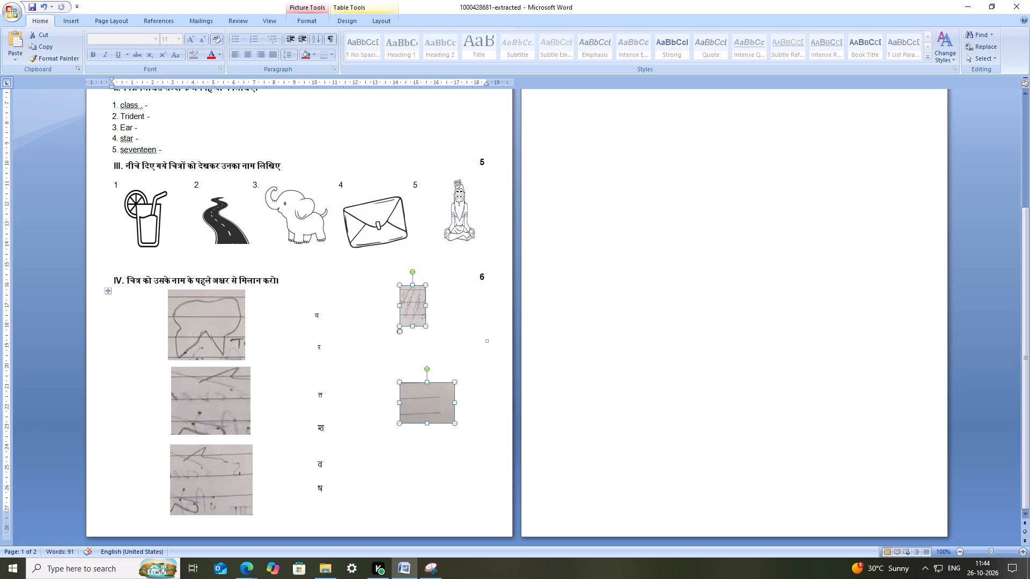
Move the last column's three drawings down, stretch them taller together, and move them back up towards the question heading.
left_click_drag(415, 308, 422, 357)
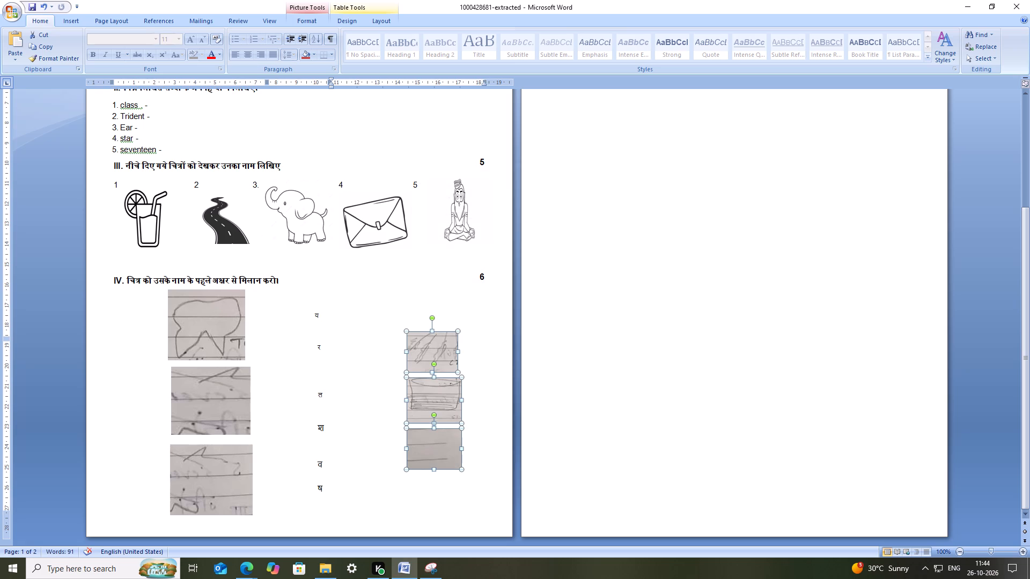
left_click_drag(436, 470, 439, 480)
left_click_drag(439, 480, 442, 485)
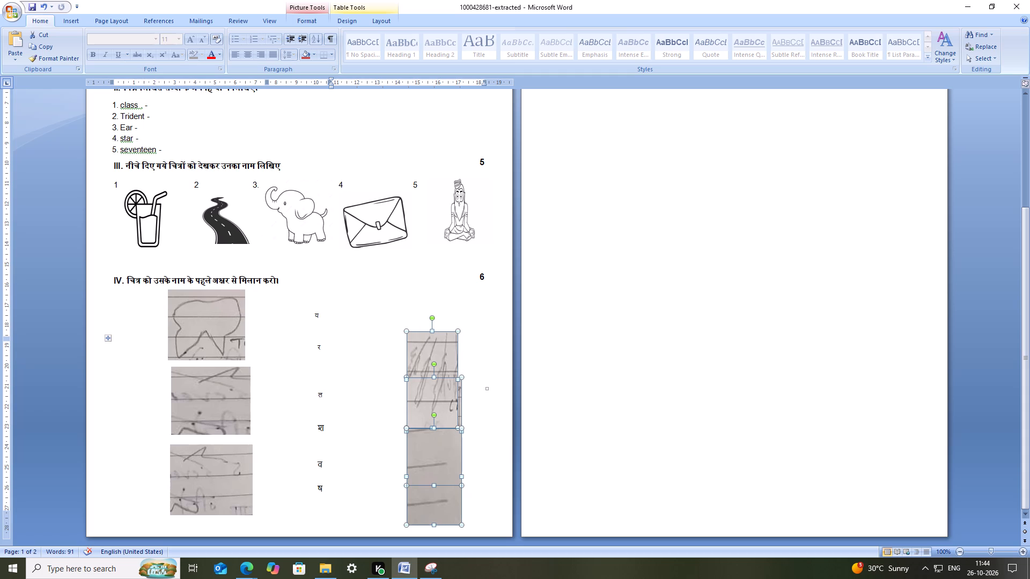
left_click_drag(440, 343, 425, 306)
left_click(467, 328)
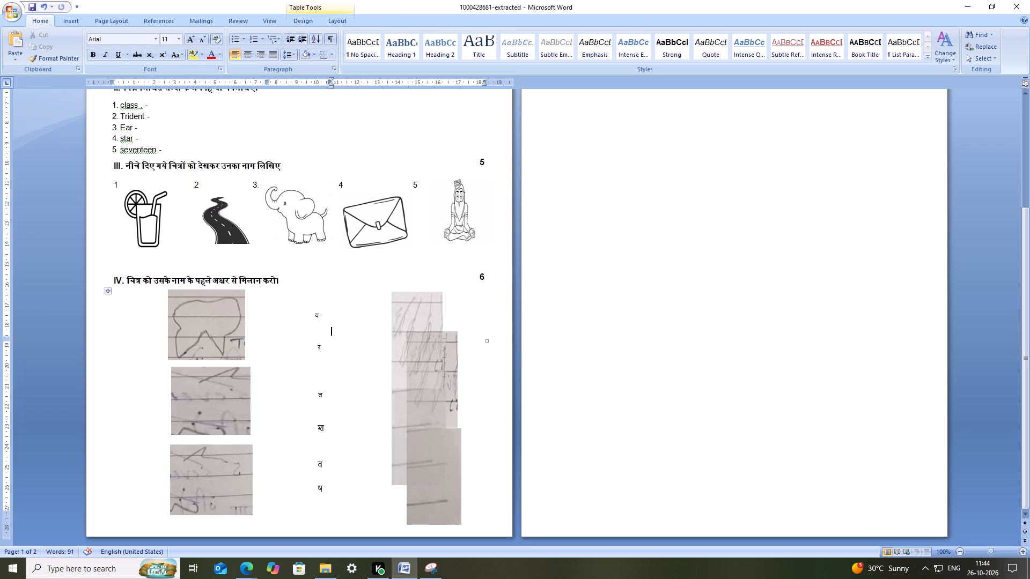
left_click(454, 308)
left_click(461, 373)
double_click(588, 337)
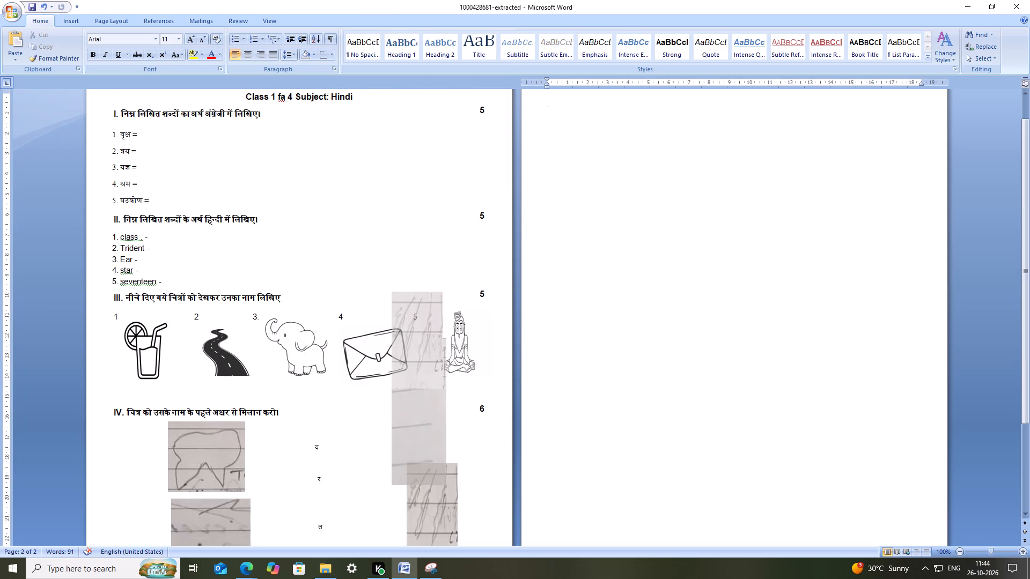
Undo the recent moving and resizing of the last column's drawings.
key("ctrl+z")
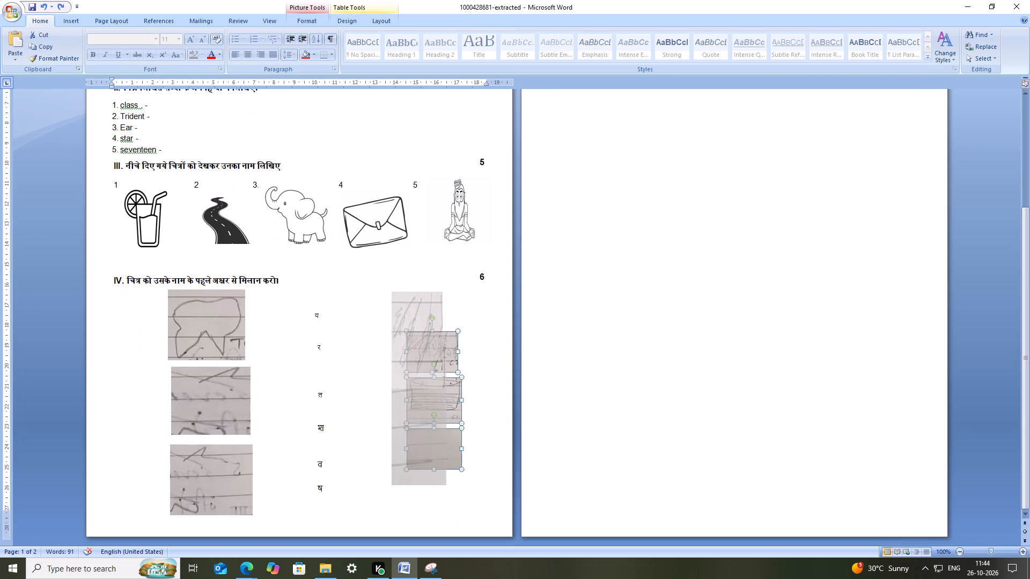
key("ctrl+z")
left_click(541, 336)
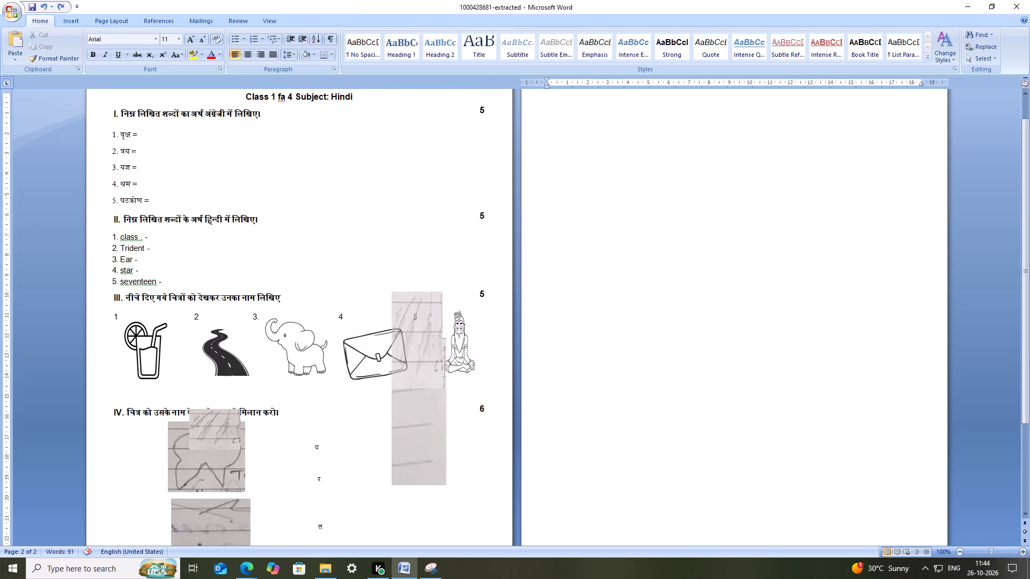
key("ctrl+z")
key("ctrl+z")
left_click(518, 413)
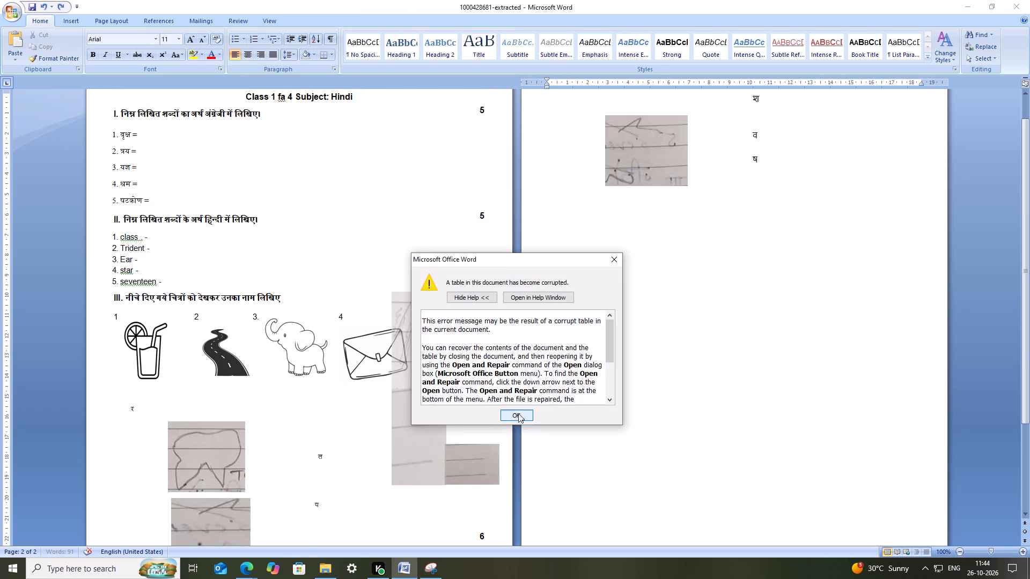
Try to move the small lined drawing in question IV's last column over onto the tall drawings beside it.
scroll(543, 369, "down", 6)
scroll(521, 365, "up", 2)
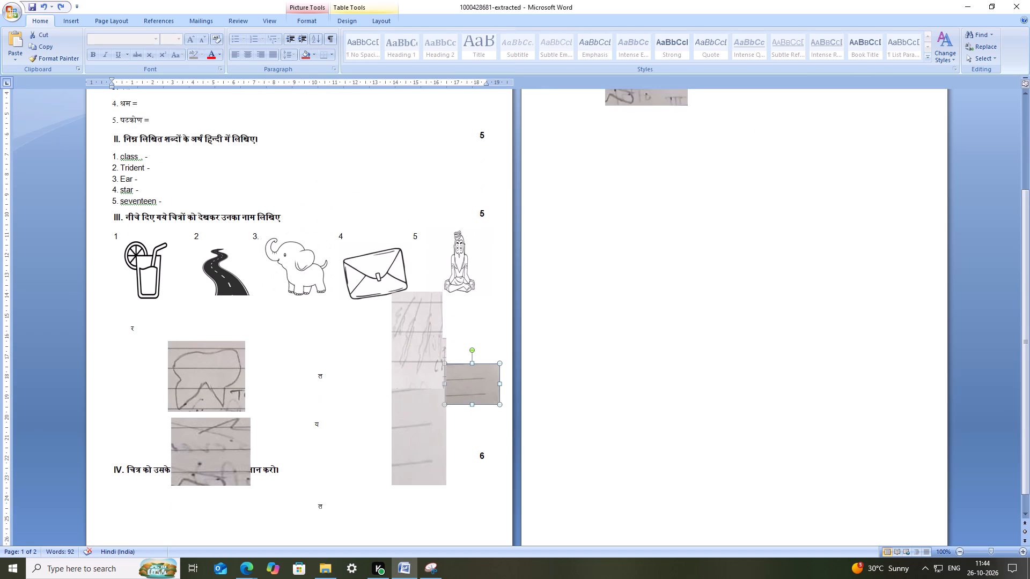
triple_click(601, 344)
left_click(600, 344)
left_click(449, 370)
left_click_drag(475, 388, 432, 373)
Undo the last drawing move and a long run of earlier edits to question IV's drawings, letters and table layout.
key("ctrl+z")
key("ctrl+z")
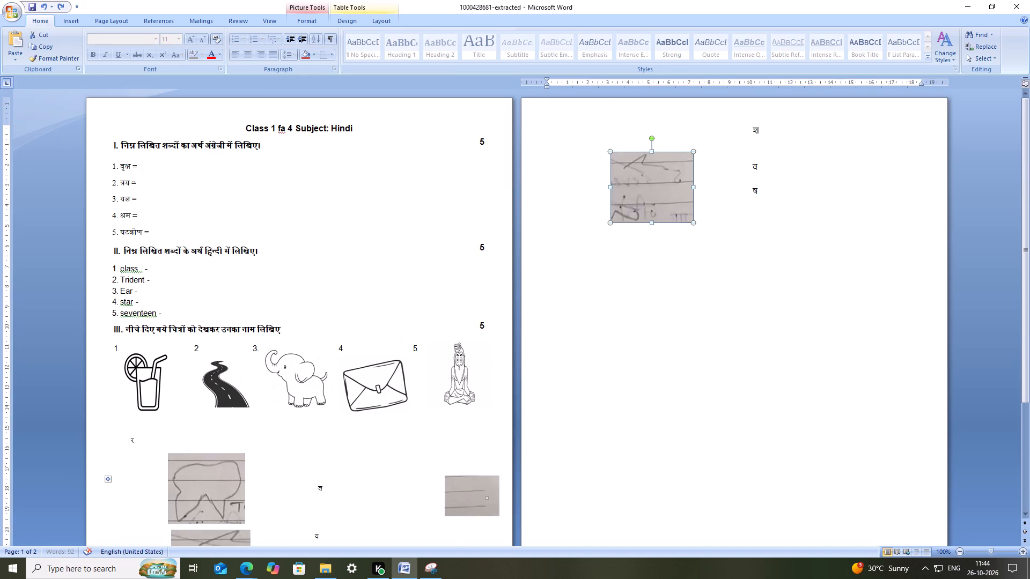
key("ctrl+z")
key("ctrl+z")
key("ctrl+z")
key("ctrl+z")
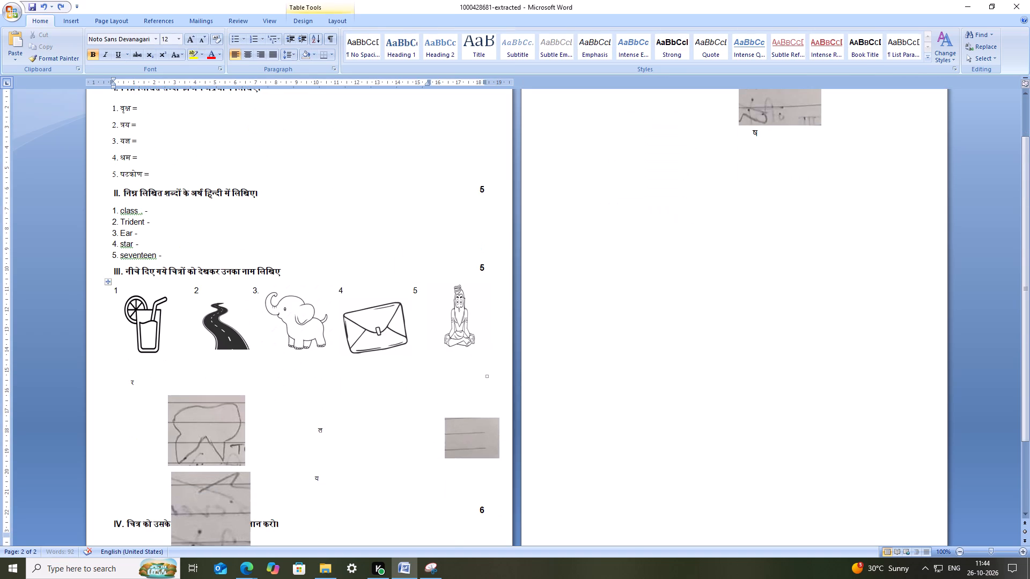
key("ctrl+z")
key("ctrl+z")
key("ctrl+z")
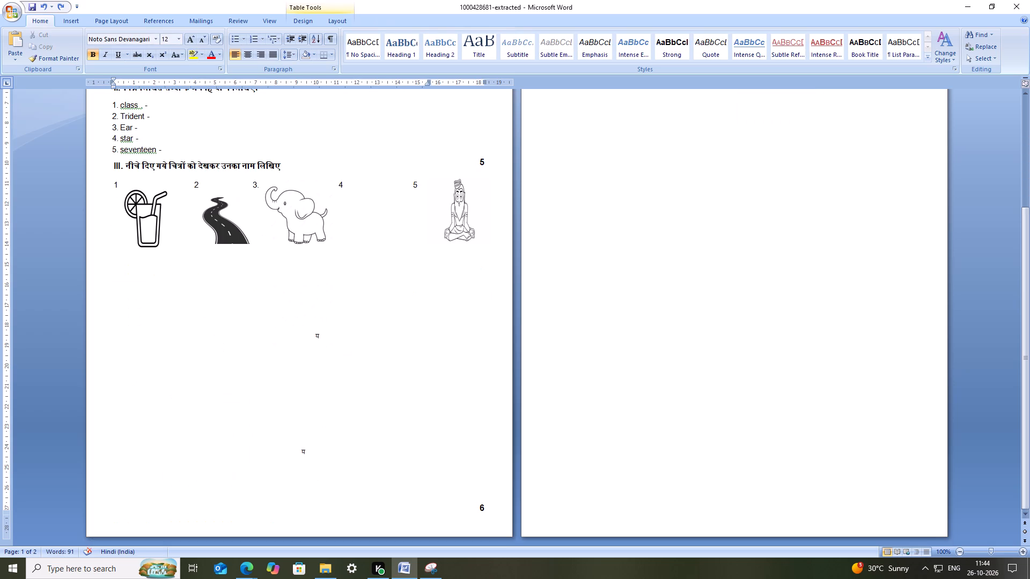
key("ctrl+z")
key("ctrl+z")
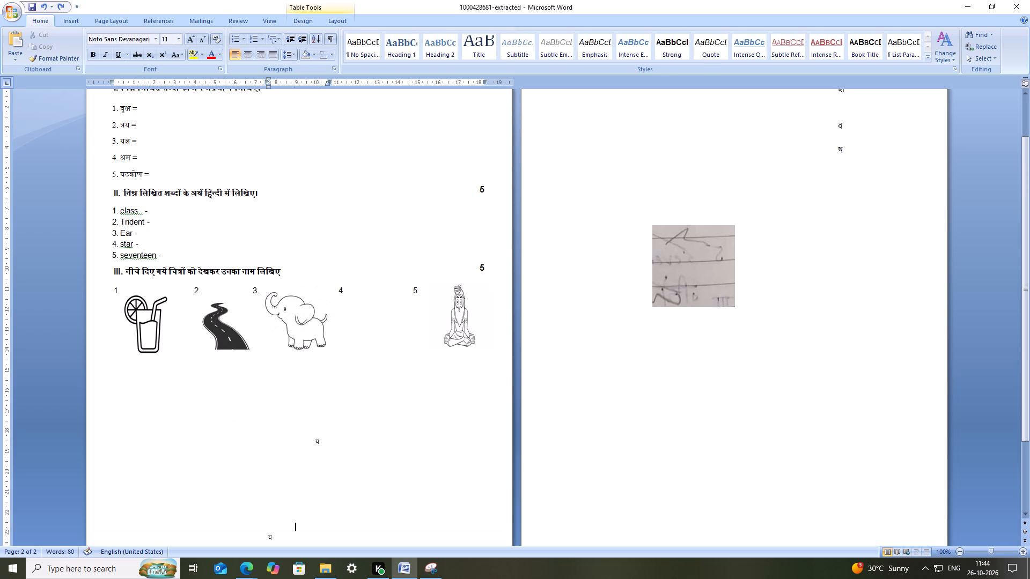
scroll(608, 351, "up", 6)
scroll(609, 349, "down", 18)
key("ctrl+z")
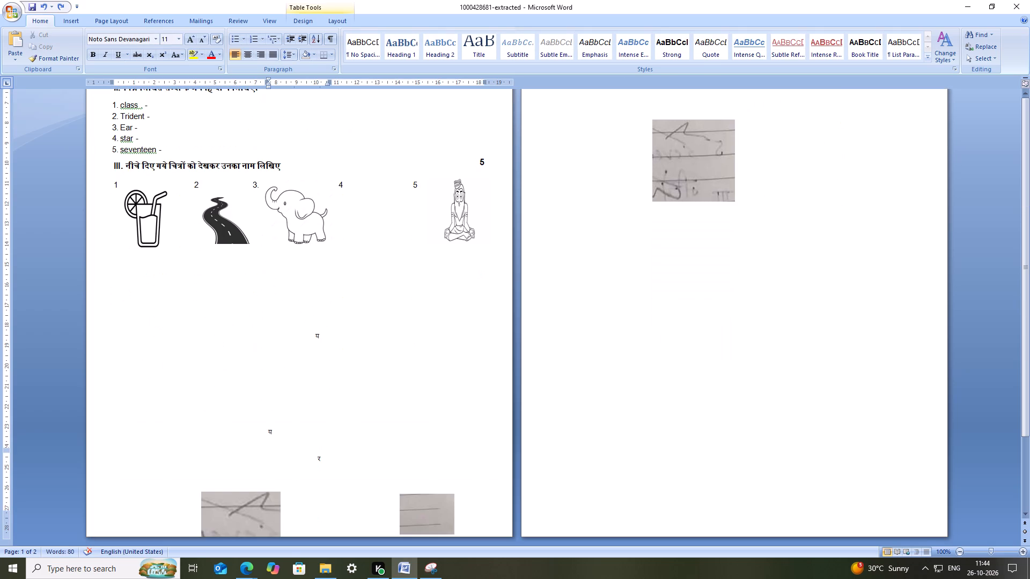
key("ctrl+z")
key("ctrl+z")
key("ctrl+z")
key("ctrl+z")
key("ctrl+z")
key("ctrl+z")
key("ctrl+z")
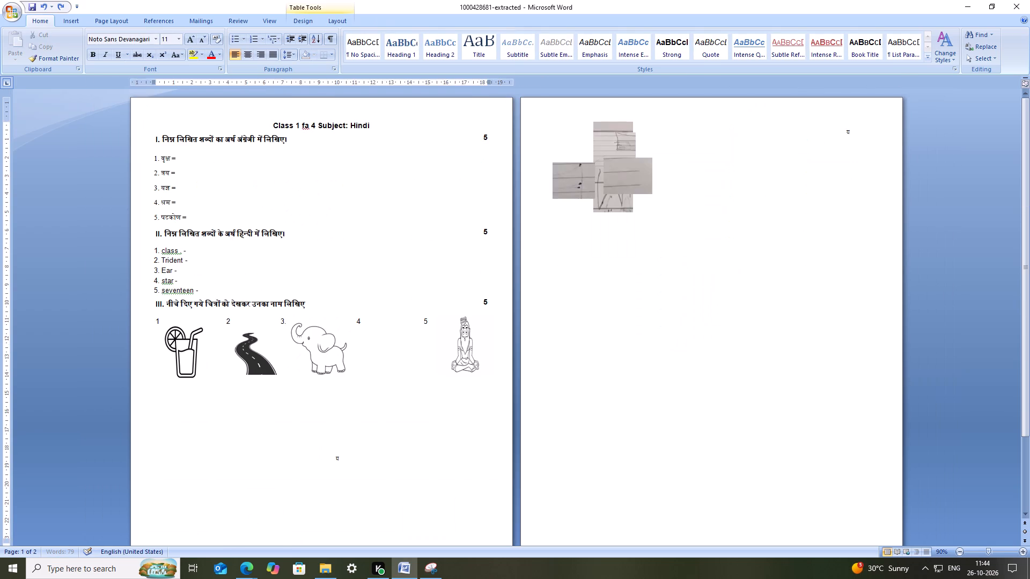
key("ctrl+z")
key("ctrl+z")
key("ctrl+z")
key("ctrl+z")
key("ctrl+z")
key("ctrl+z")
key("ctrl+z")
key("ctrl+z")
key("ctrl+z")
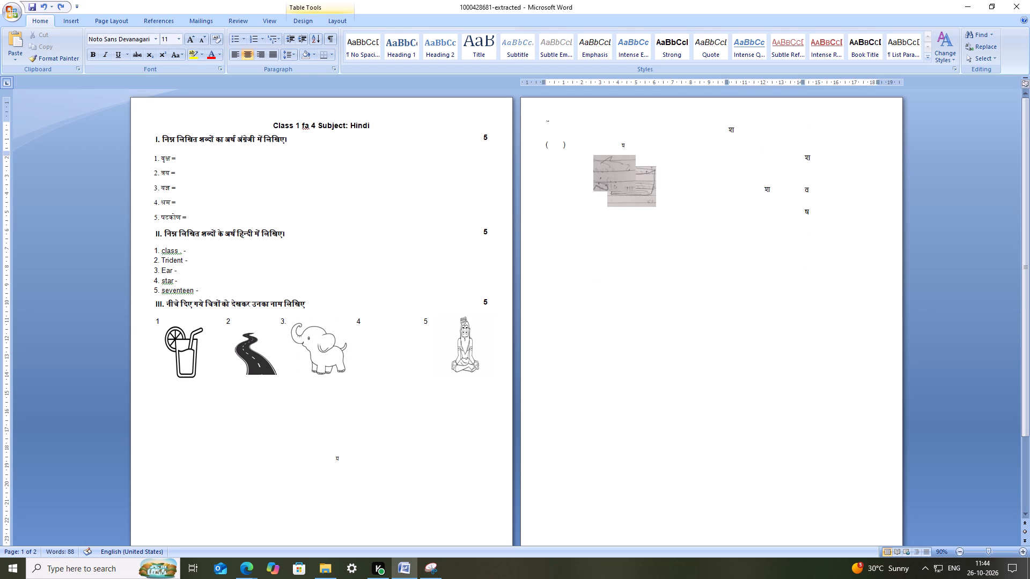
key("ctrl+z")
key("ctrl+z")
key("ctrl+z")
key("ctrl+z")
key("ctrl+z")
key("ctrl+z")
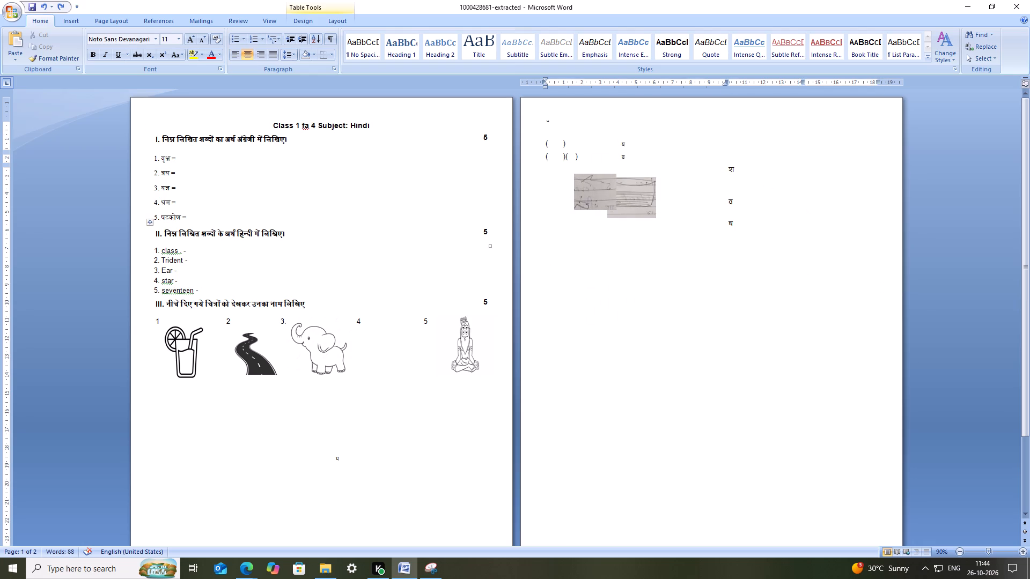
Redo the undone edits to question IV's drawings and letters.
triple_click(62, 11)
triple_click(62, 10)
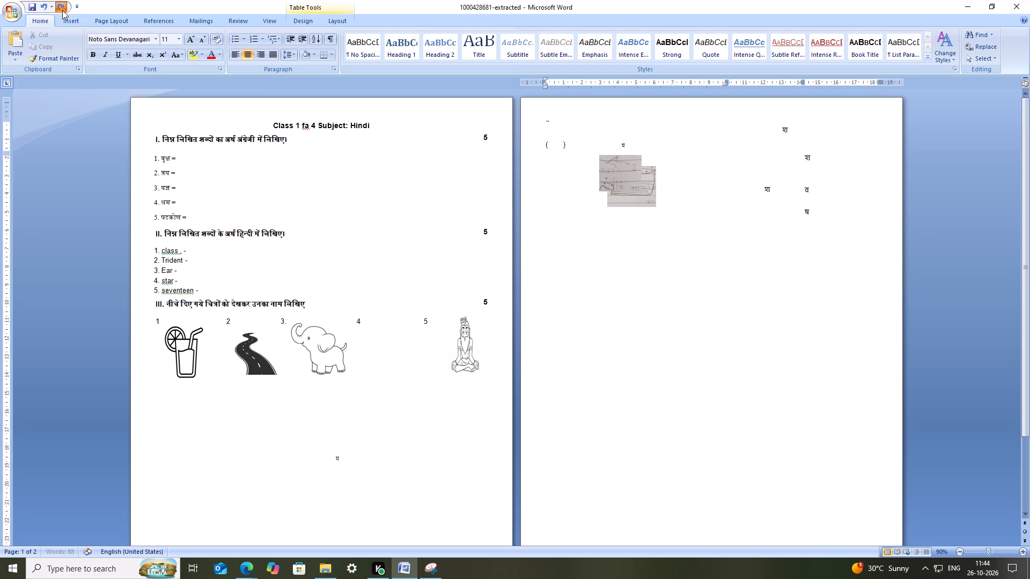
triple_click(62, 10)
triple_click(62, 10)
triple_click(62, 10)
triple_click(62, 10)
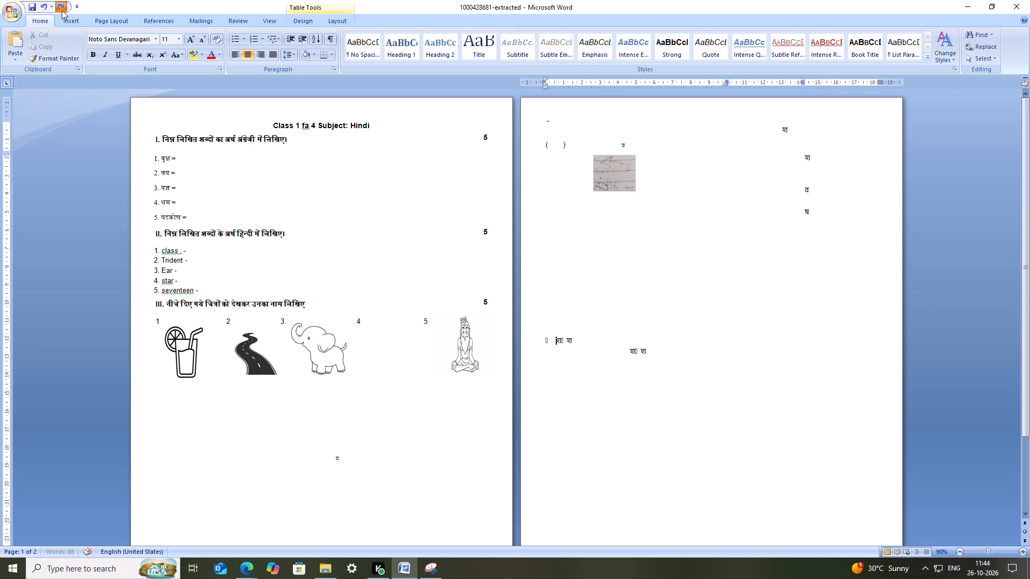
triple_click(61, 11)
triple_click(61, 11)
triple_click(61, 11)
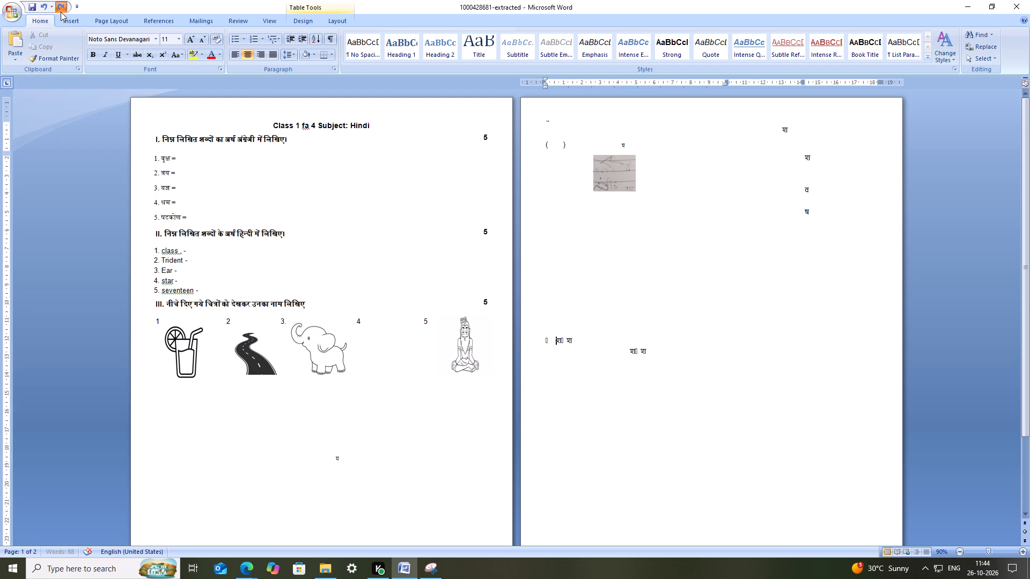
triple_click(60, 12)
triple_click(60, 12)
triple_click(60, 12)
left_click(60, 12)
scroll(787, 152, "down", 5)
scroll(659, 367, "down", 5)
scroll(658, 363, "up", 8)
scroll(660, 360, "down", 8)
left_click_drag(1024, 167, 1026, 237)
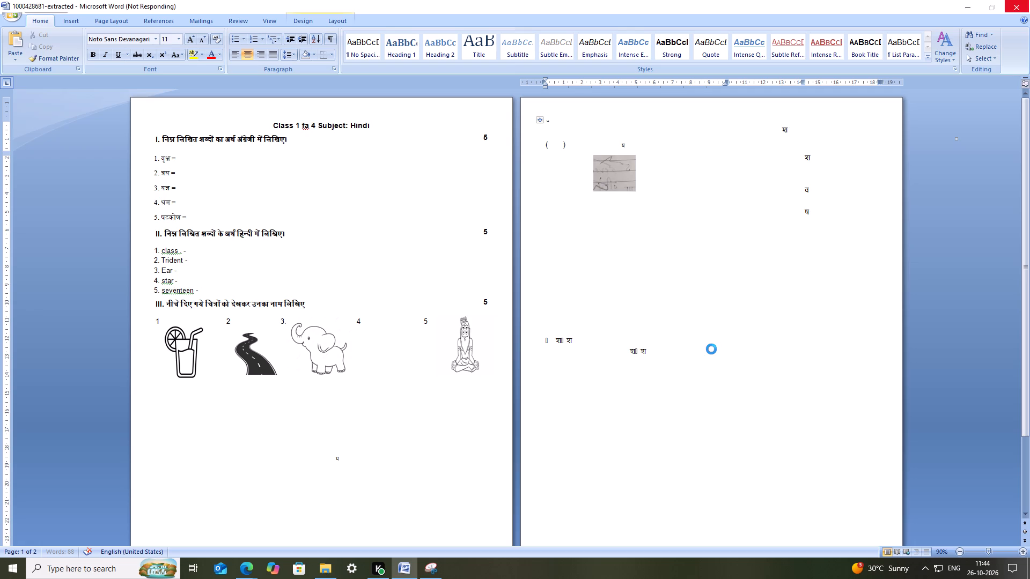
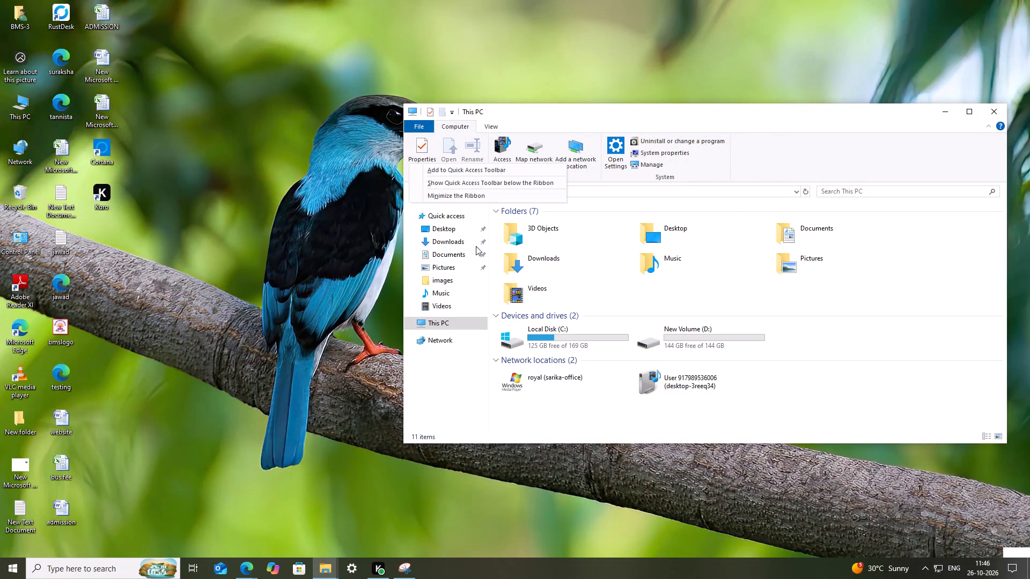
left_click(452, 242)
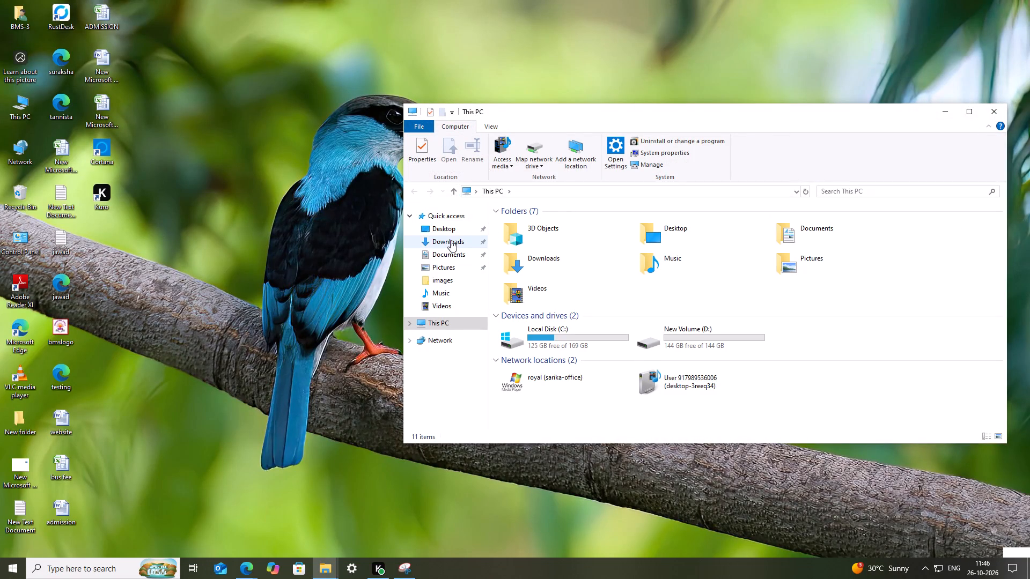
left_click(451, 240)
left_click(542, 241)
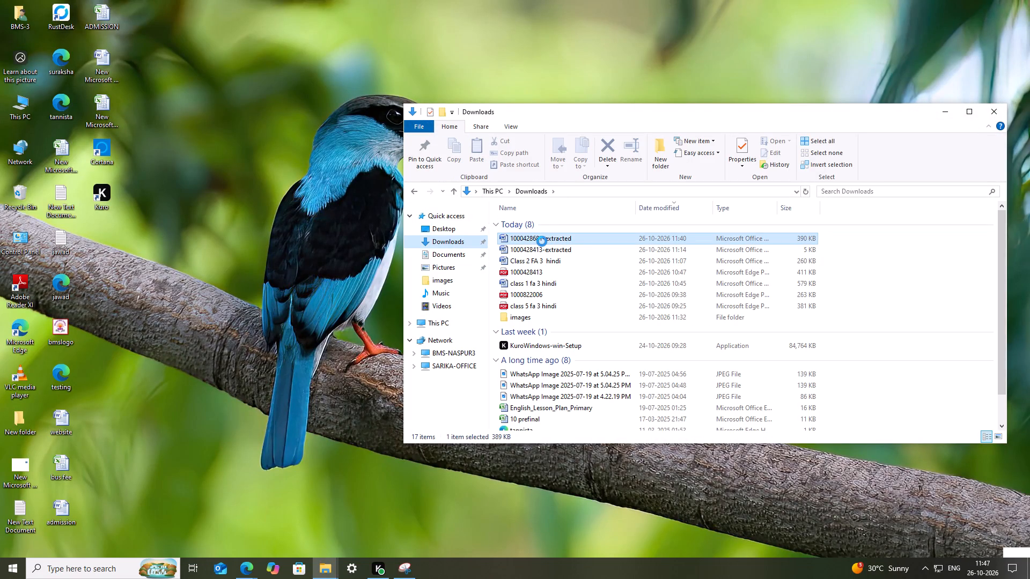
double_click(542, 241)
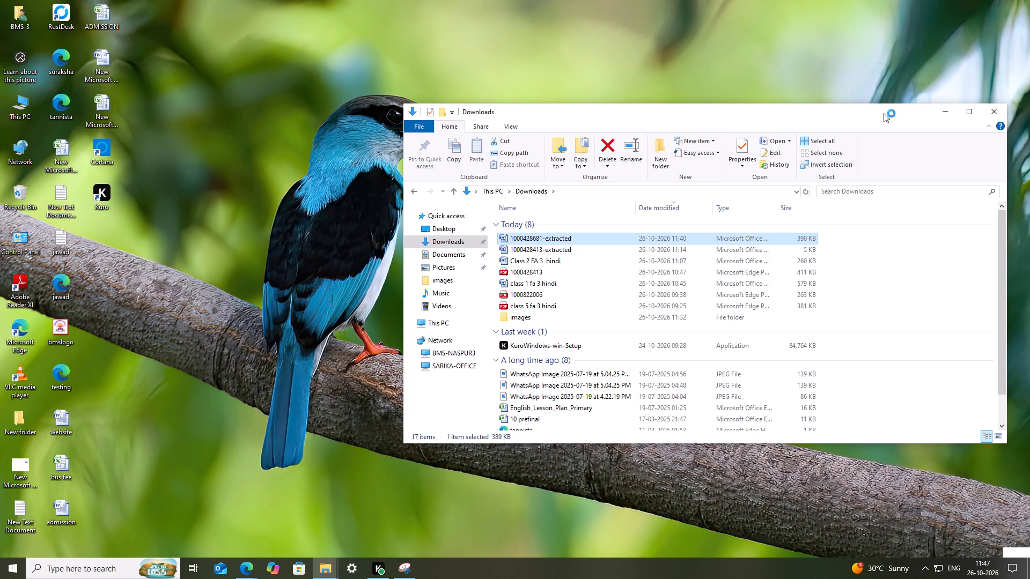
left_click(973, 115)
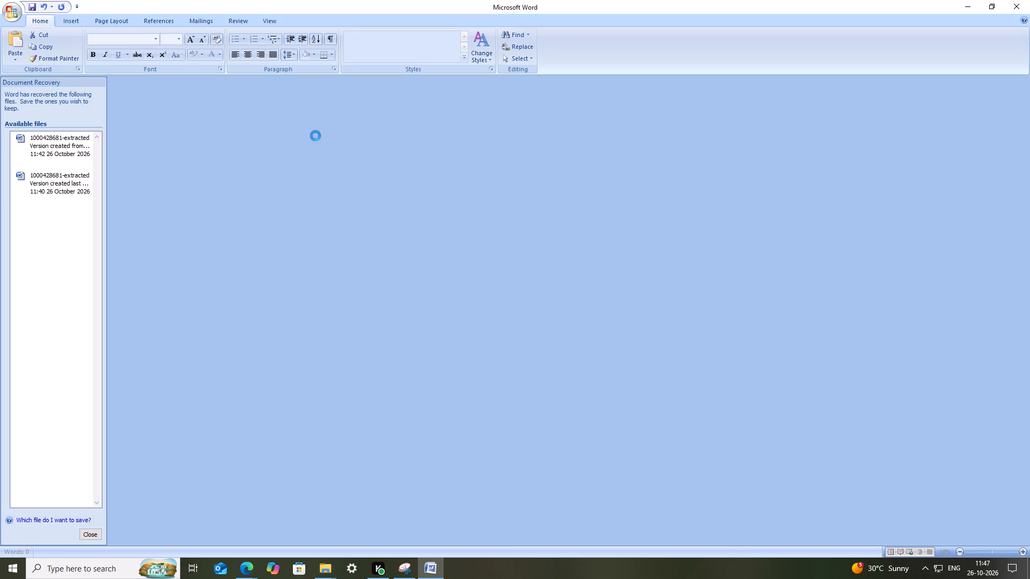
Move the lowest two drawings in question IV's first column aside to uncover the hidden letter ष.
scroll(430, 280, "down", 4)
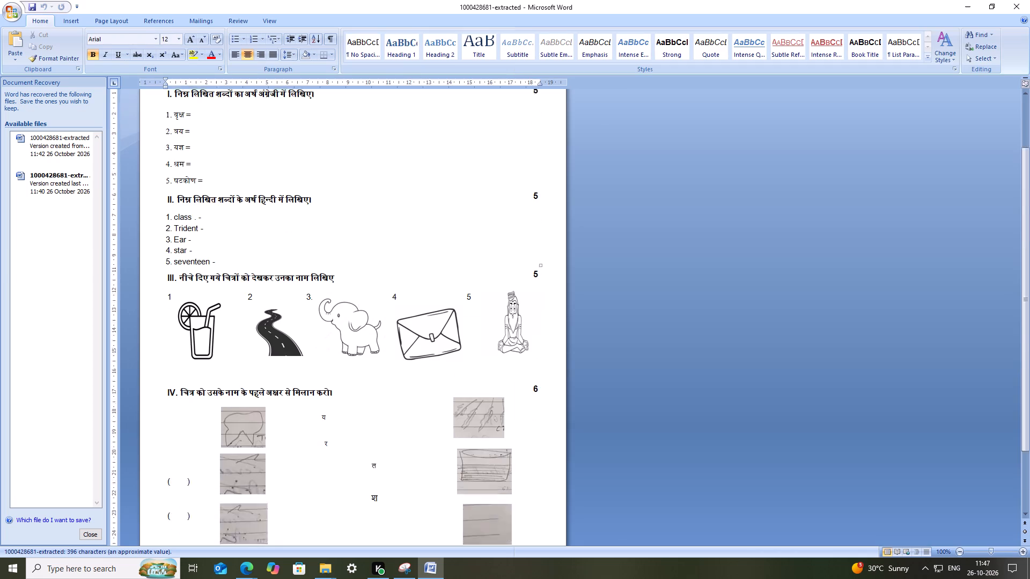
scroll(431, 286, "down", 3)
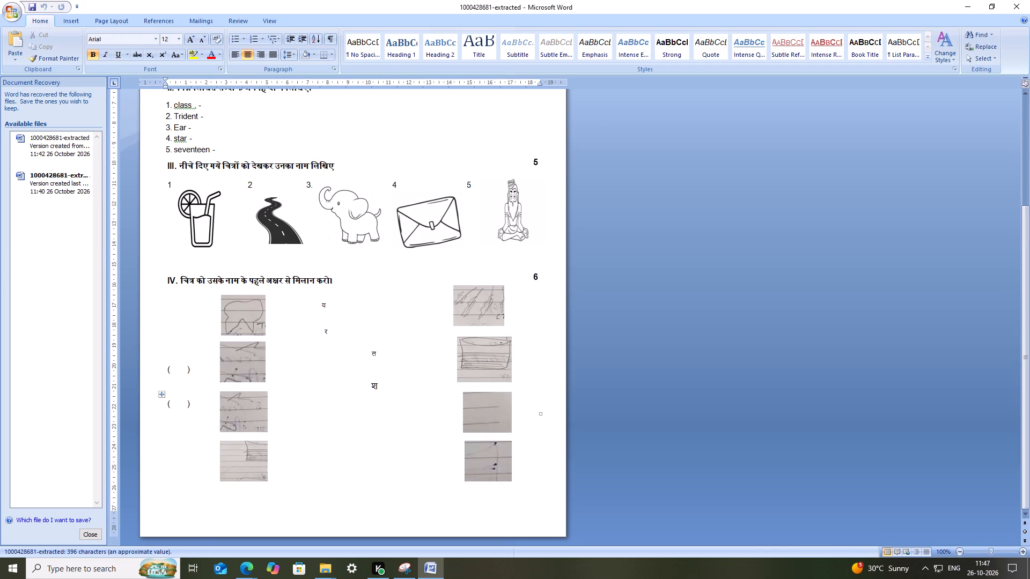
left_click_drag(241, 413, 356, 446)
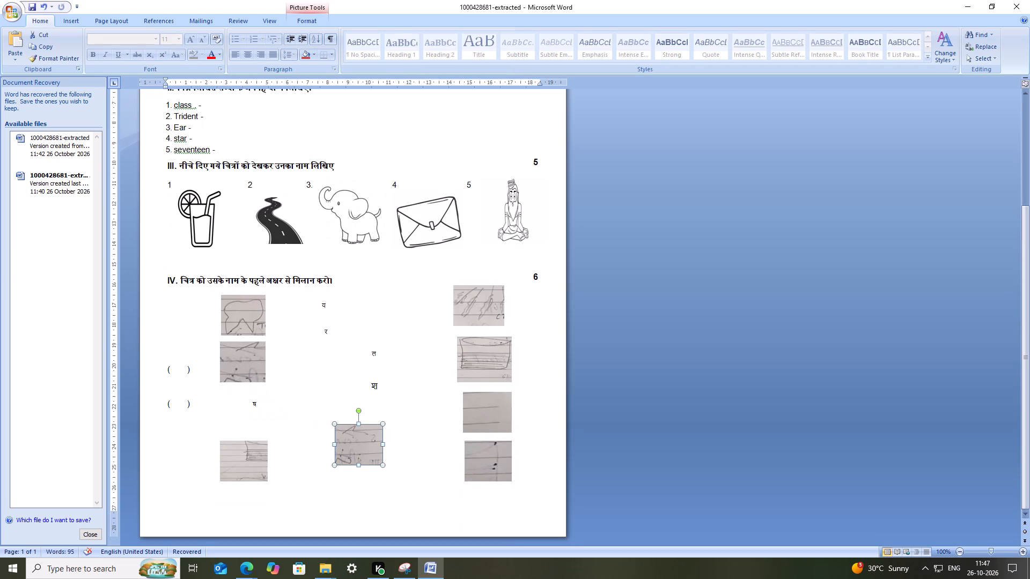
left_click_drag(249, 456, 277, 503)
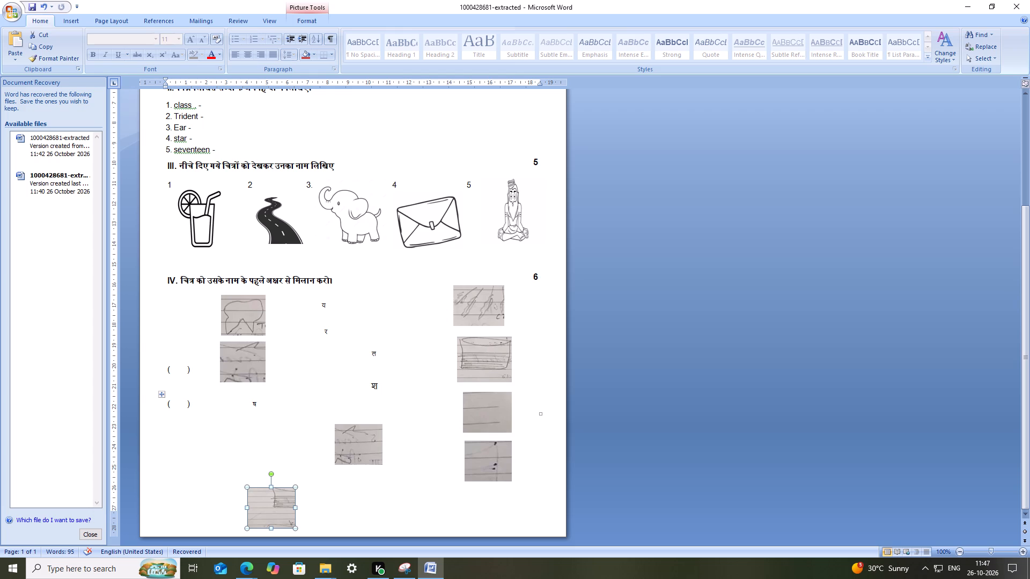
left_click(258, 406)
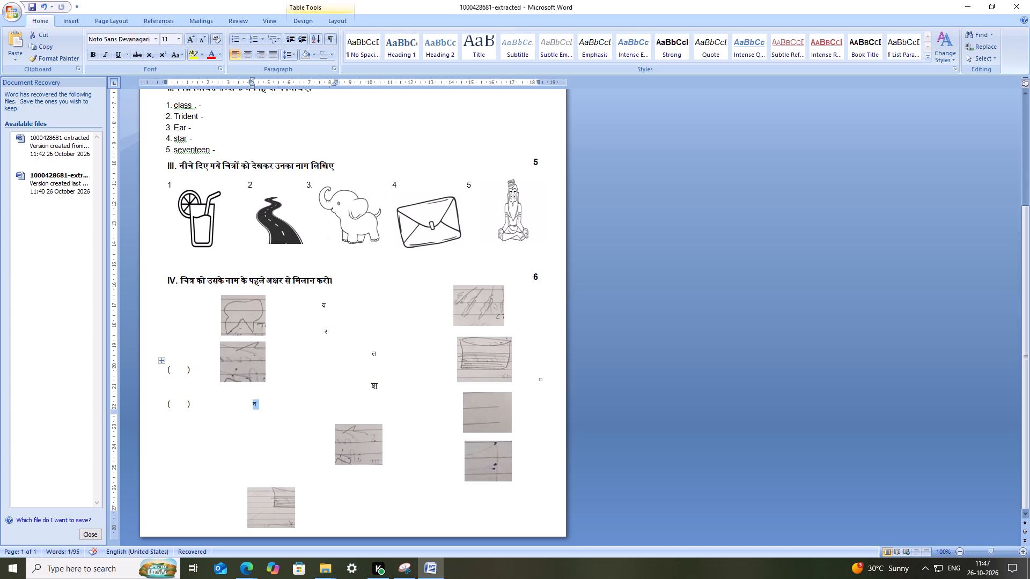
Delete the two remaining pairs of empty brackets in question IV.
left_click_drag(192, 370, 161, 370)
key("BackSpace")
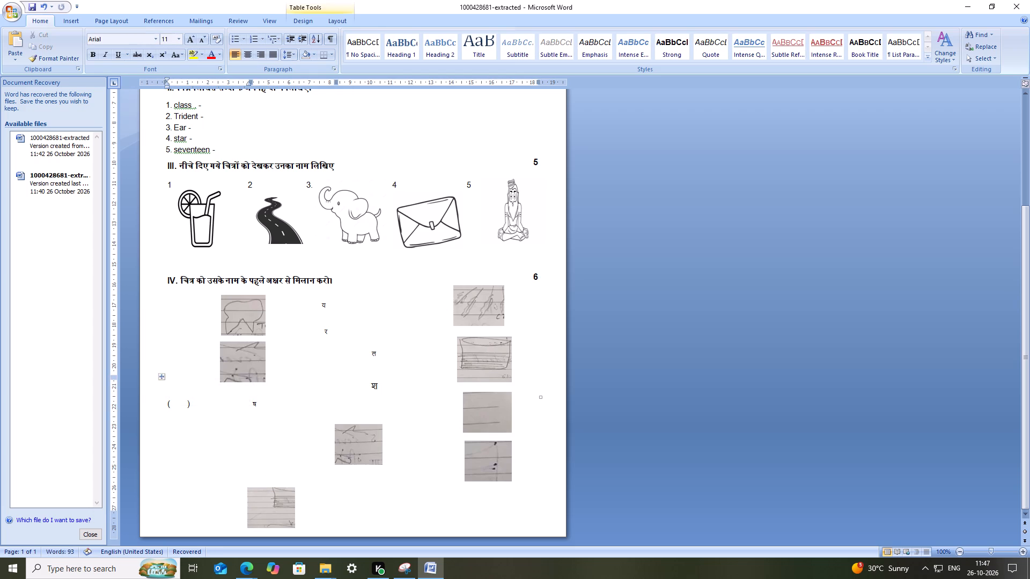
left_click_drag(189, 406, 166, 407)
key("BackSpace")
Move the third drawing back towards question IV's first column, below the letter ष and above the last drawing.
left_click_drag(361, 444, 353, 450)
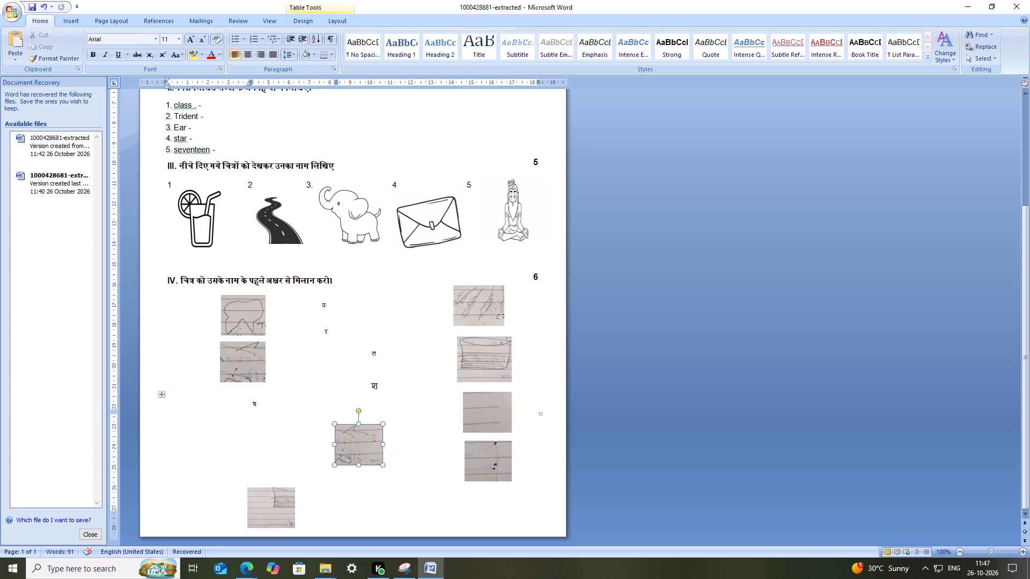
left_click_drag(353, 450, 272, 451)
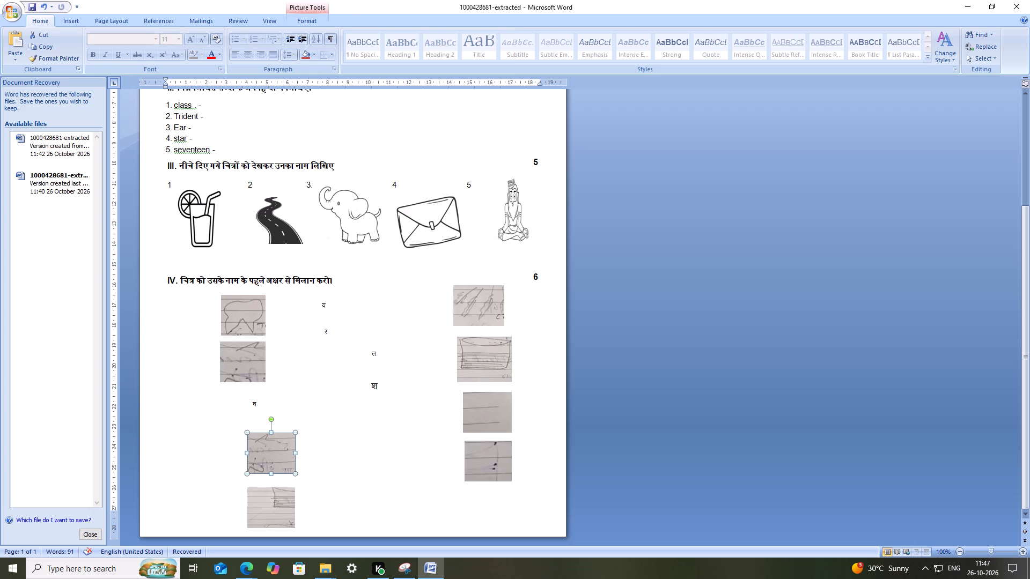
left_click_drag(267, 447, 252, 449)
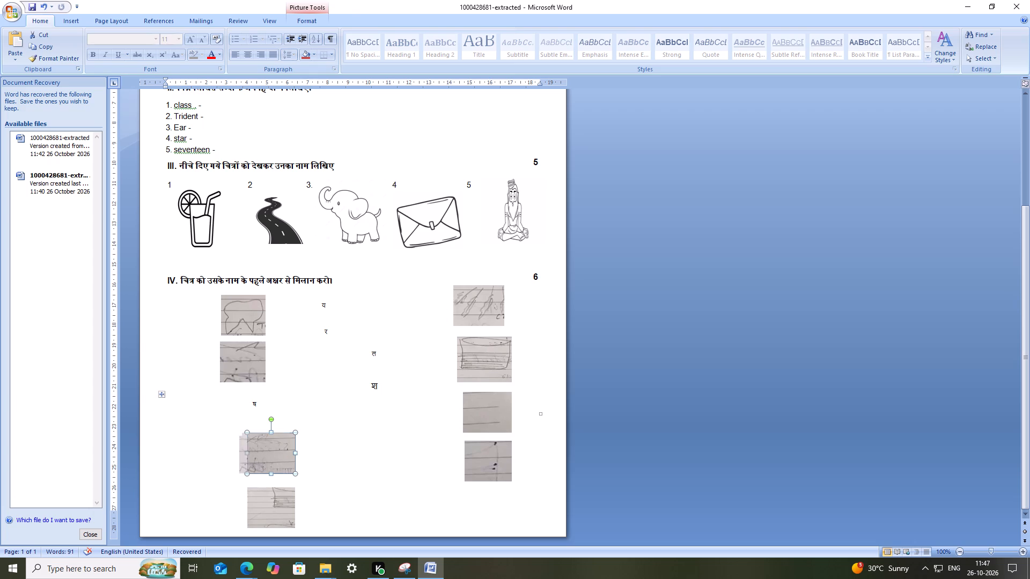
left_click_drag(252, 449, 218, 442)
Cut the letter ष from question IV's first column and paste it below श in the letter column.
left_click_drag(262, 406, 252, 405)
left_click(256, 405)
left_click(256, 404)
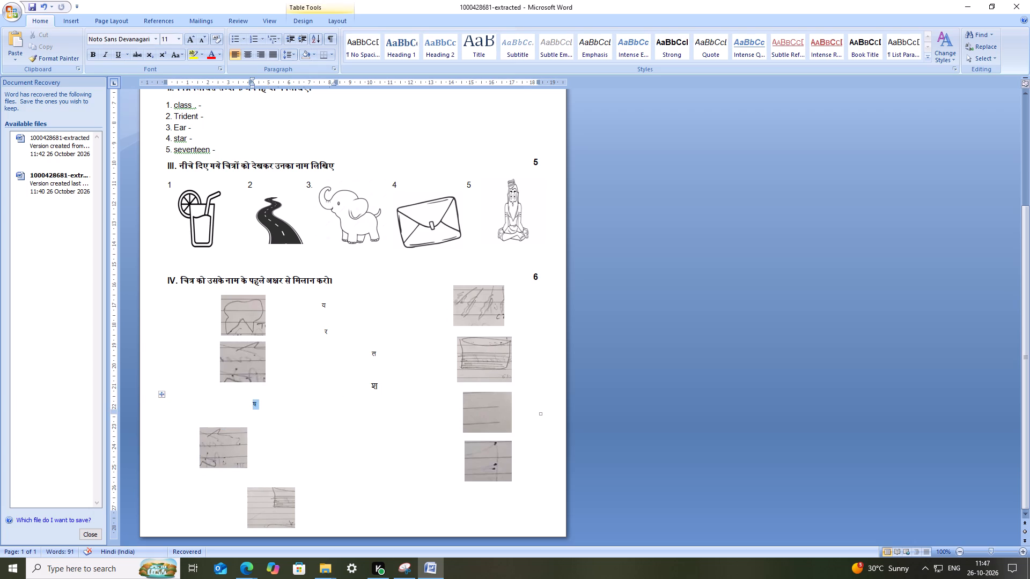
right_click(253, 404)
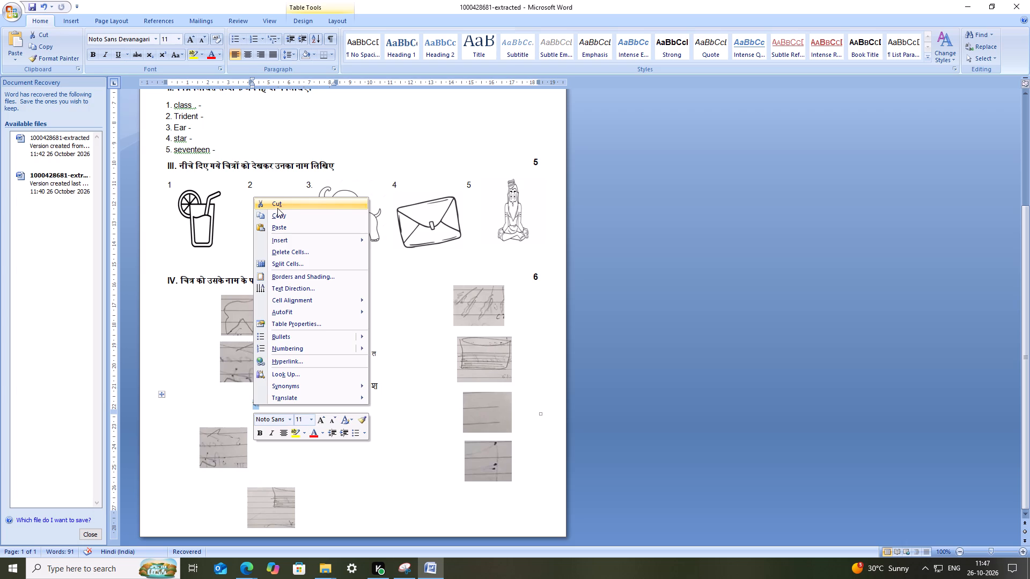
left_click(277, 208)
left_click(387, 389)
key("Return")
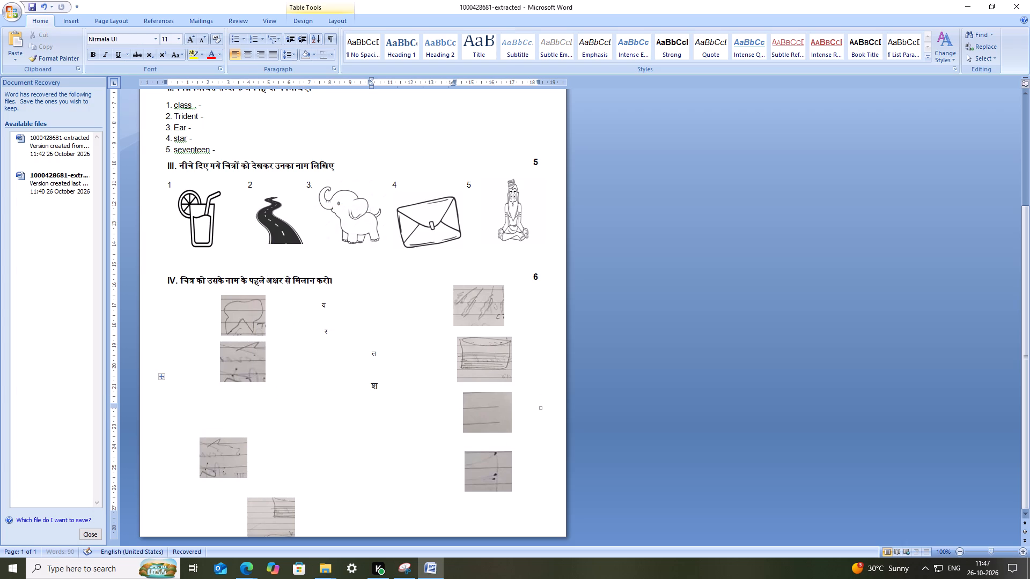
key("Return")
key("ctrl+v")
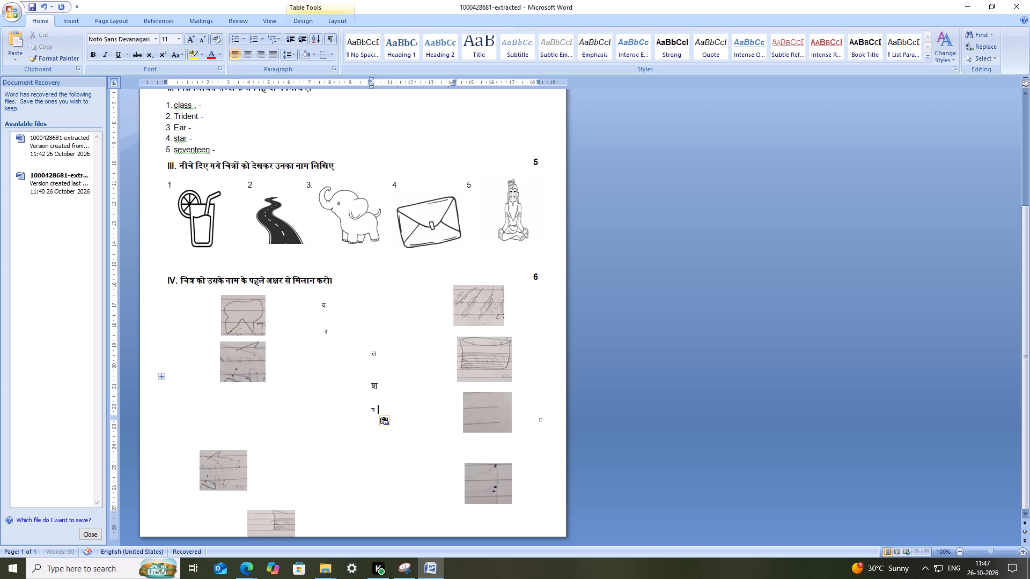
Indent the letter य with spaces so it lines up with the letters below it in question IV.
left_click(317, 301)
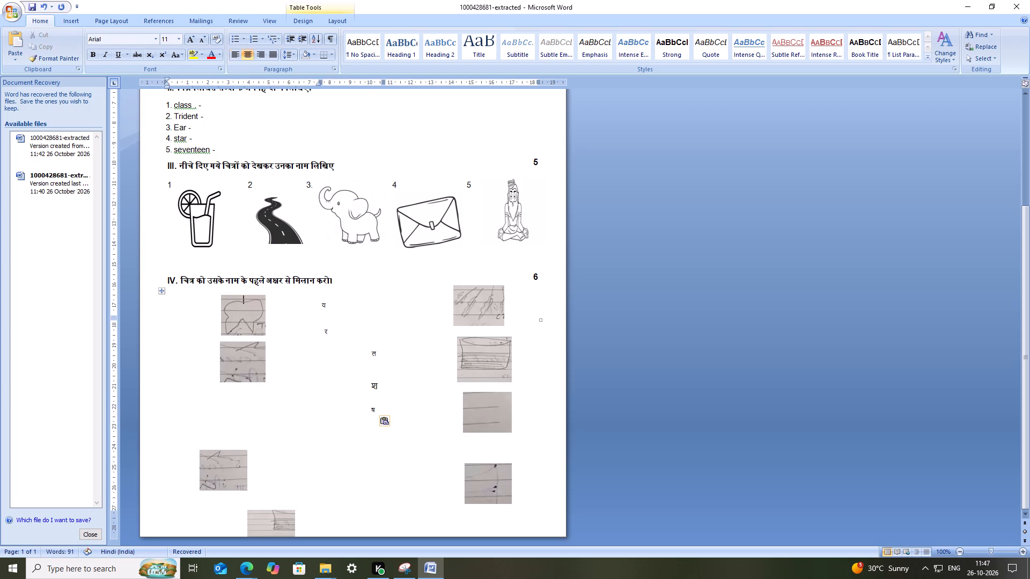
left_click(321, 307)
left_click(320, 303)
left_click(322, 305)
key("space")
key("space")
key("space")
key("space")
key("space")
key("space")
key("space")
key("space")
key("space")
key("space")
key("space")
key("space")
key("space")
key("space")
key("space")
key("space")
key("space")
key("space")
key("space")
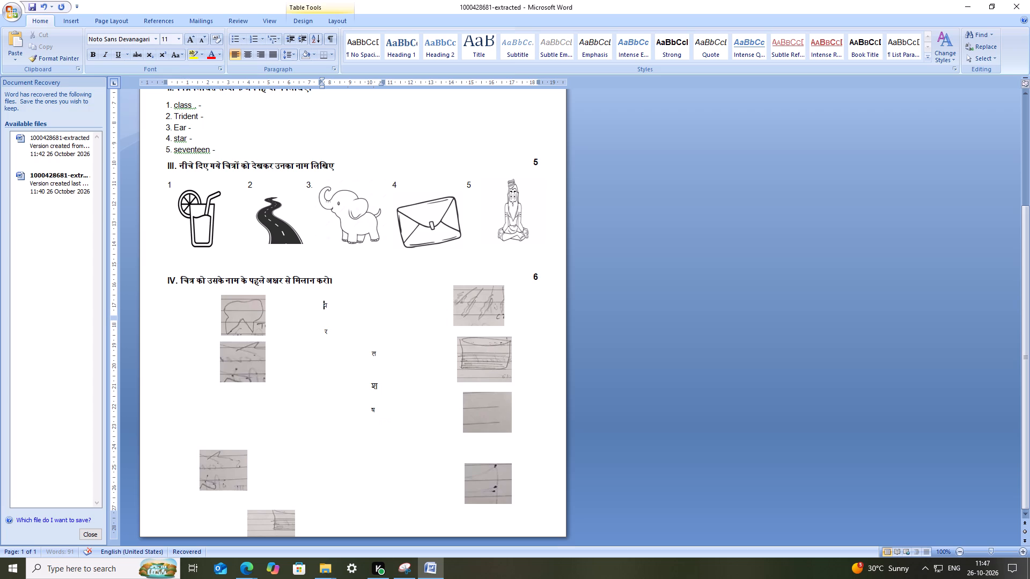
key("space")
key("space")
key("space")
key("space")
key("space")
Indent the letter र with spaces so it lines up with the other letters in question IV.
left_click(324, 333)
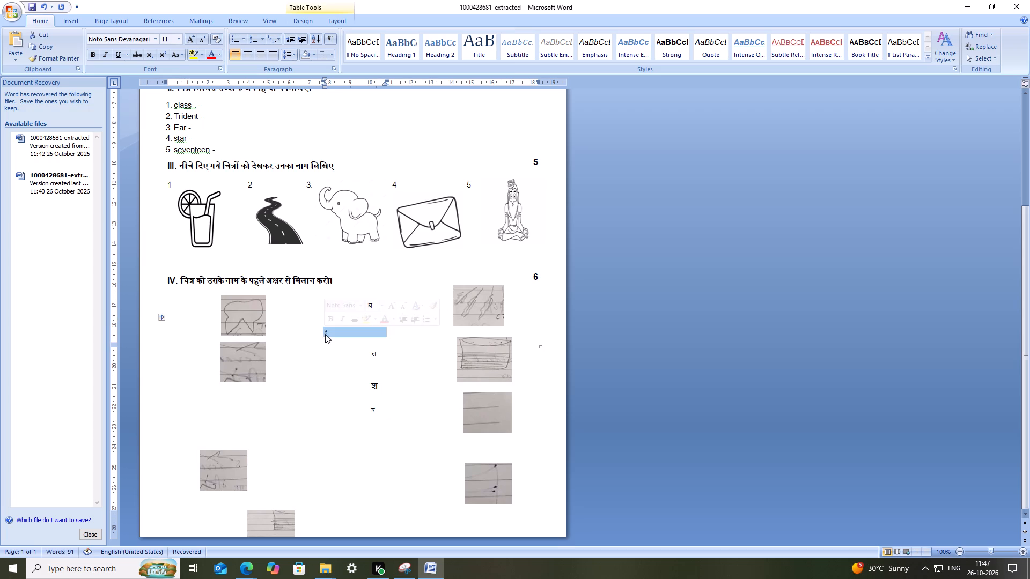
left_click(323, 331)
left_click(327, 332)
key("space")
key("space")
key("space")
key("space")
key("space")
key("space")
key("space")
key("space")
key("space")
key("space")
key("space")
key("space")
key("space")
key("space")
key("space")
key("space")
key("space")
key("space")
key("space")
key("space")
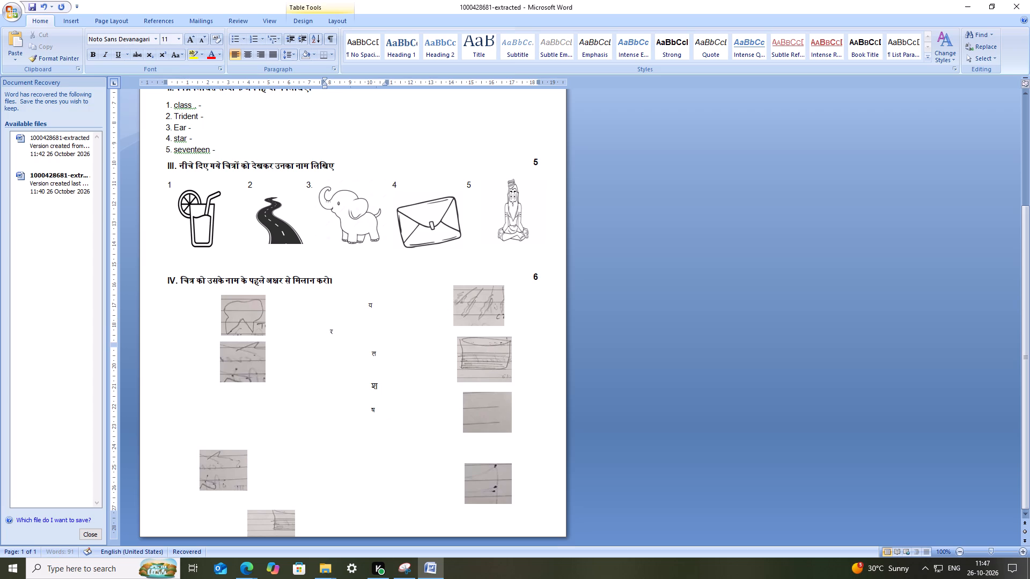
key("space")
key("space")
key("space")
Set question IV's letters from य to ष to font size 17 and bold.
left_click_drag(381, 411, 363, 303)
left_click(172, 39)
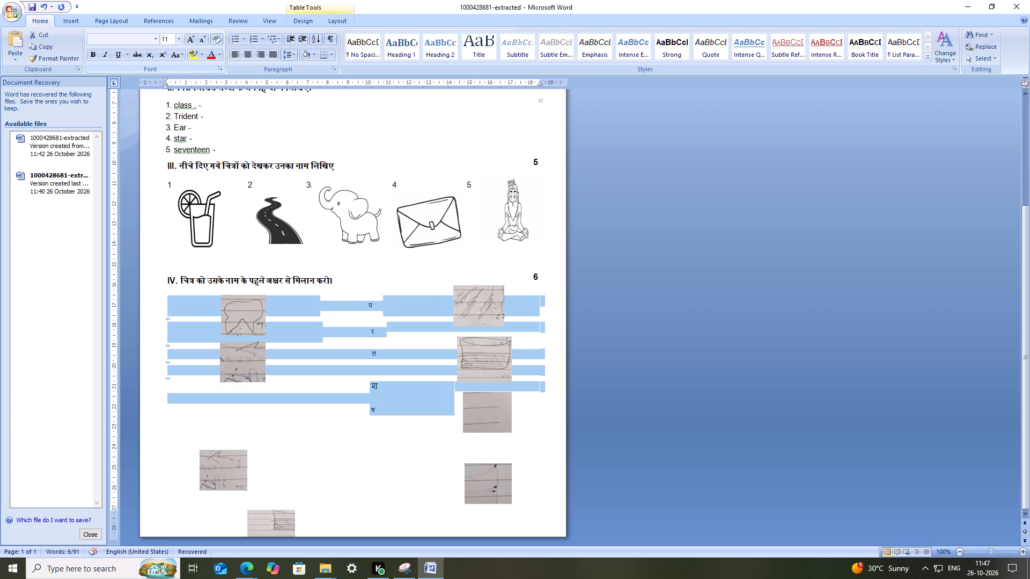
type("17")
key("Return")
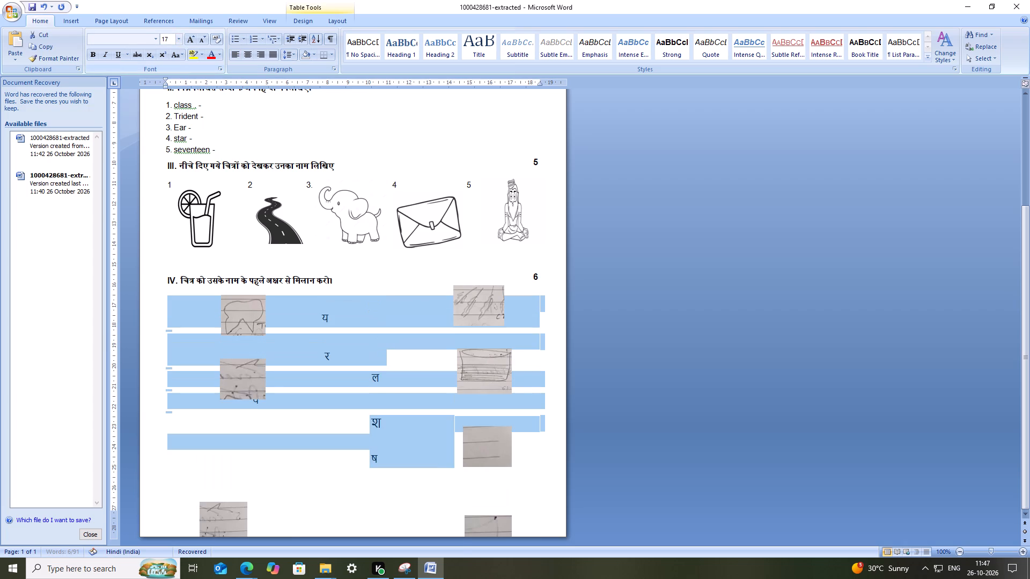
left_click(94, 54)
left_click(365, 381)
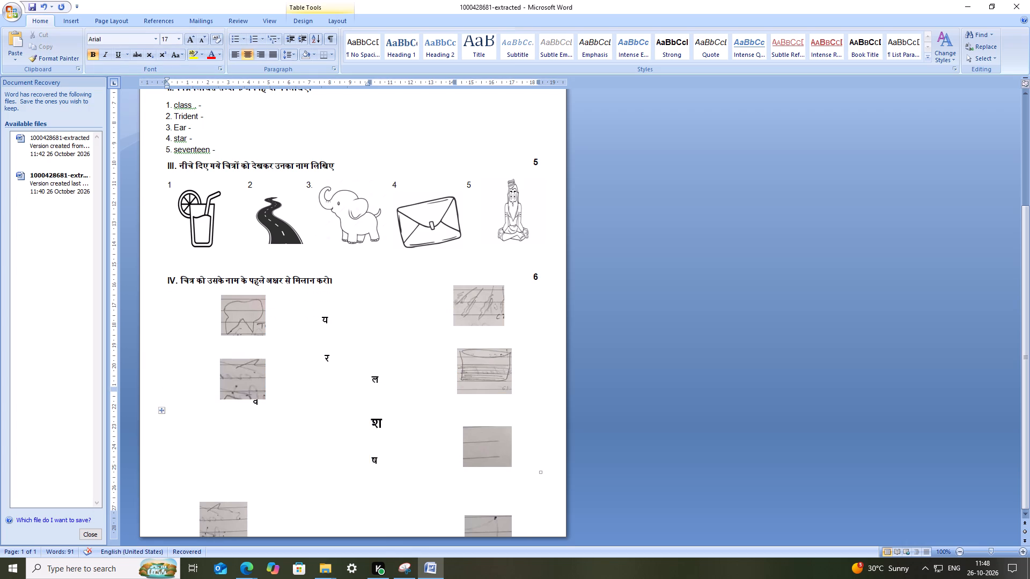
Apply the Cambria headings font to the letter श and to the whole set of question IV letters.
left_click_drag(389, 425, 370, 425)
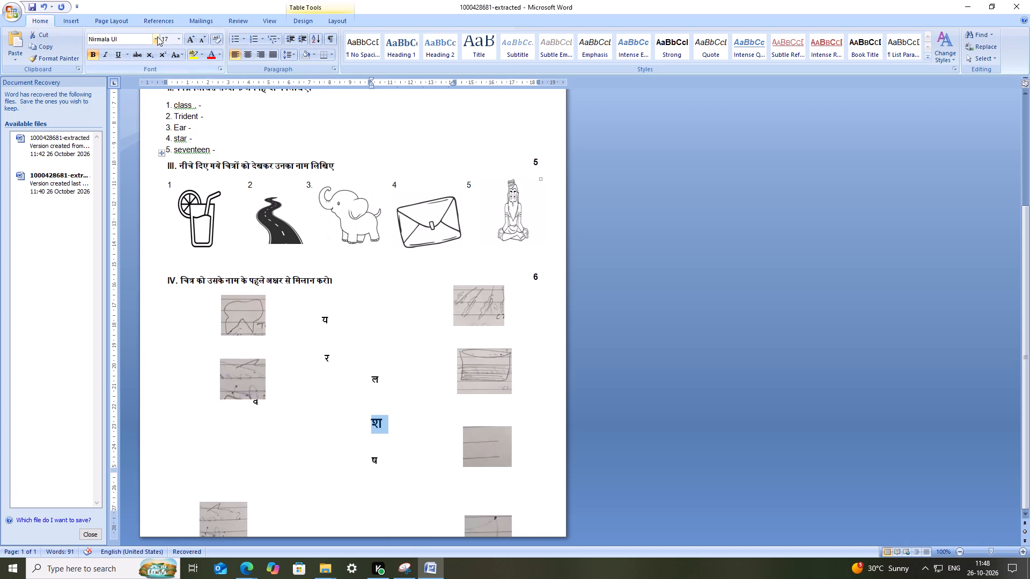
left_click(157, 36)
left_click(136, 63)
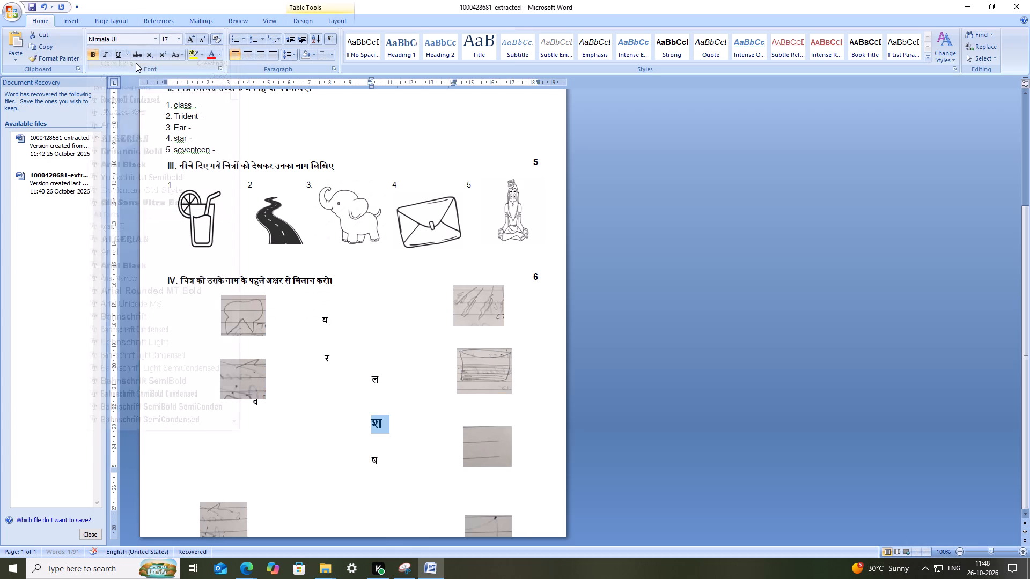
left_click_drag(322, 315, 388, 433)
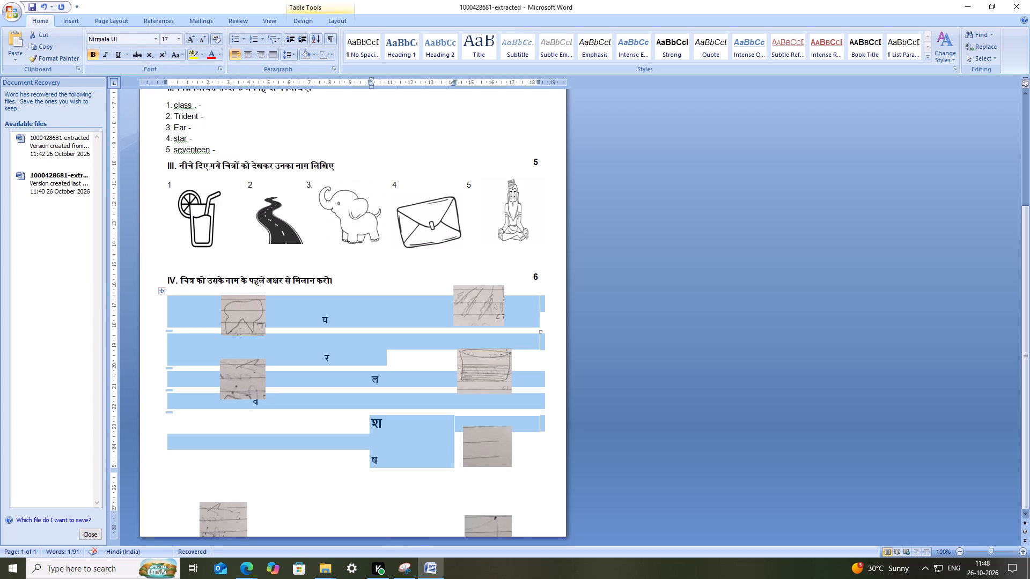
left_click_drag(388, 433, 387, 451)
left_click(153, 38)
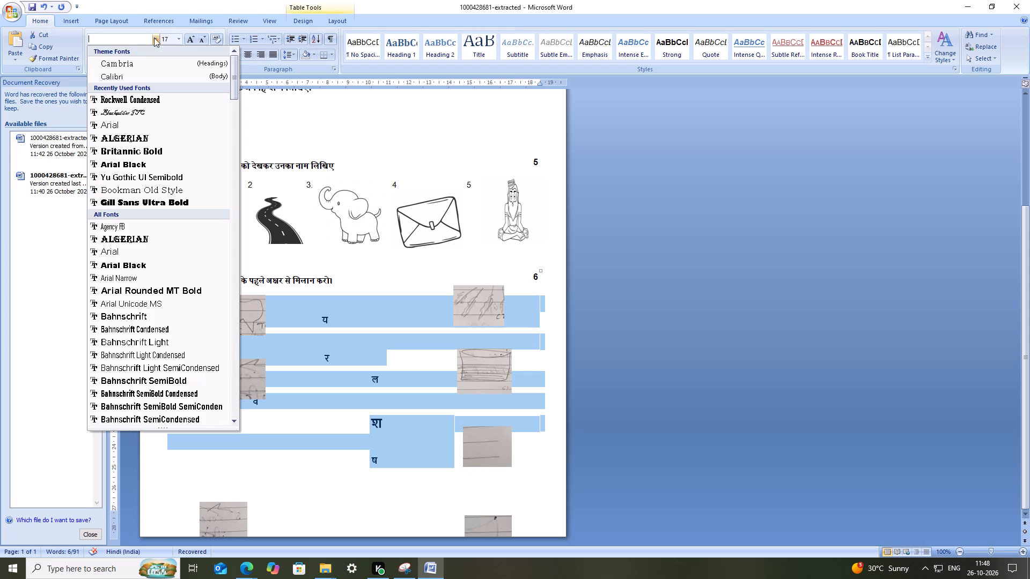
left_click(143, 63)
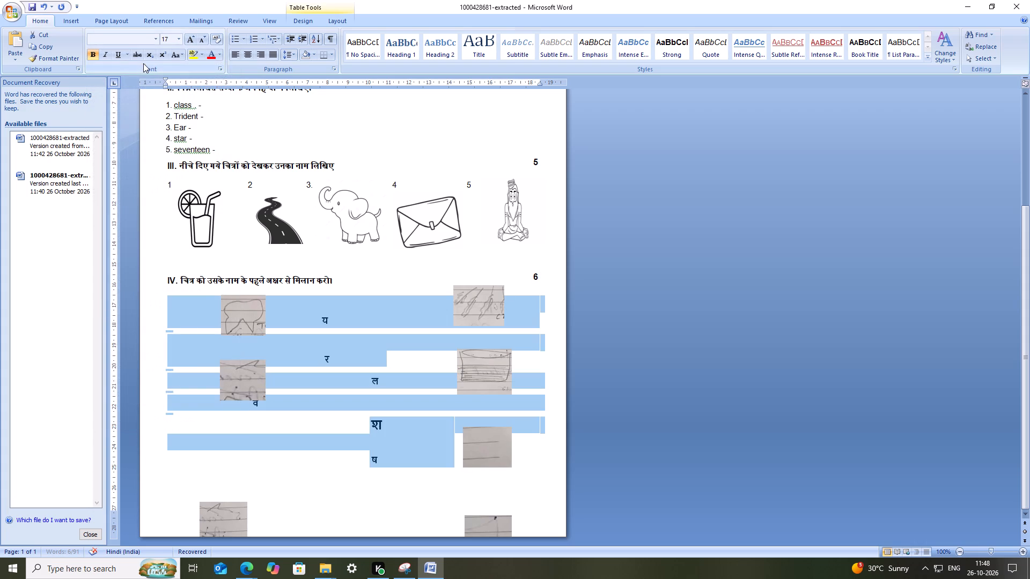
Apply the Rockwell Condensed font to all of question IV's letters.
left_click(170, 40)
left_click(154, 39)
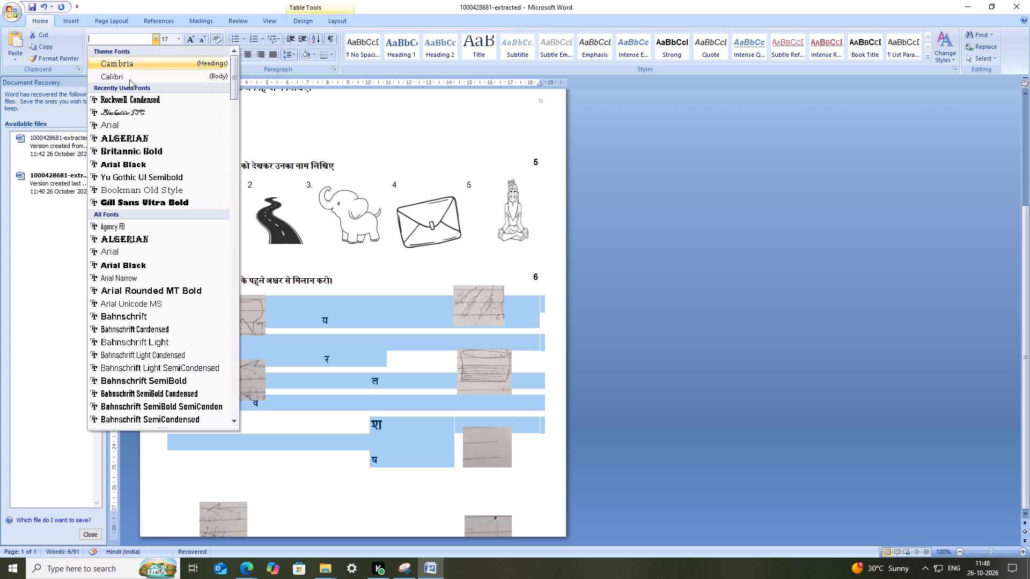
left_click(121, 101)
left_click(421, 413)
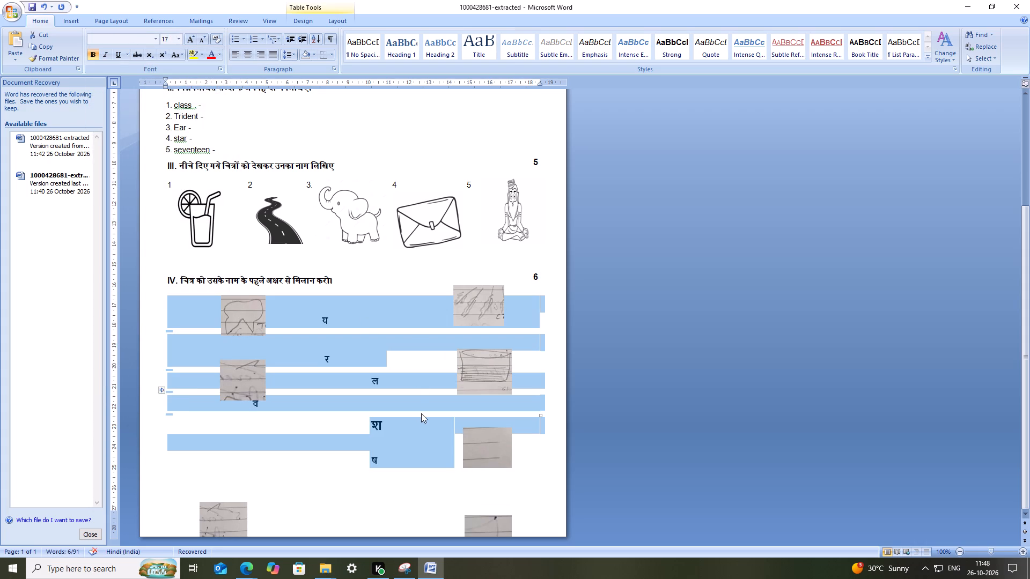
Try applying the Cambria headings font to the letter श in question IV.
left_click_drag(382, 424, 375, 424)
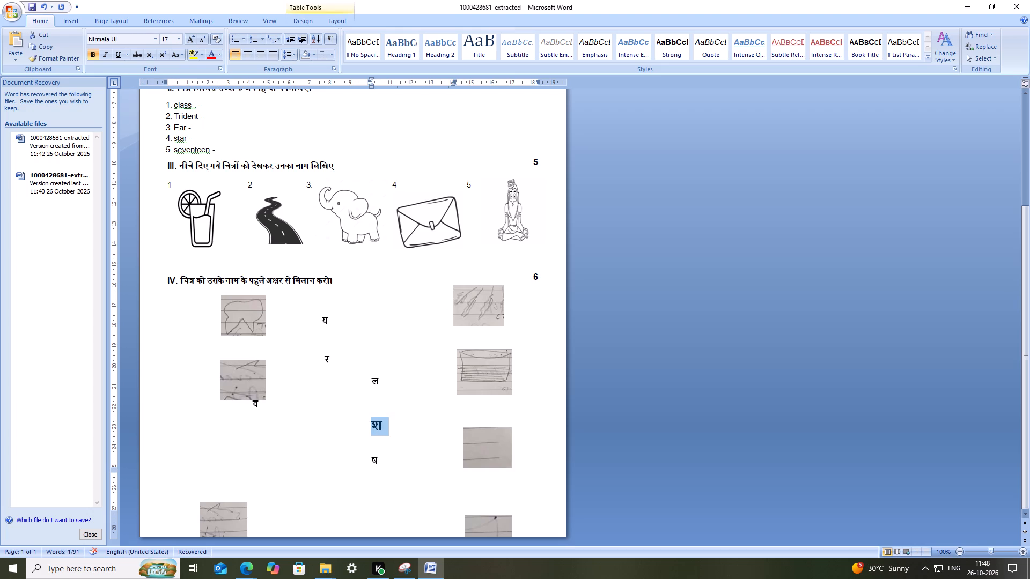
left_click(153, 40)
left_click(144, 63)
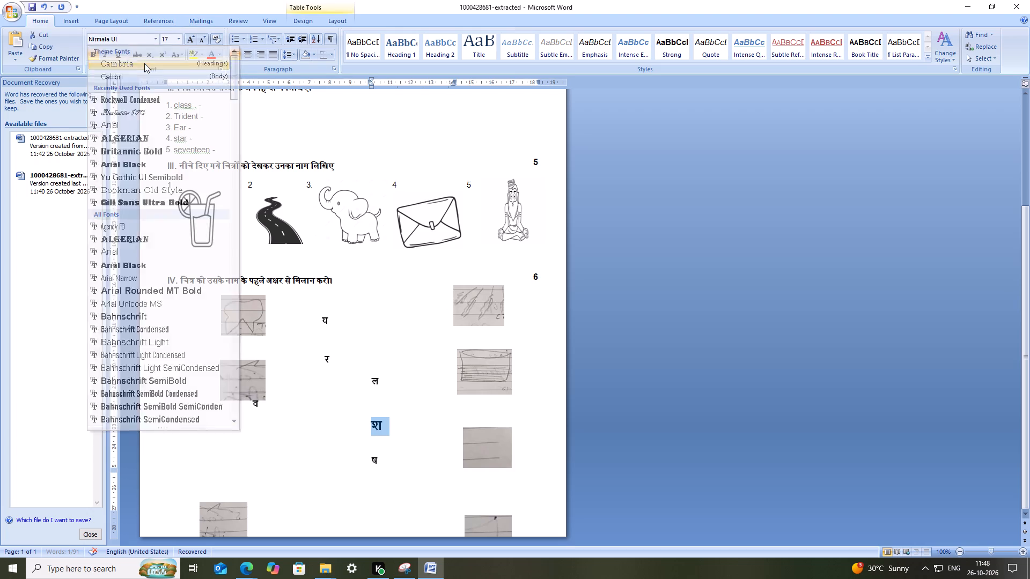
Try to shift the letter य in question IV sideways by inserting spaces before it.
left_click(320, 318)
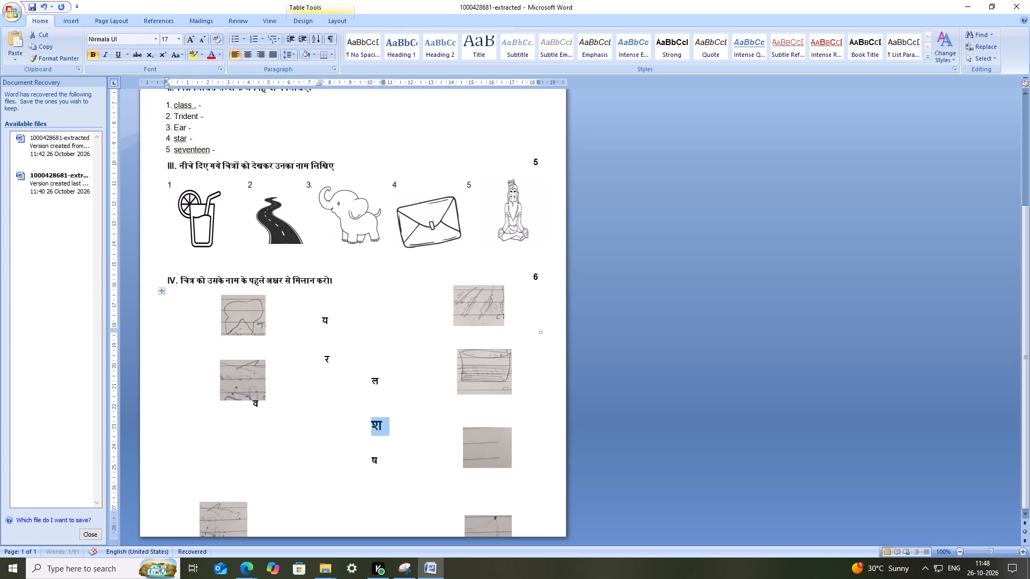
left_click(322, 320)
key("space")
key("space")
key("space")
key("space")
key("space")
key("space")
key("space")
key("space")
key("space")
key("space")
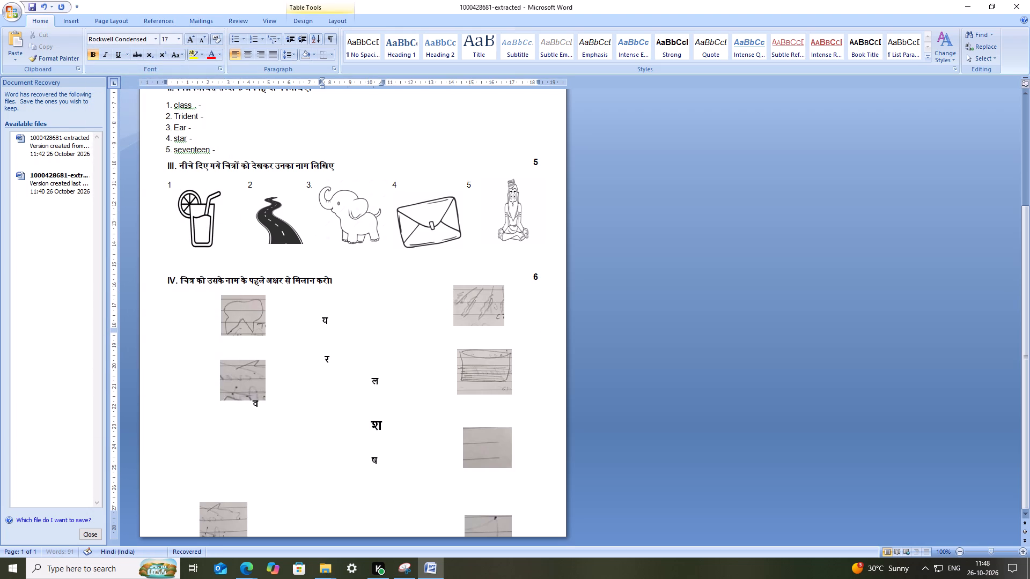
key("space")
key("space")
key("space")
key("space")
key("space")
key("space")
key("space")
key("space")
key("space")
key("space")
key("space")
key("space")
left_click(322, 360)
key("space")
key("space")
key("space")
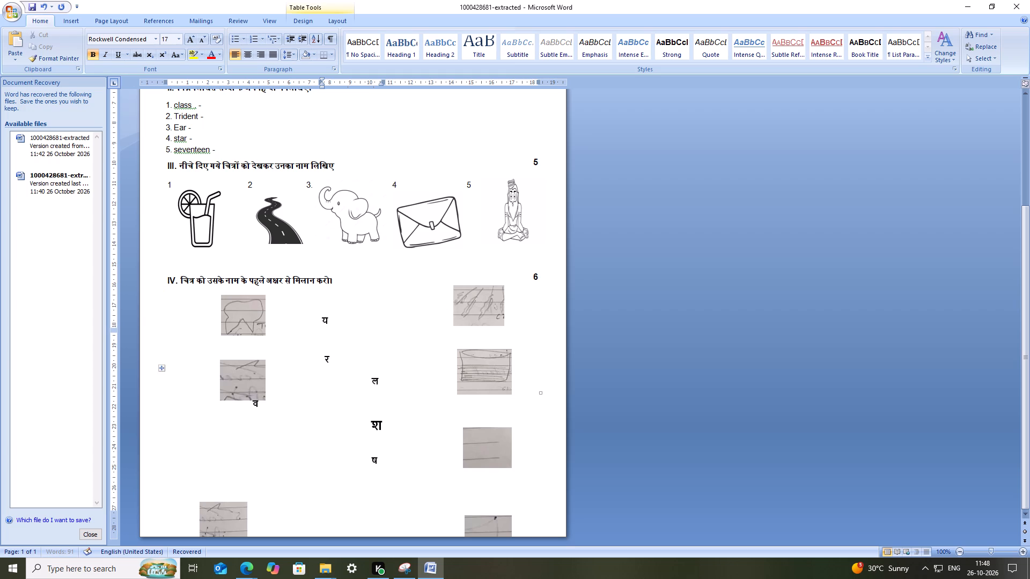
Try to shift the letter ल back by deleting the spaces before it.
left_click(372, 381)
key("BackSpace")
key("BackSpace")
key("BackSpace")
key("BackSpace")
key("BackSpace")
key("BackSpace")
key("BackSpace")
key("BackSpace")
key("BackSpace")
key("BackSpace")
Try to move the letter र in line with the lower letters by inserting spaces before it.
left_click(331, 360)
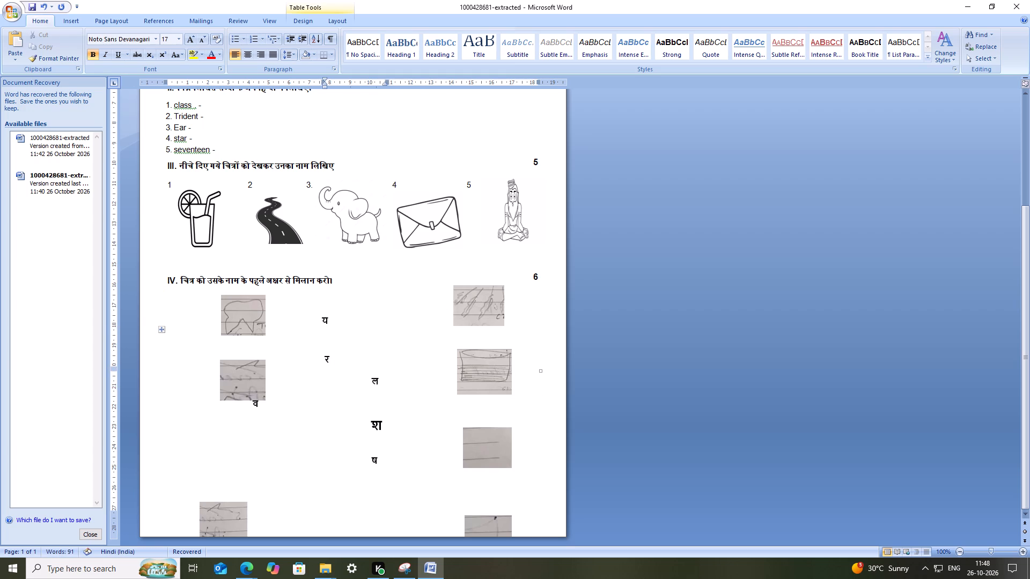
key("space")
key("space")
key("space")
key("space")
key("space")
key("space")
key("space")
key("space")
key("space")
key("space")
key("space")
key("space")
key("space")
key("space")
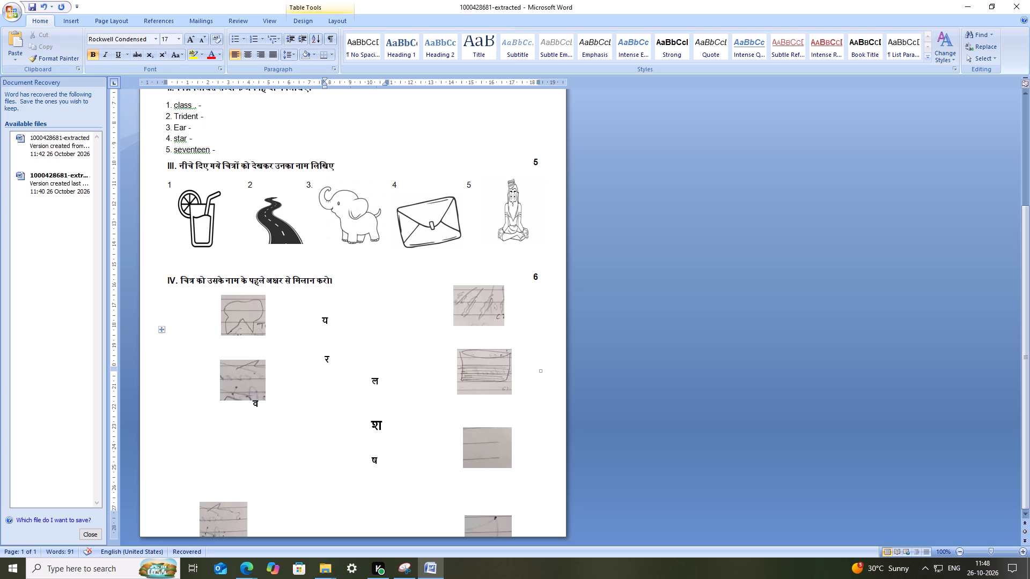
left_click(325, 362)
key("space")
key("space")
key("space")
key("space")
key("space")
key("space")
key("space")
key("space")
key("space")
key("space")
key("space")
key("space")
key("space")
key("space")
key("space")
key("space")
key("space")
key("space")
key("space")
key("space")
Undo the recent font, size 17 and bold formatting of question IV's letters, along with the space indents before य and र.
left_click(350, 315)
key("ctrl+z")
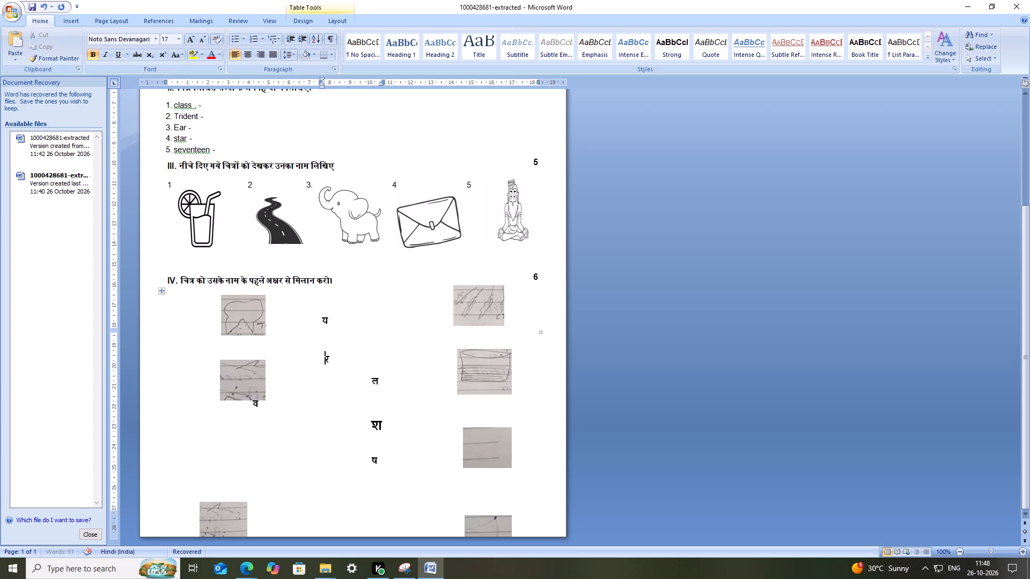
key("ctrl+z")
key("ctrl+z")
key("ctrl+z")
key("ctrl+z")
key("ctrl+z")
key("ctrl+z")
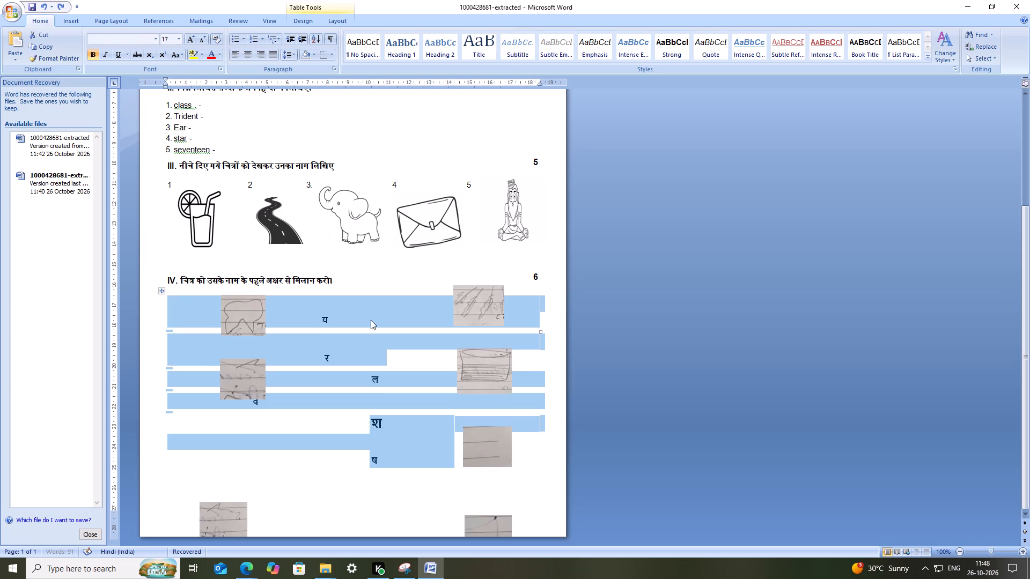
key("ctrl+z")
key("ctrl+z")
key("ctrl+z")
key("ctrl+z")
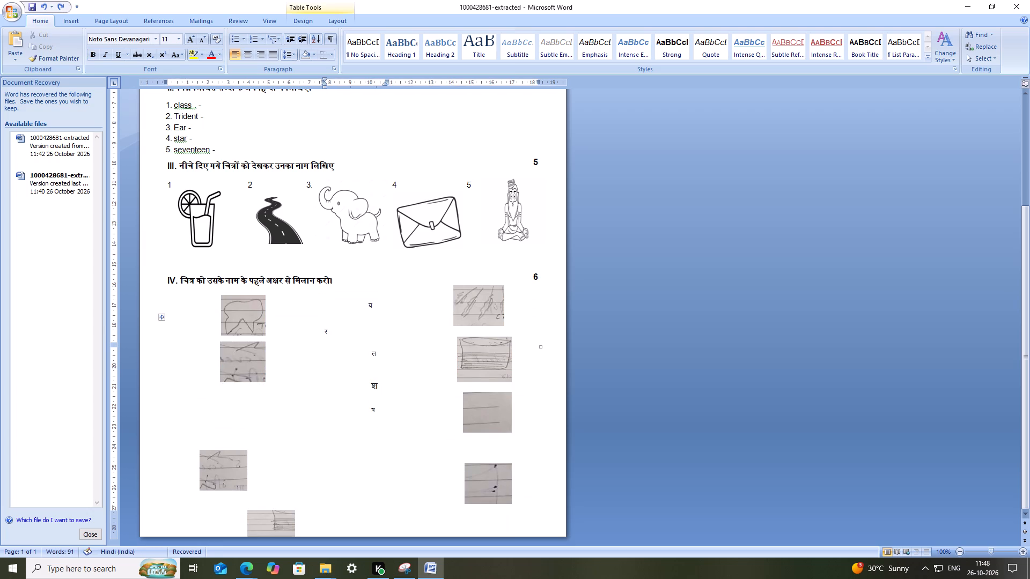
key("ctrl+z")
Indent the letter य in question IV with spaces toward the column of the letters below.
key("space")
key("space")
key("space")
key("space")
key("space")
key("space")
key("space")
key("space")
key("space")
key("space")
key("space")
key("space")
key("space")
key("space")
key("space")
key("space")
key("space")
key("space")
key("space")
key("space")
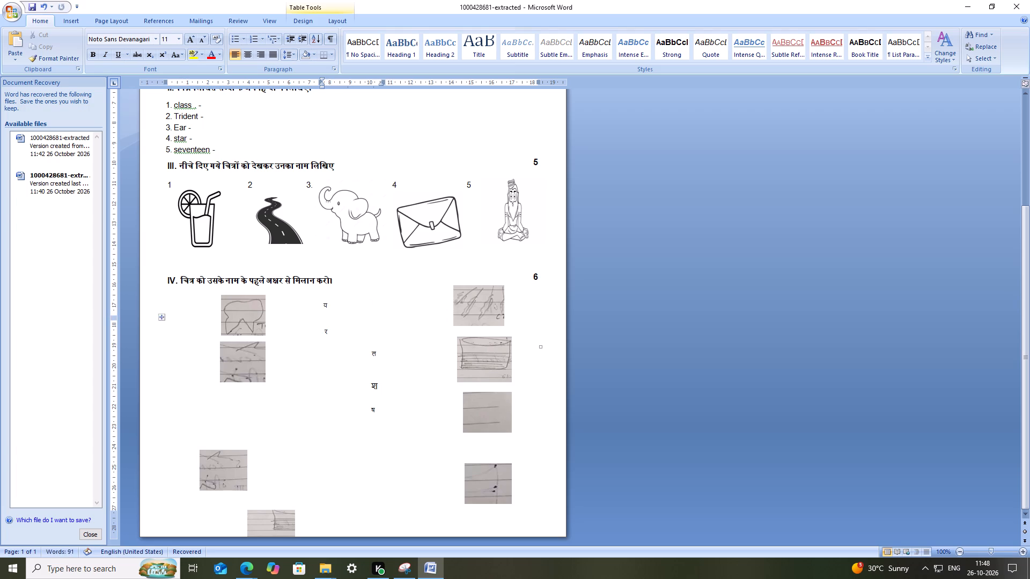
left_click(322, 331)
key("space")
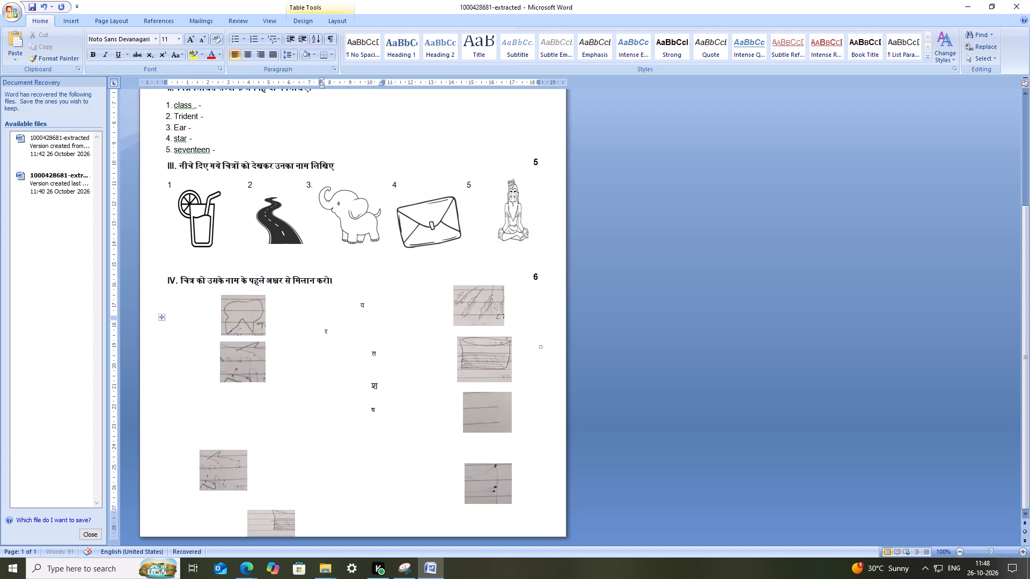
Indent the letter र with spaces so it lines up with ल, श and ष.
left_click(326, 335)
key("space")
key("space")
key("space")
key("space")
key("space")
key("space")
key("space")
key("space")
key("space")
key("space")
key("space")
key("space")
key("space")
key("space")
key("space")
key("space")
key("space")
key("space")
key("space")
key("space")
key("space")
key("space")
Add two more spaces before the letter य to bring it closer in line with र.
left_click(361, 309)
key("space")
key("space")
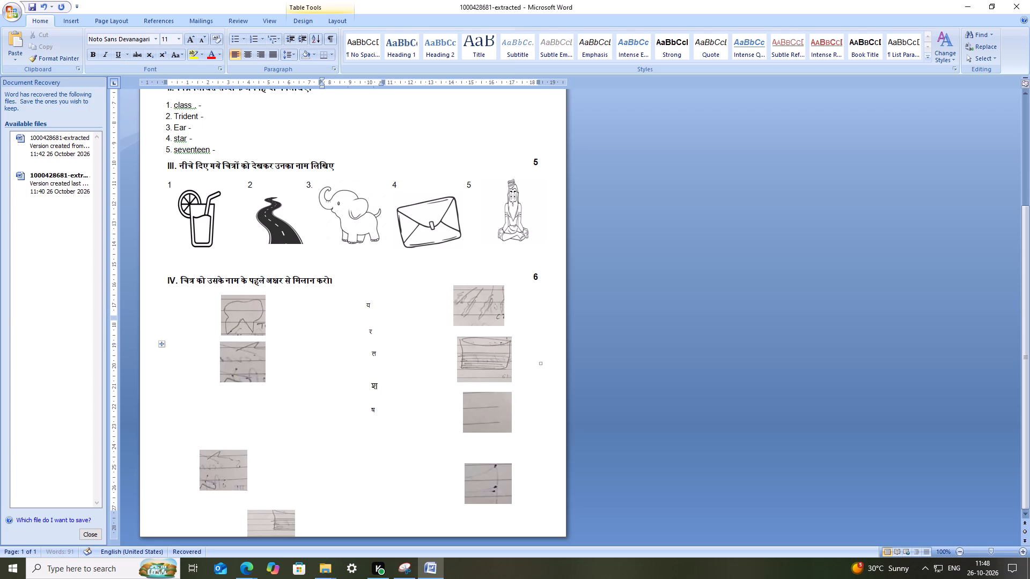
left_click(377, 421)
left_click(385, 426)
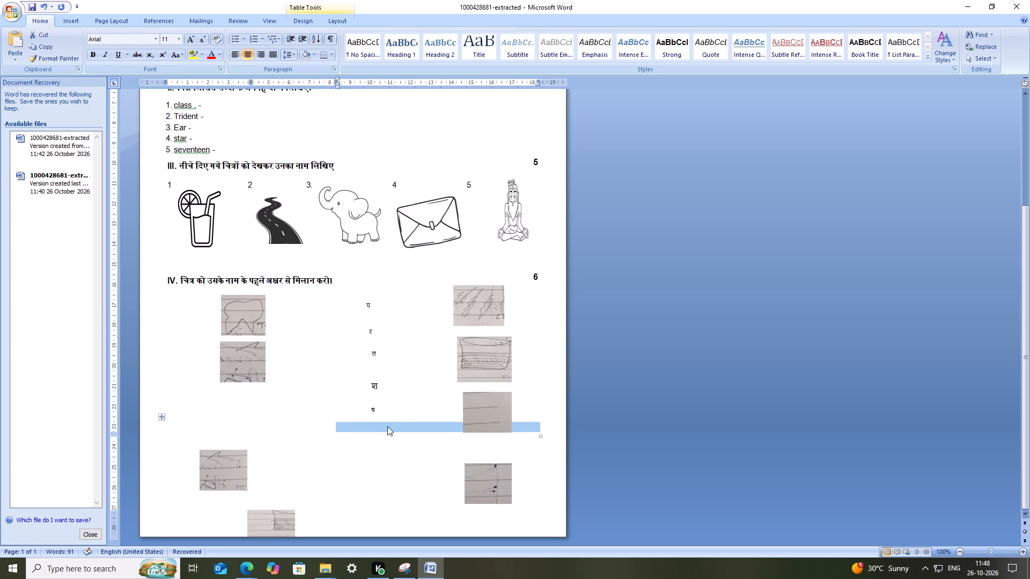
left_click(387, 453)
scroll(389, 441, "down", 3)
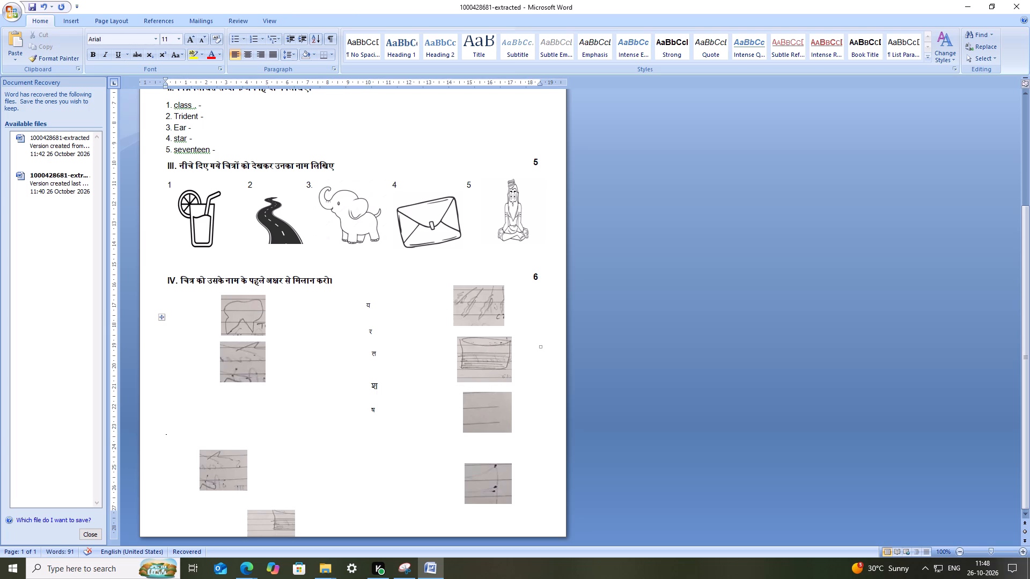
Insert a line break after the letter य in its table cell.
left_click(386, 315)
left_click(382, 323)
left_click(380, 322)
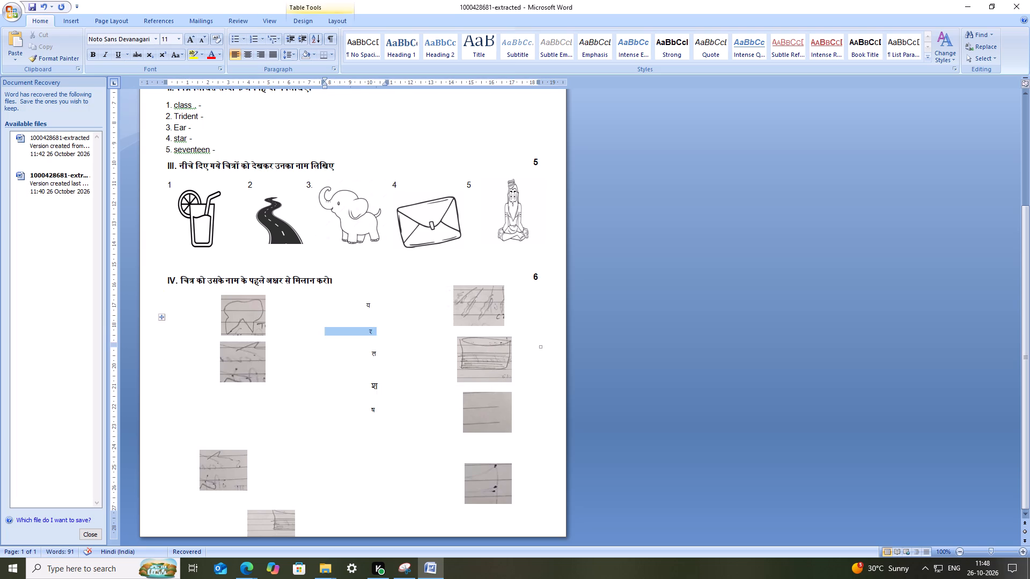
left_click(390, 320)
left_click(390, 317)
left_click(384, 309)
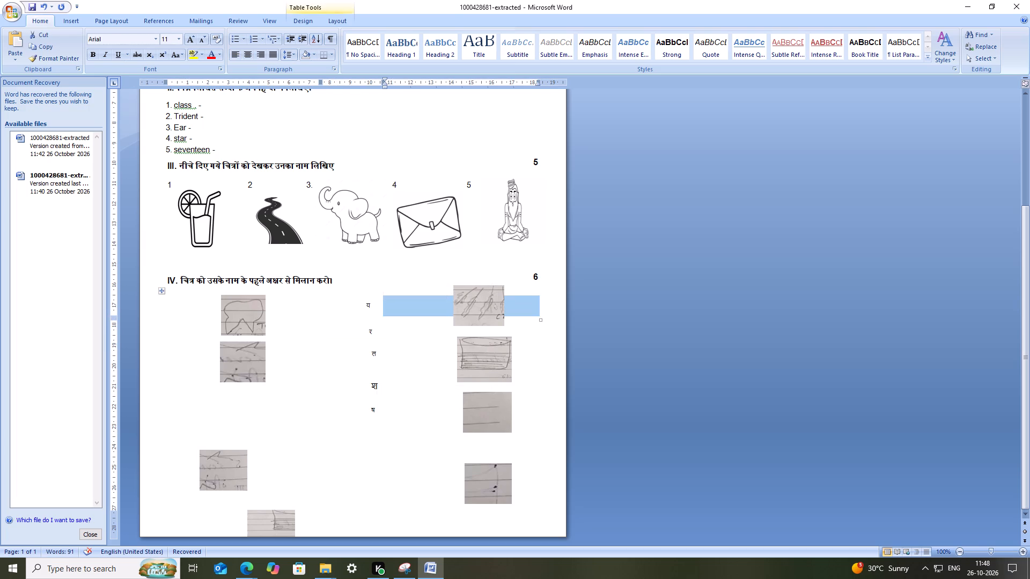
left_click(381, 318)
left_click(371, 315)
key("Return")
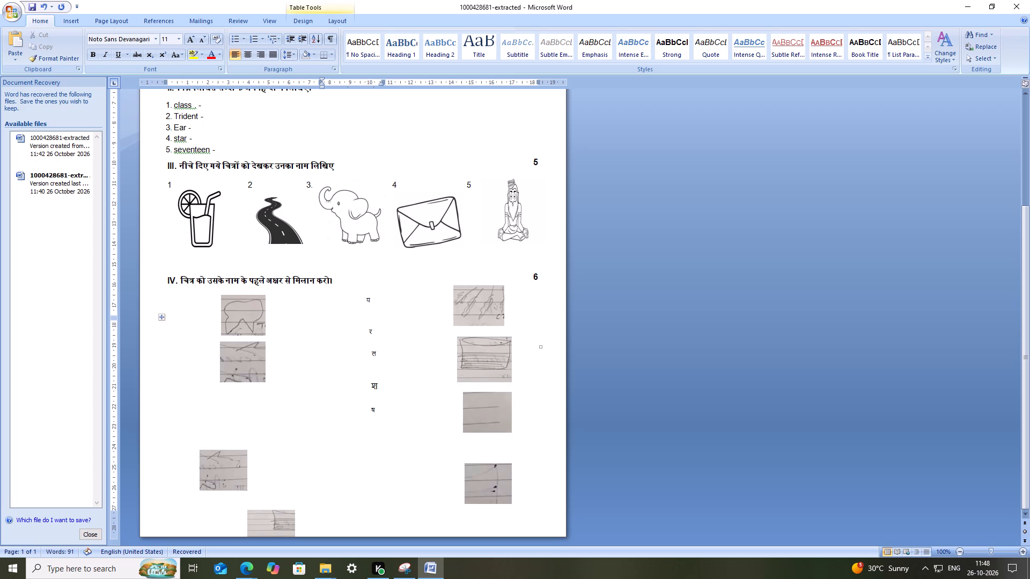
Add one line break in the cell beside र and two after the letter र to space out the rows below.
left_click(391, 340)
key("Return")
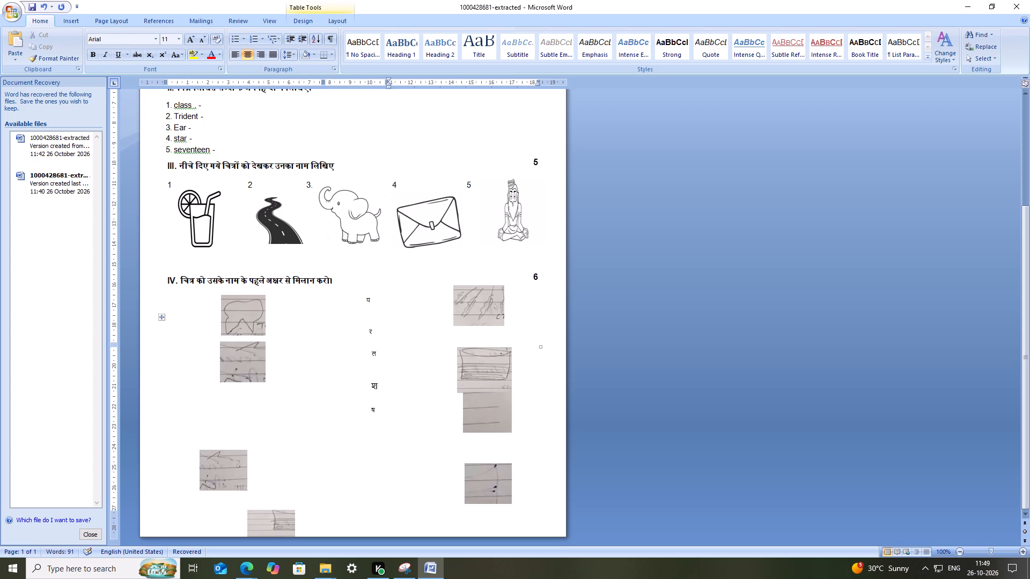
left_click(377, 332)
key("Return")
key("Return")
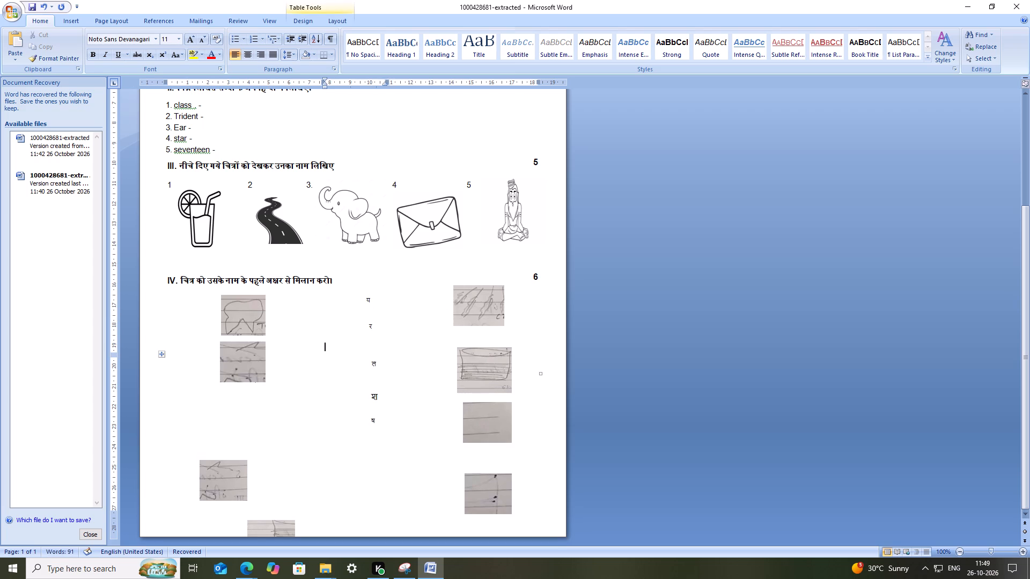
Insert two line breaks after each of the letters ल, श and य to spread question IV's letter column.
left_click(382, 365)
key("Return")
key("Return")
left_click(386, 419)
key("Return")
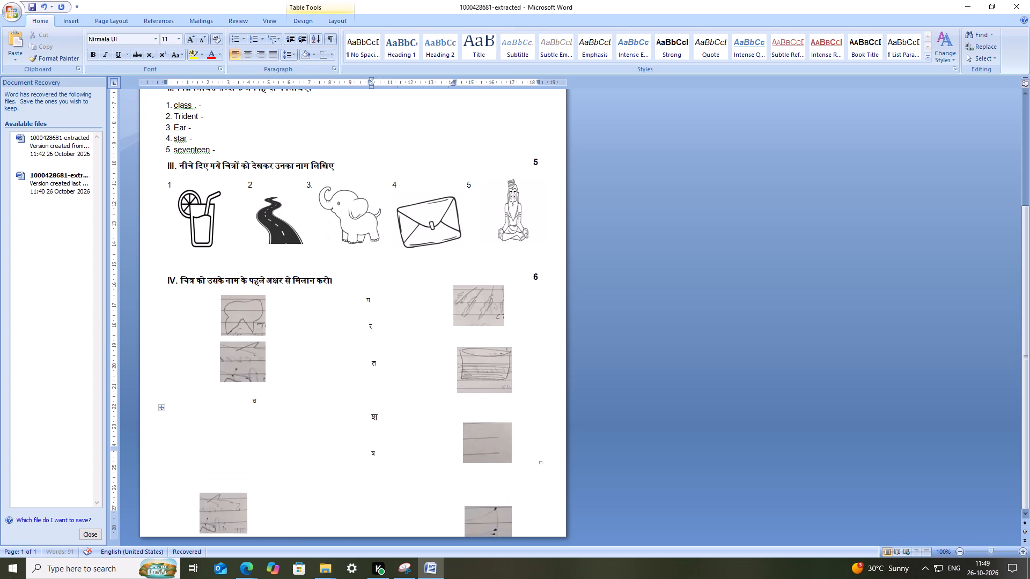
key("Return")
left_click(384, 464)
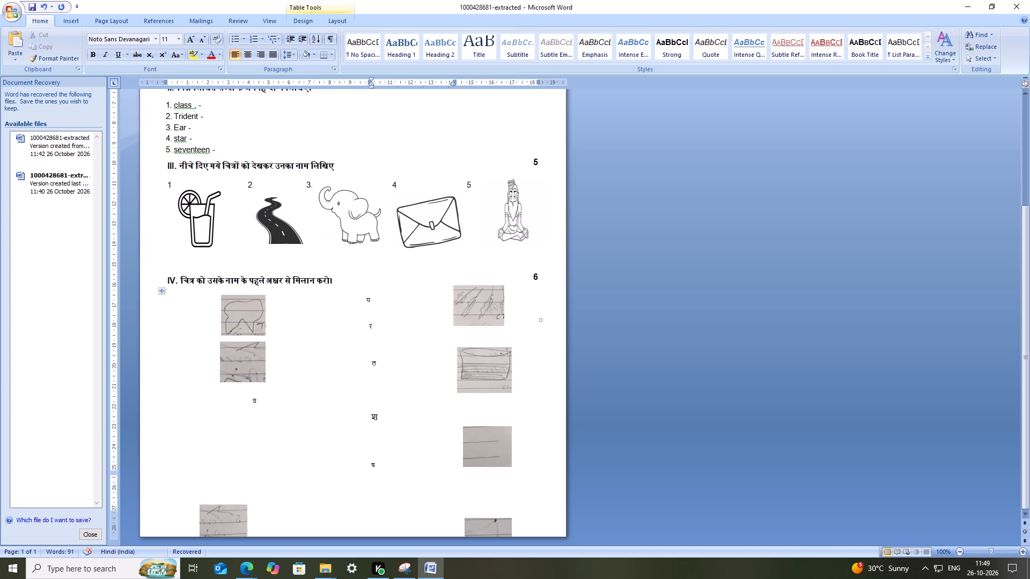
left_click(374, 296)
key("Return")
key("Return")
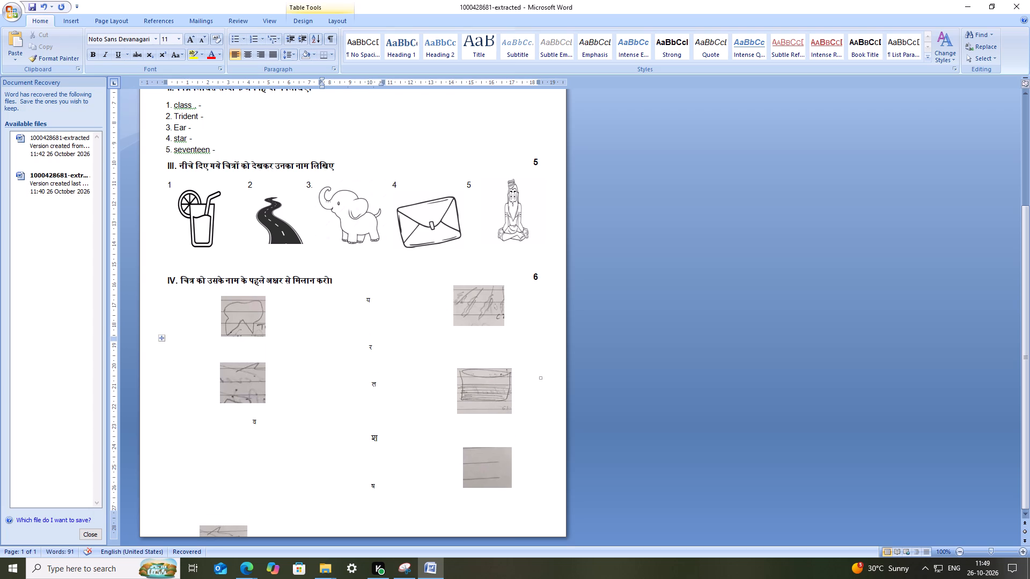
Cut the letter व from the left column below the second drawing.
scroll(396, 363, "down", 3)
left_click_drag(257, 421, 253, 422)
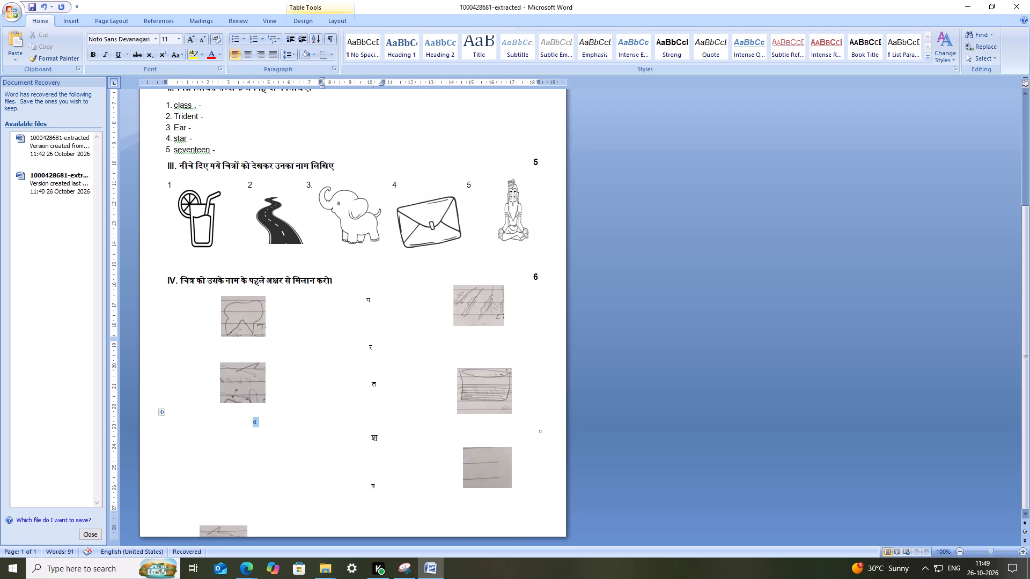
left_click_drag(253, 422, 252, 424)
right_click(252, 423)
left_click(283, 223)
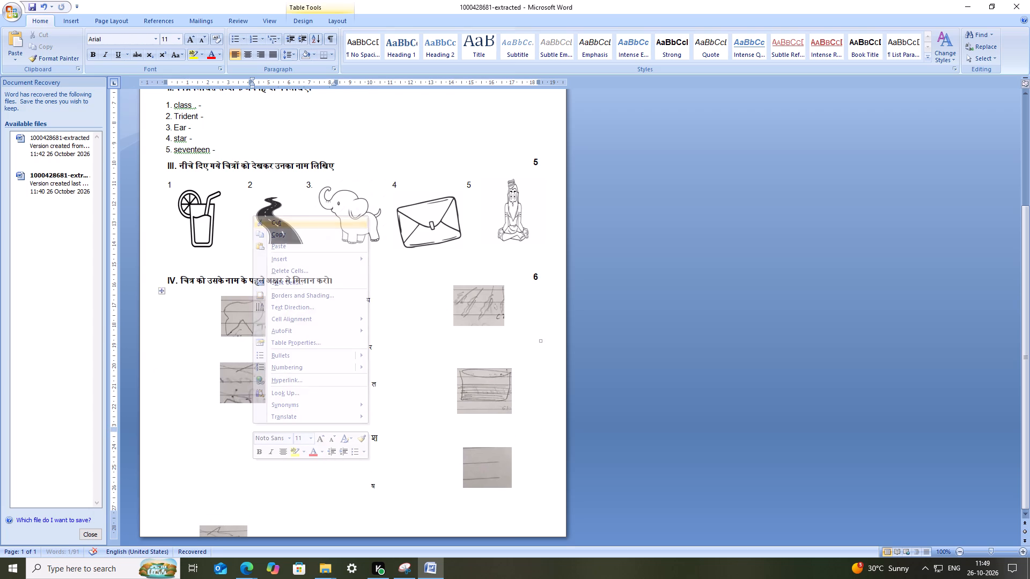
Remove the blank lines between the letters श and ष.
left_click(378, 488)
left_click(379, 469)
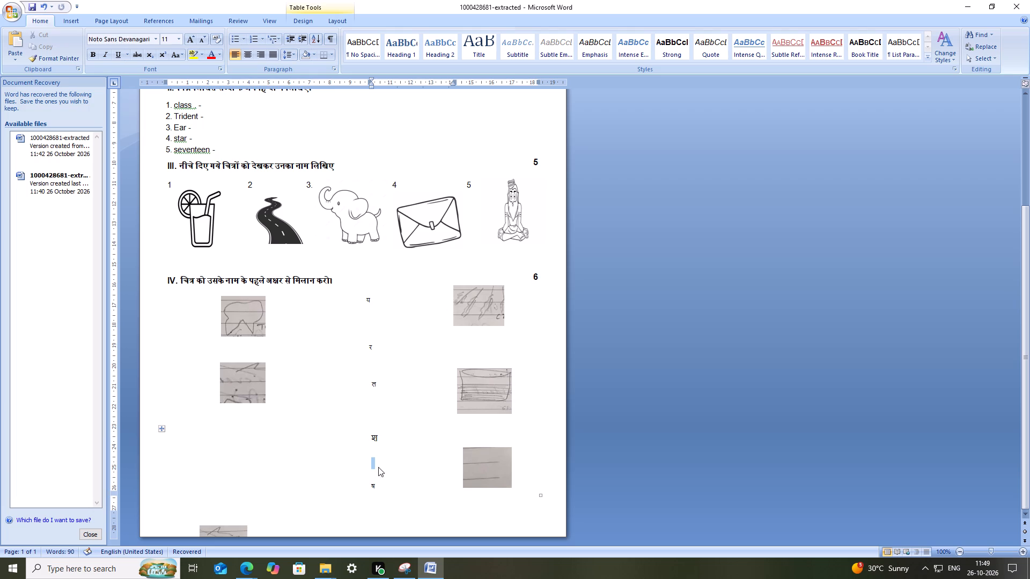
key("BackSpace")
key("BackSpace")
left_click(376, 465)
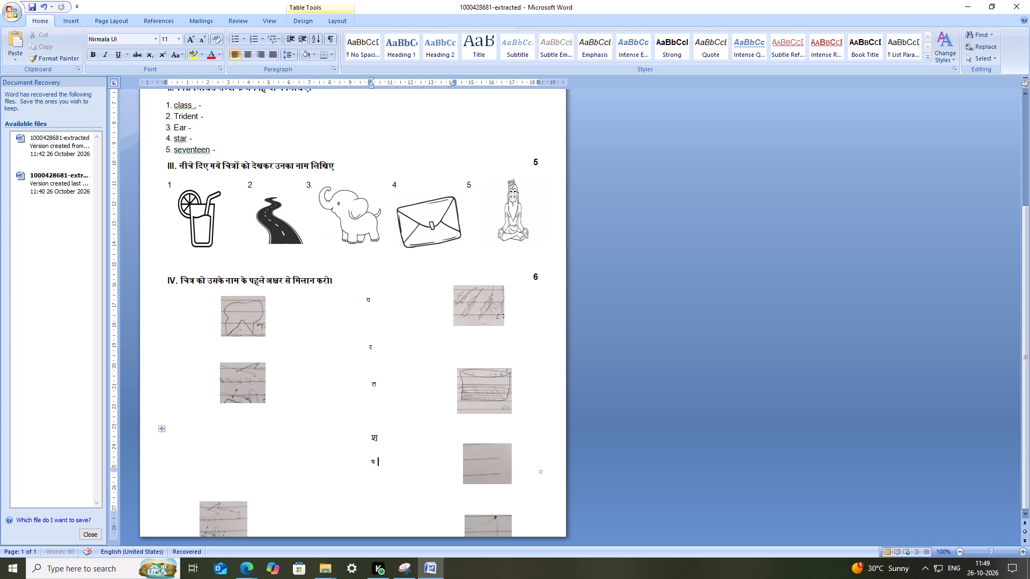
Move the two lower right-column drawings up beside श and ष, and the lower left-column drawing up near ल.
left_click_drag(483, 471, 482, 442)
left_click_drag(485, 525, 487, 511)
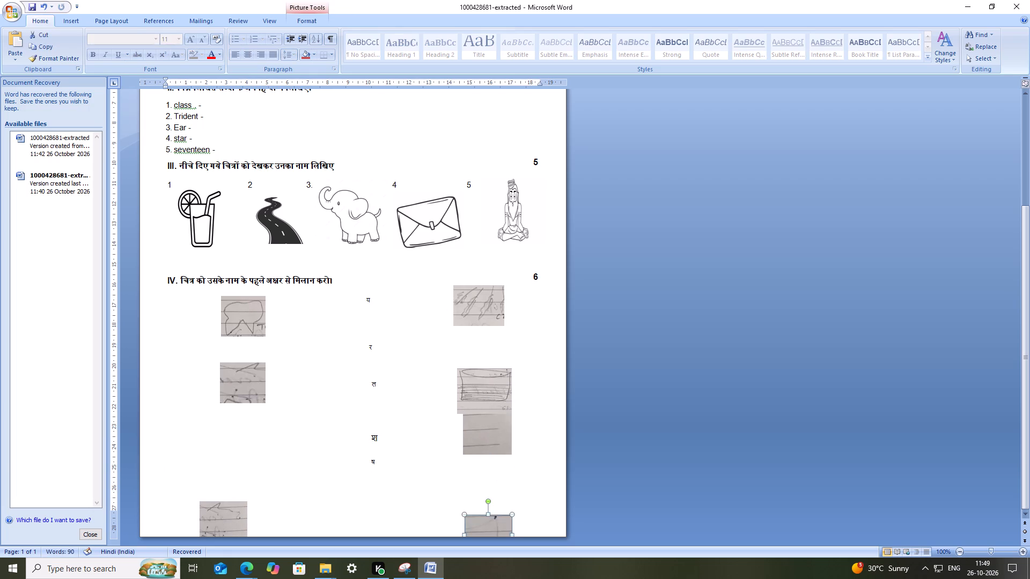
left_click_drag(487, 511, 488, 496)
left_click_drag(489, 497, 489, 481)
left_click_drag(235, 510, 236, 501)
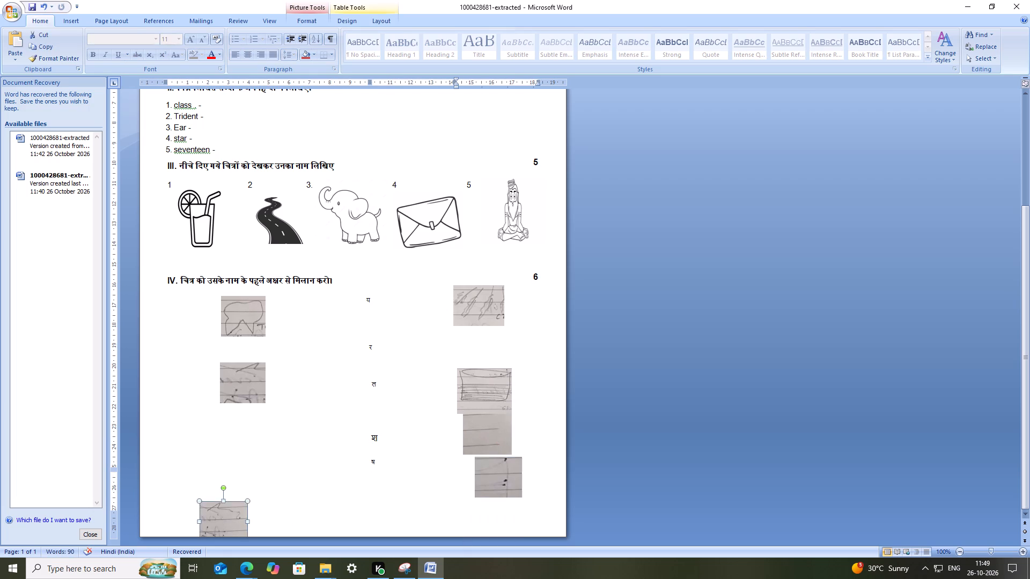
left_click_drag(236, 501, 257, 396)
Add a new line below the letter ष and paste the letter व there.
left_click(381, 471)
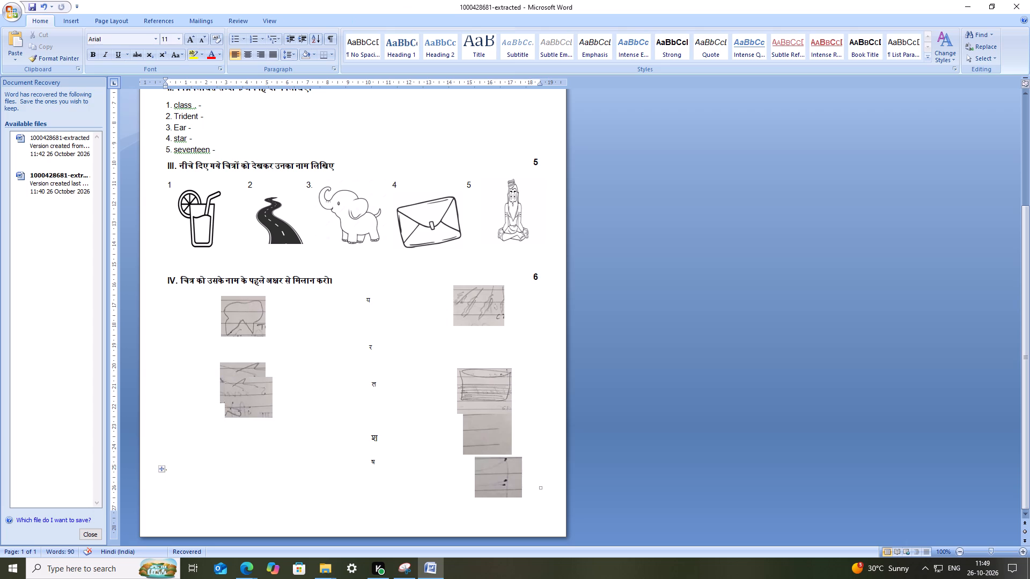
left_click(381, 464)
key("Return")
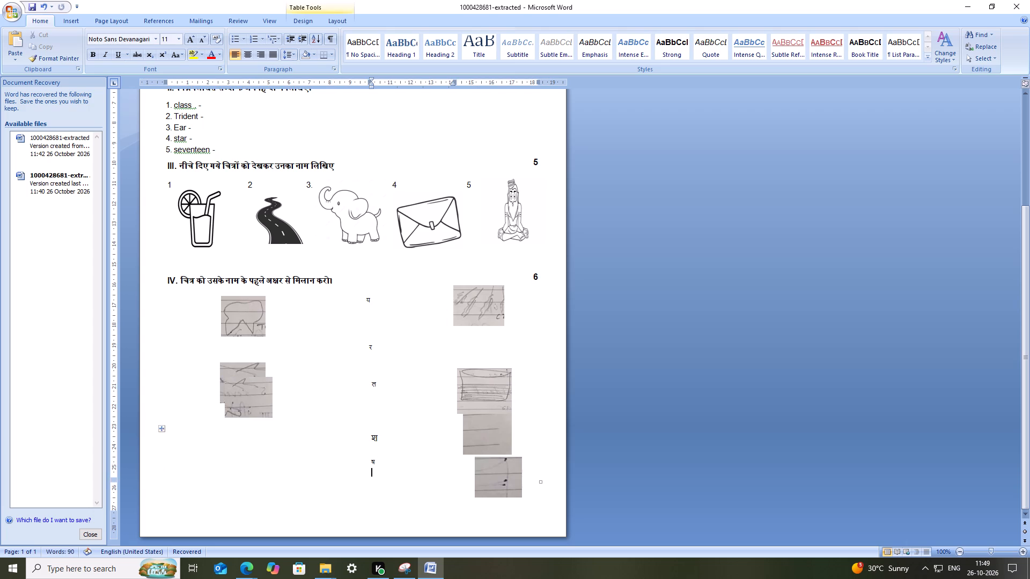
key("ctrl+v")
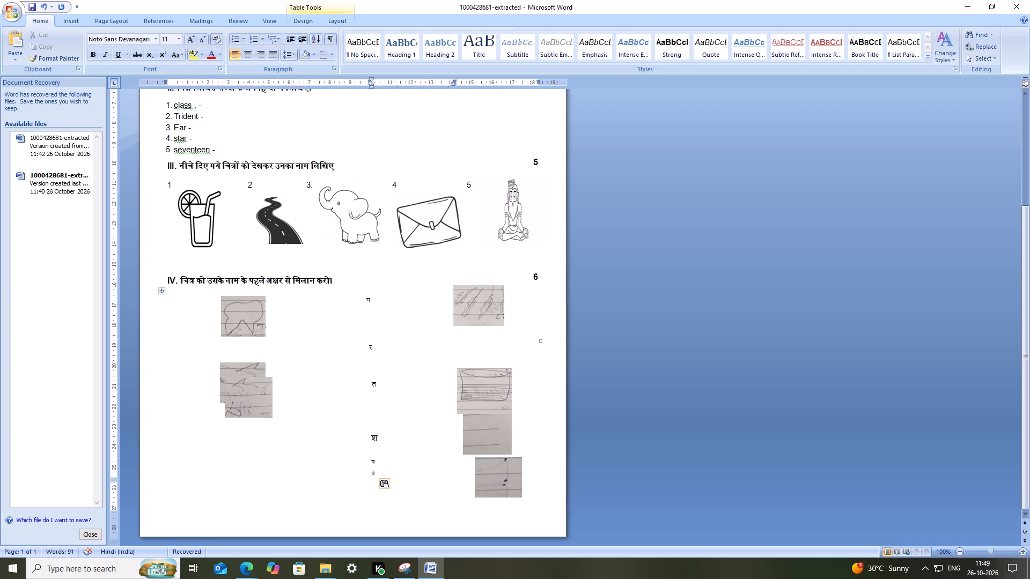
Even out the letter spacing: remove two line breaks below ल, add two after ष, and add one each below and above श.
left_click(389, 407)
key("BackSpace")
key("BackSpace")
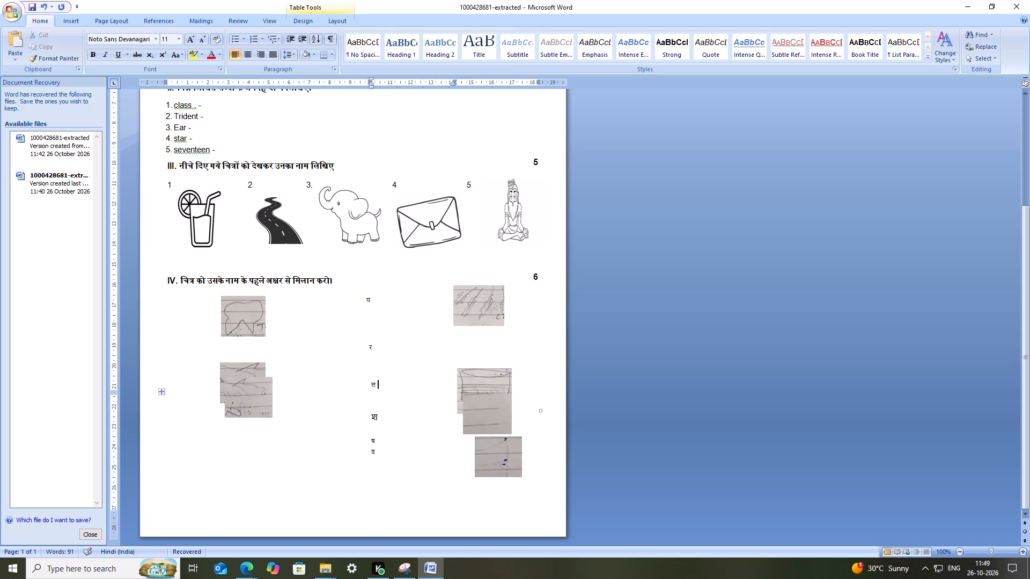
left_click(386, 439)
key("Return")
key("Return")
left_click(388, 432)
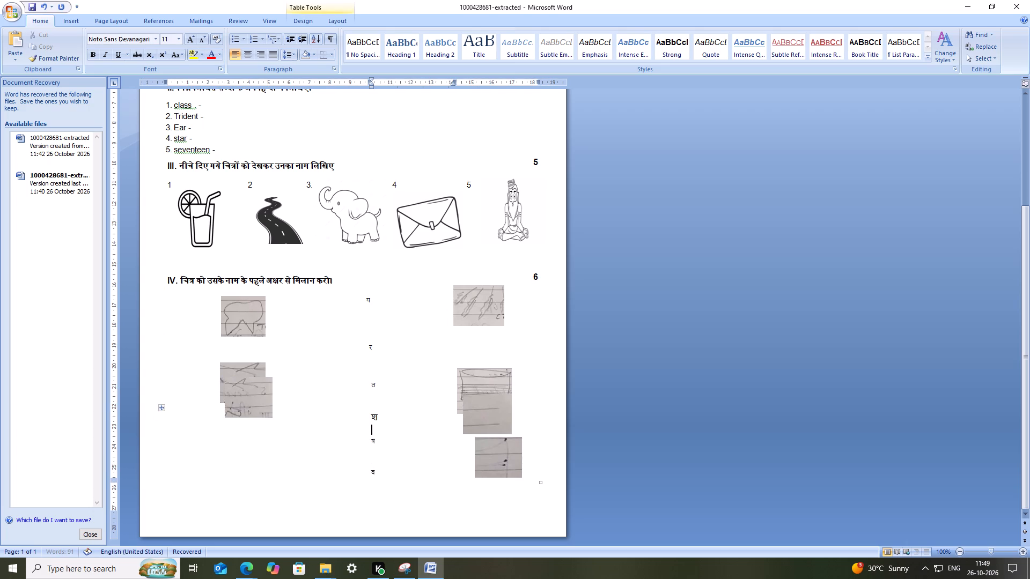
key("Return")
left_click(389, 398)
key("Return")
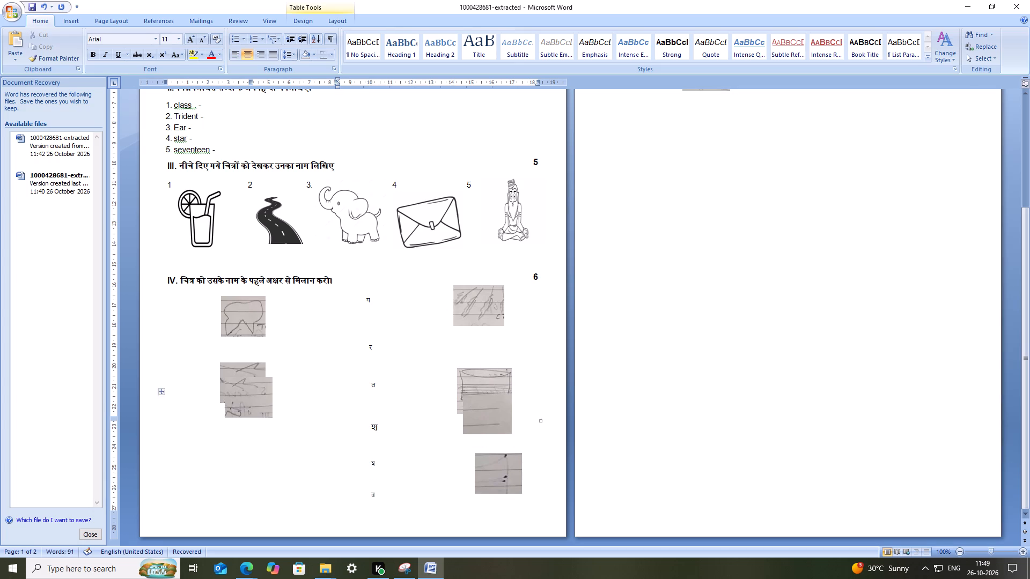
Delete the stray drawing on the second page and the two-line drawing overlapping the striped container in question IV.
scroll(702, 231, "up", 6)
left_click(715, 224)
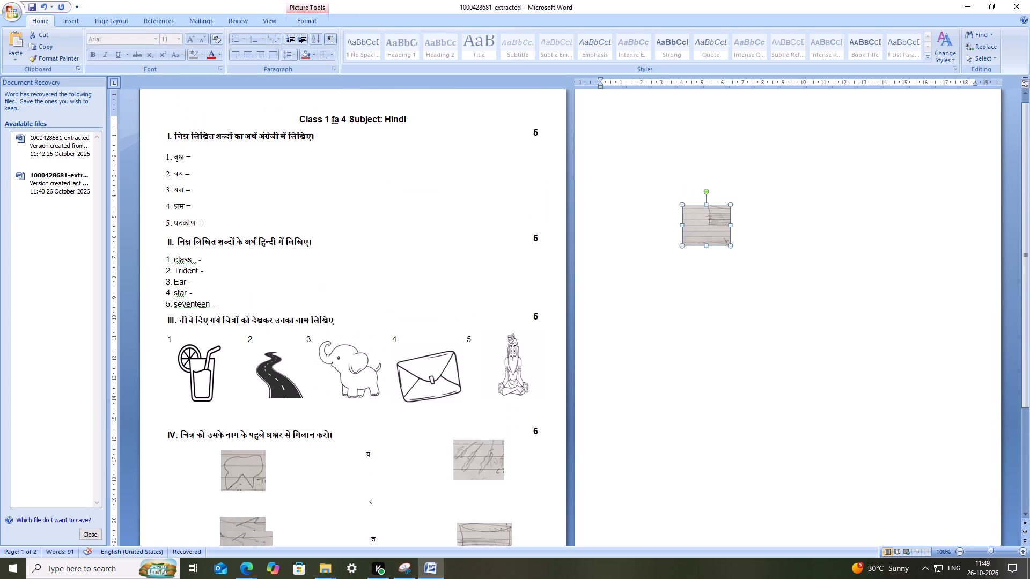
key("Delete")
scroll(622, 261, "down", 6)
left_click(487, 416)
key("Delete")
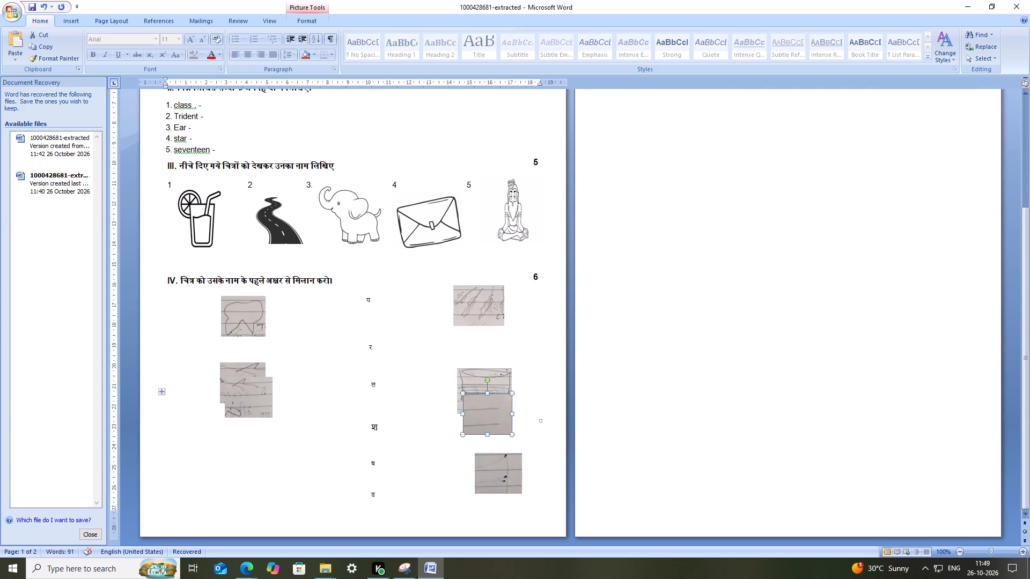
Rearrange the drawings so the third left one sits below the second, and the container and dotted ones form the right column.
left_click(259, 412)
left_click_drag(254, 407, 247, 447)
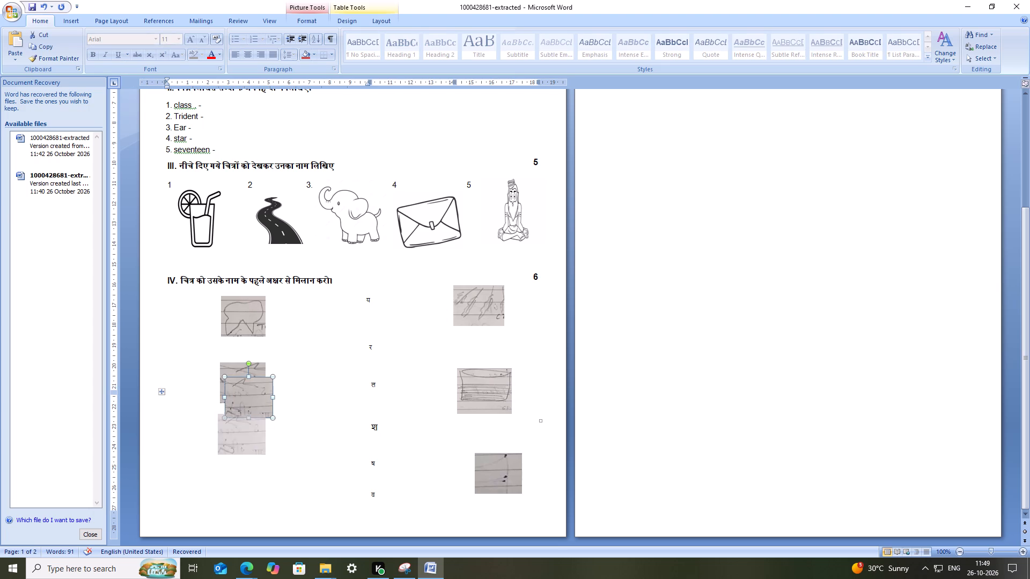
left_click_drag(249, 429, 248, 442)
left_click_drag(494, 461, 476, 448)
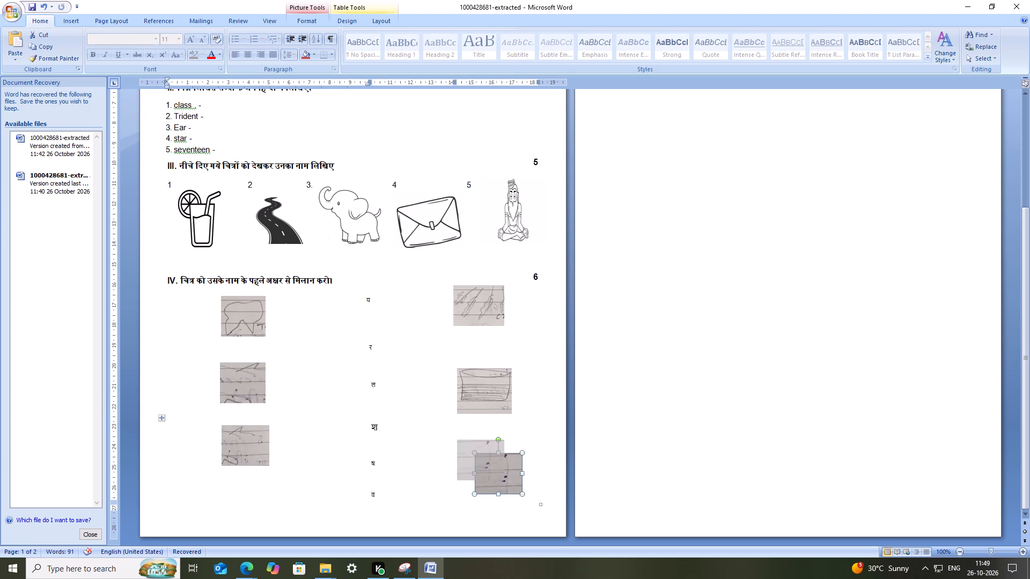
left_click_drag(476, 448, 479, 447)
left_click_drag(490, 395, 483, 374)
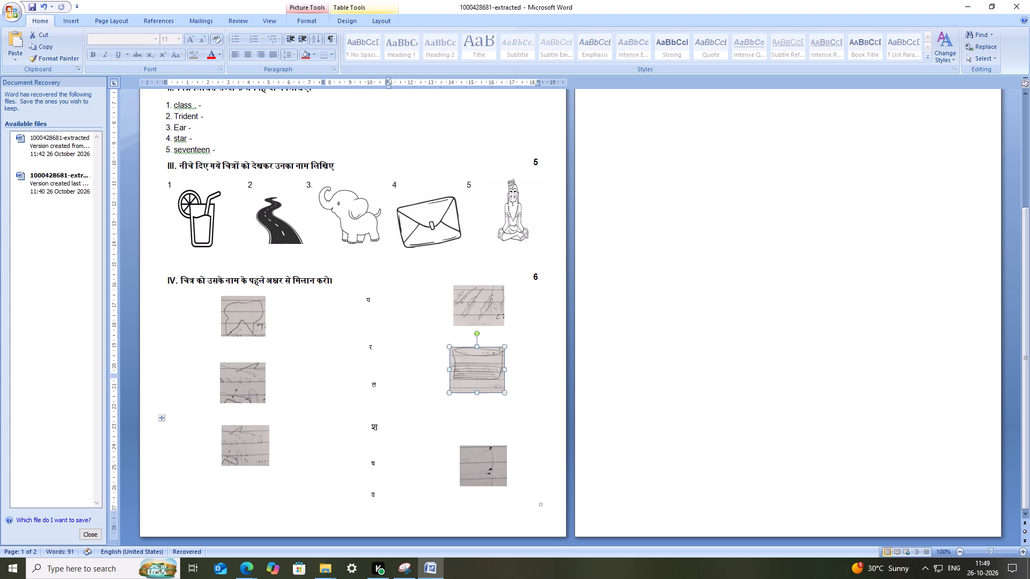
left_click_drag(488, 464, 492, 432)
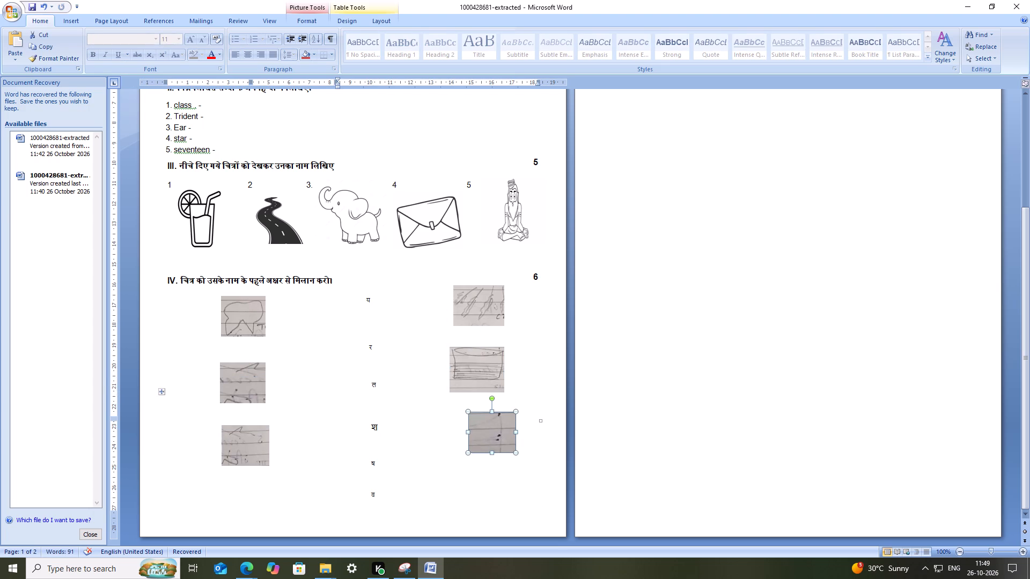
Select all six question IV drawings, shift them slightly down, and set their height and width to 4 cm.
left_click(251, 316)
left_click(255, 384, "shift")
left_click(260, 426, "shift")
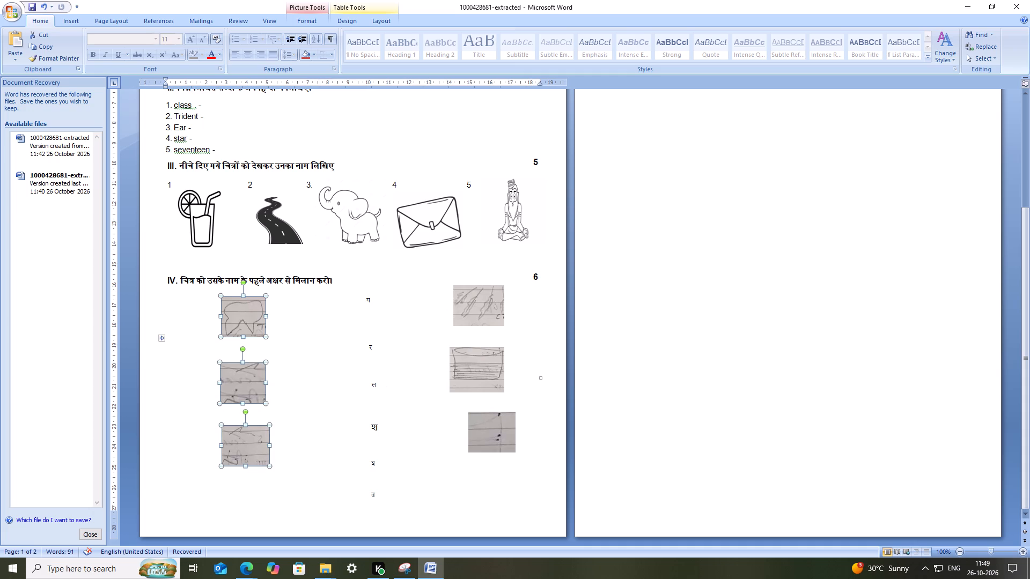
left_click(493, 301, "shift")
left_click(480, 372, "shift")
left_click_drag(497, 412, 497, 417, "shift")
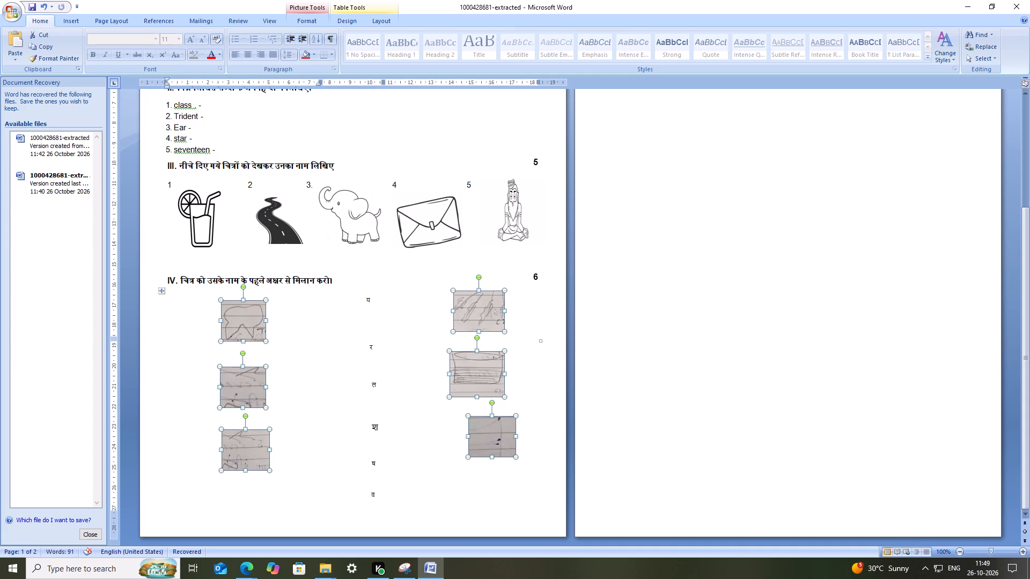
right_click(239, 327)
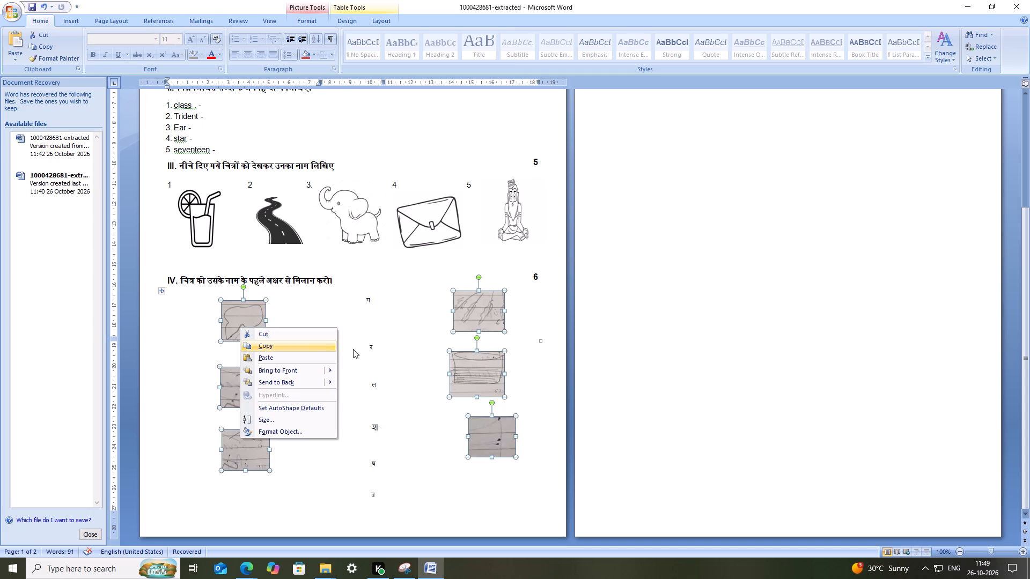
left_click(286, 419)
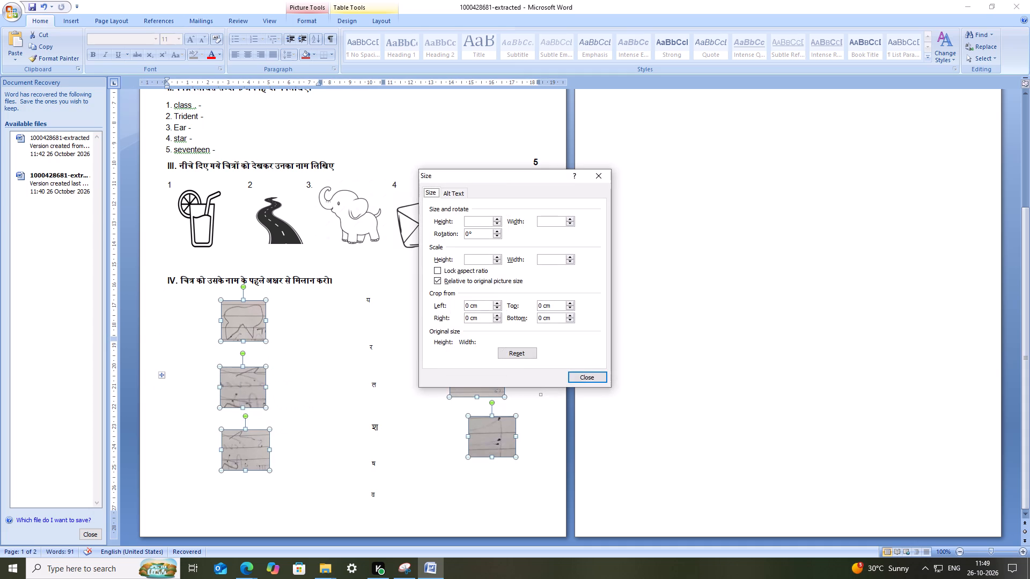
left_click(471, 224)
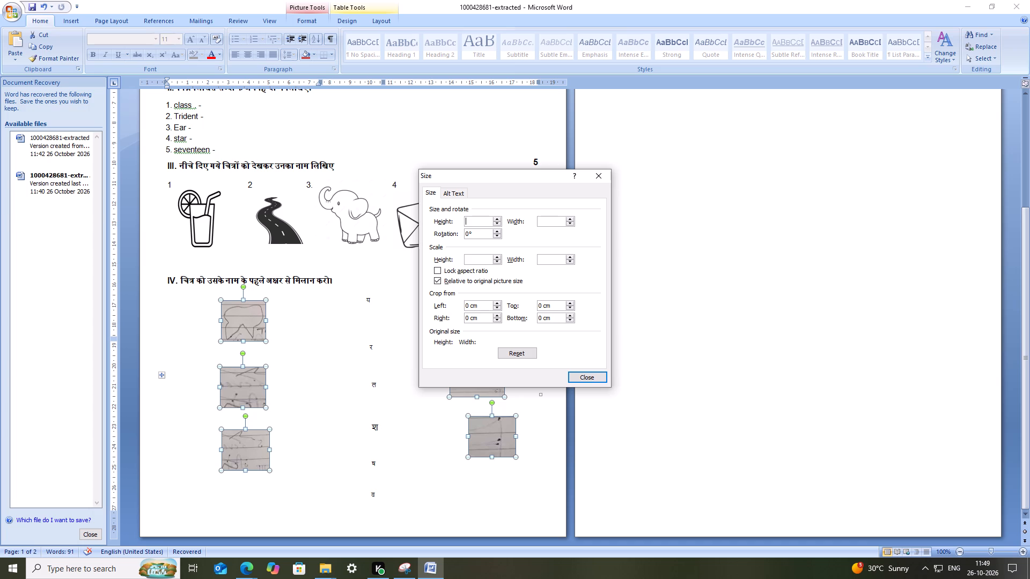
key("4")
double_click(544, 217)
key("4")
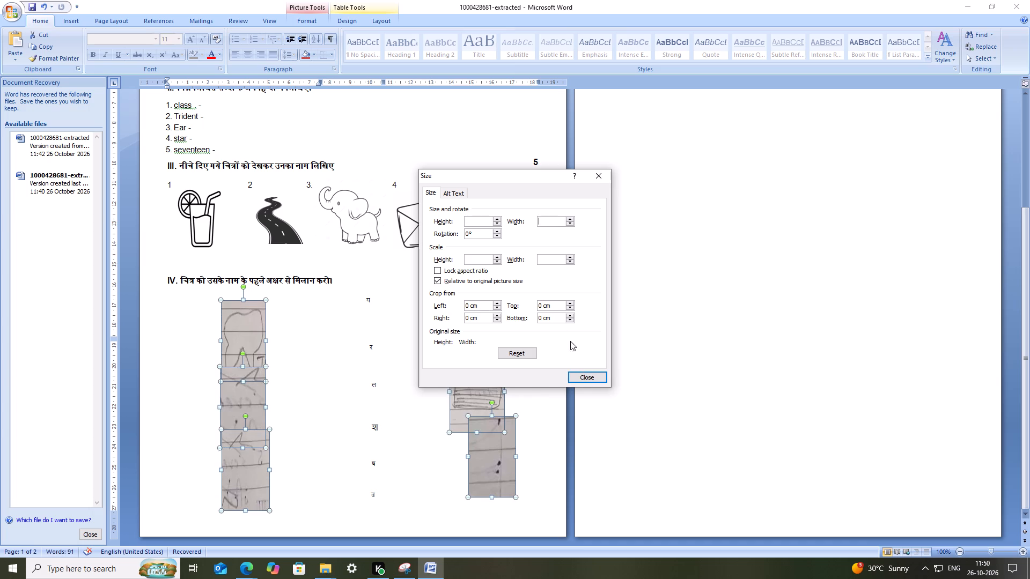
left_click(486, 224)
key("4")
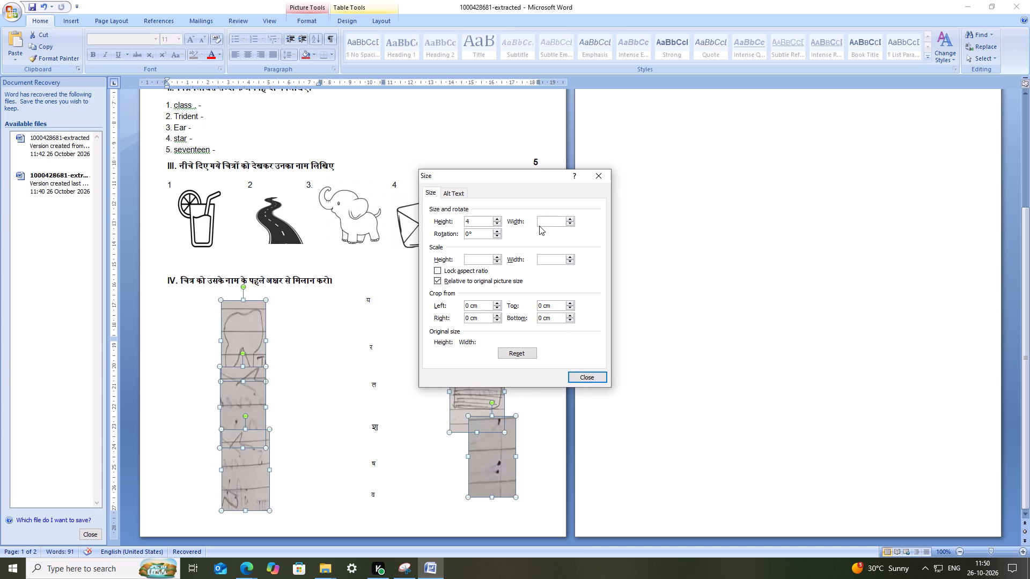
left_click(540, 222)
key("4")
left_click(573, 370)
left_click(577, 373)
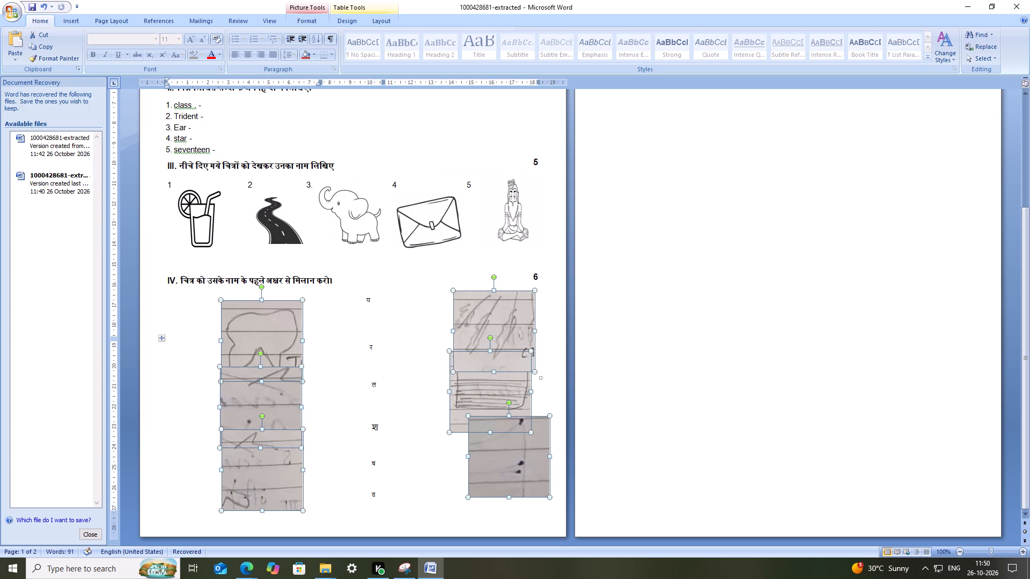
left_click(342, 365)
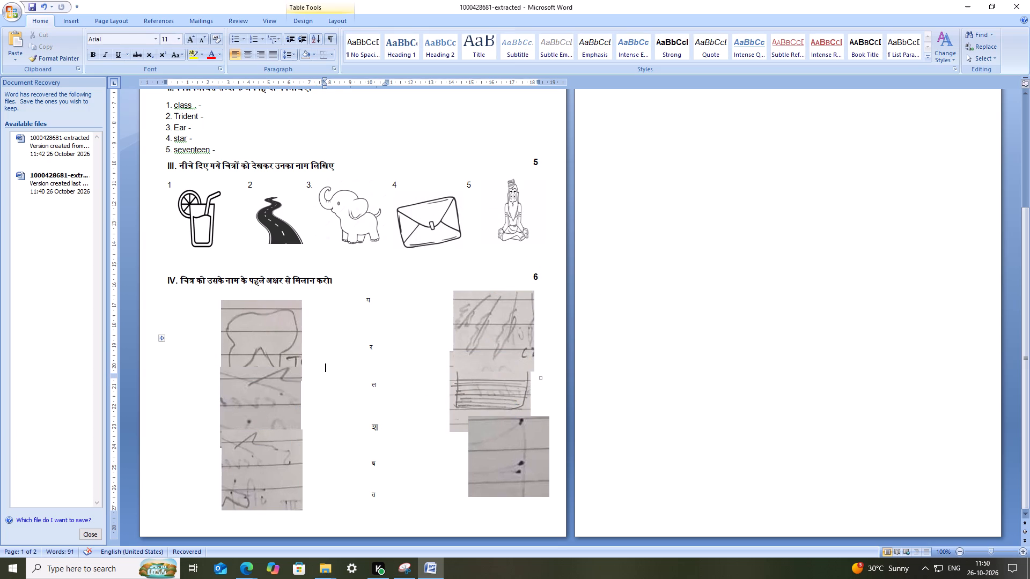
Reposition the three enlarged right-column drawings one below another so they no longer overlap.
scroll(495, 451, "down", 2)
left_click_drag(519, 460, 490, 486)
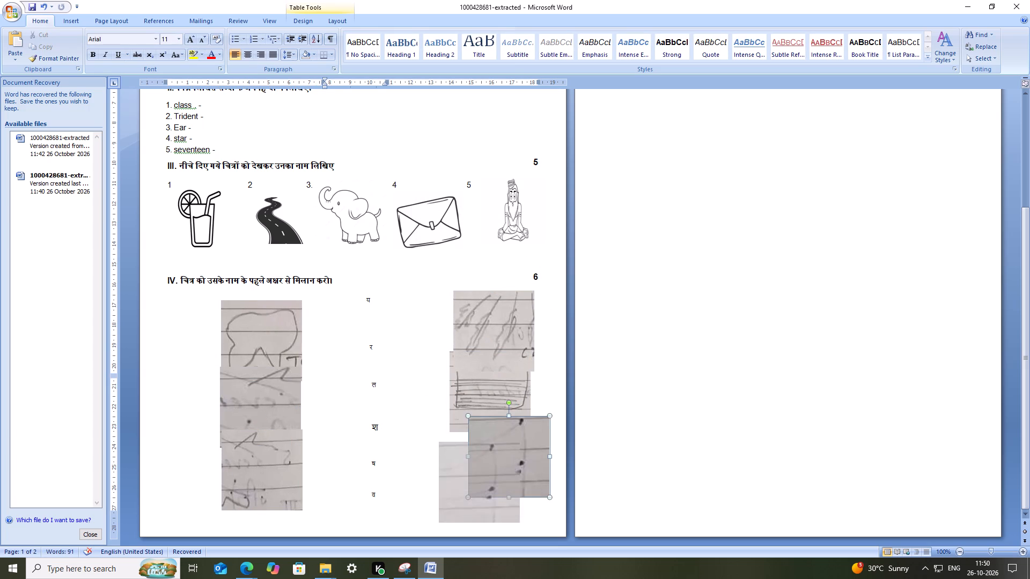
left_click_drag(497, 338, 476, 330)
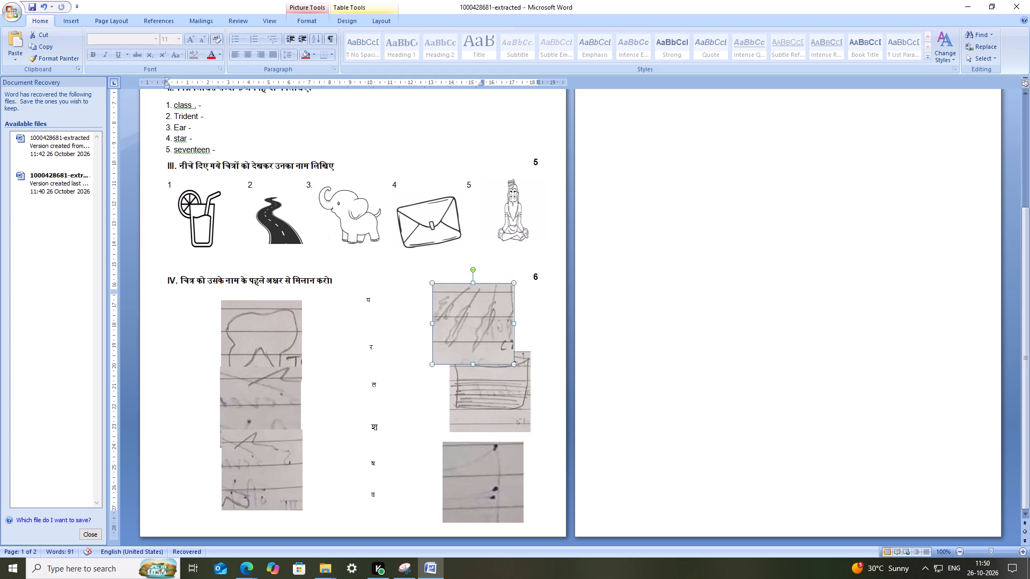
left_click_drag(489, 378, 480, 393)
Move the striped container drawing between the other two drawings in question IV's right column so it no longer overlaps.
left_click(480, 389)
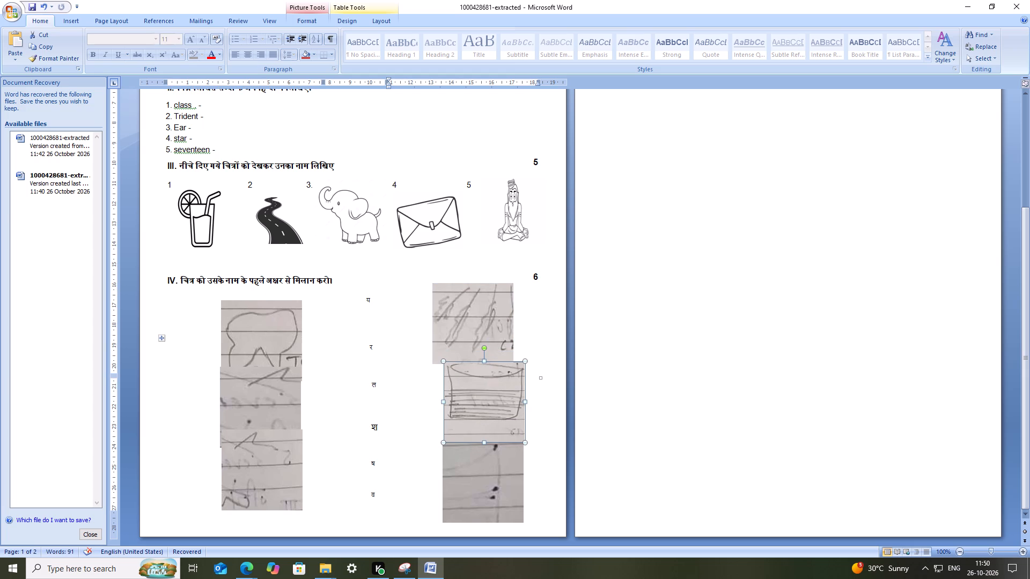
Select all six question IV drawings and enter 3 cm for both their height and width.
left_click(274, 333)
left_click(272, 389, "shift")
left_click(278, 470, "shift")
left_click(457, 463, "shift")
left_click(460, 428, "shift")
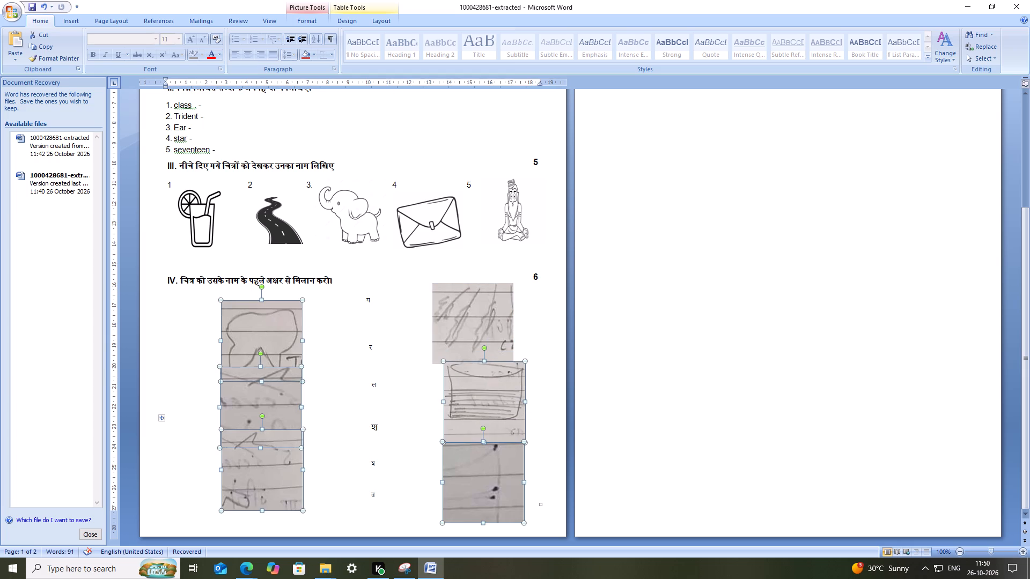
left_click(459, 355, "shift")
right_click(459, 326)
right_click(487, 397)
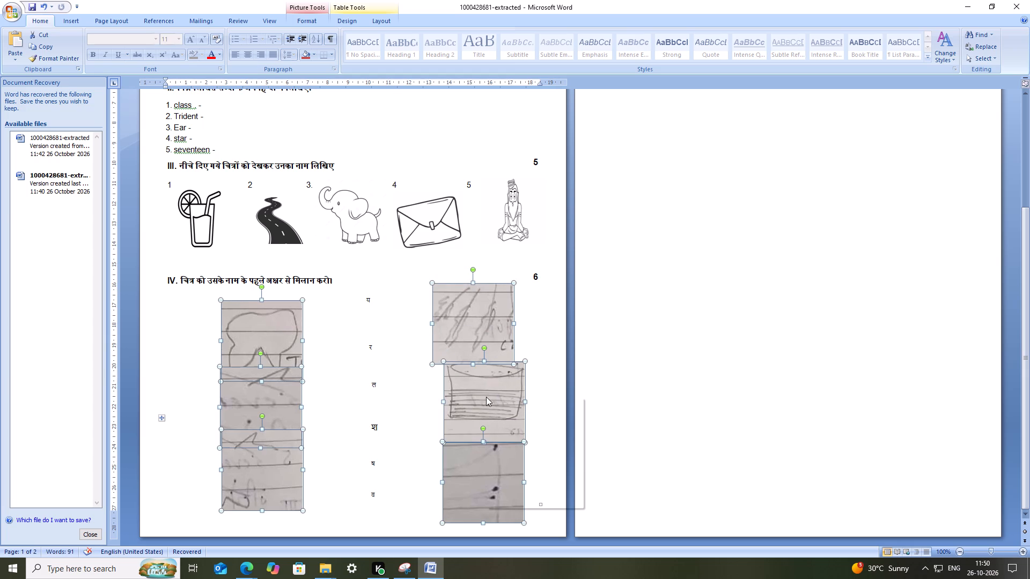
left_click(517, 488)
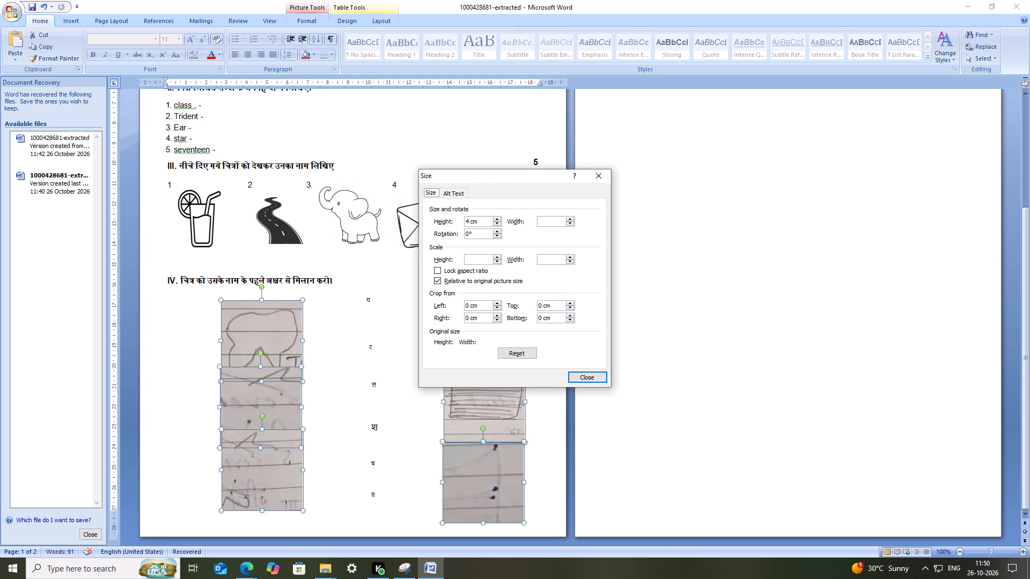
left_click(483, 221)
left_click_drag(483, 221, 440, 233)
key("BackSpace")
key("BackSpace")
key("BackSpace")
key("3")
left_click(540, 220)
key("3")
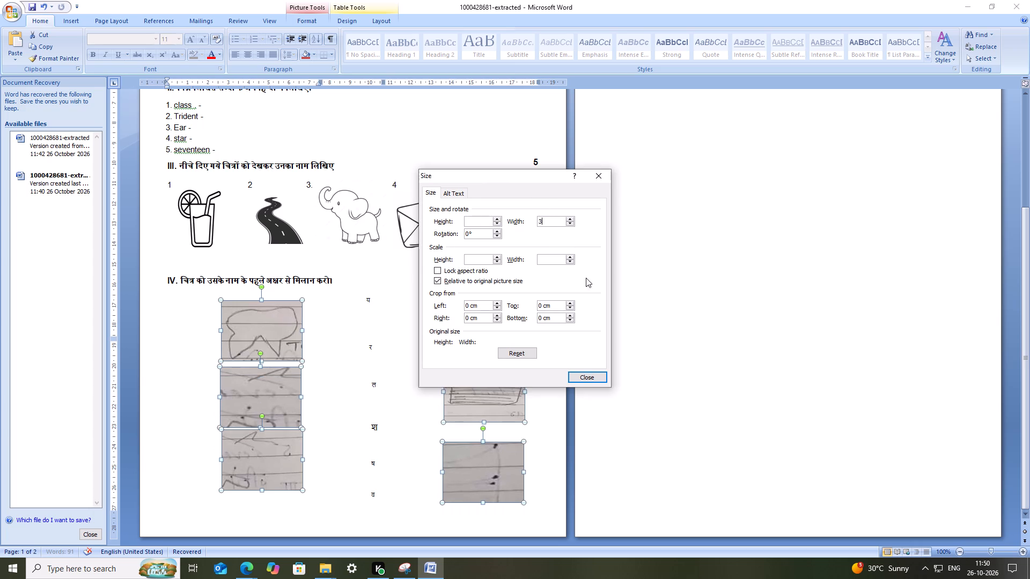
left_click(591, 375)
left_click(663, 353)
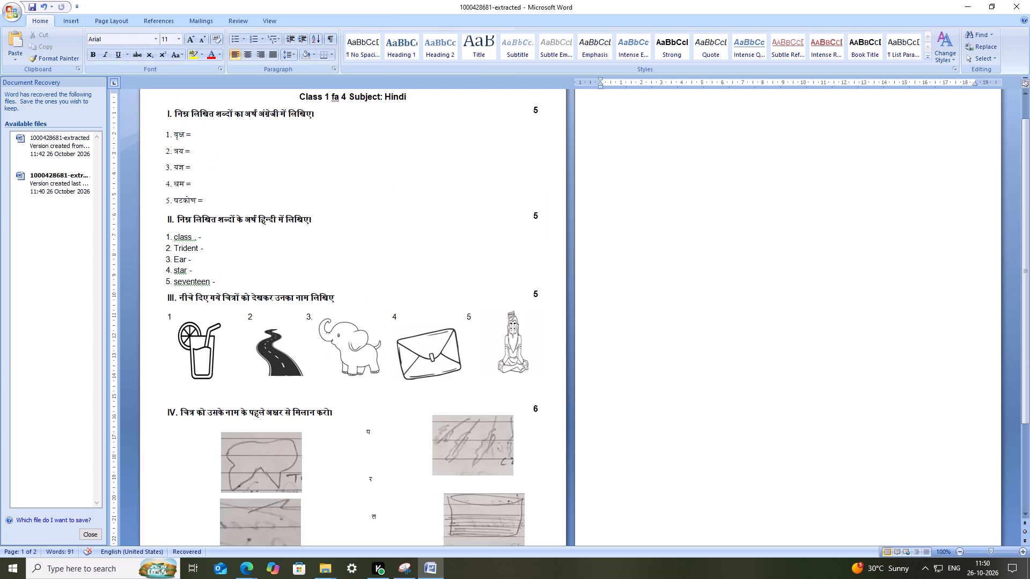
Align the three right-column drawings in question IV one below another with more even vertical gaps.
scroll(535, 316, "down", 6)
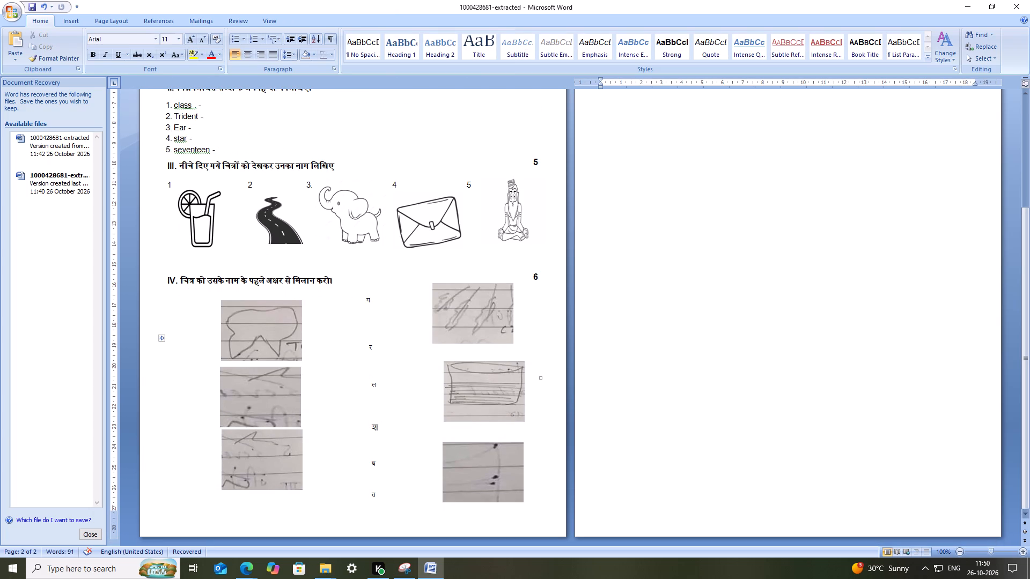
left_click_drag(481, 305, 481, 316)
left_click_drag(481, 316, 482, 318)
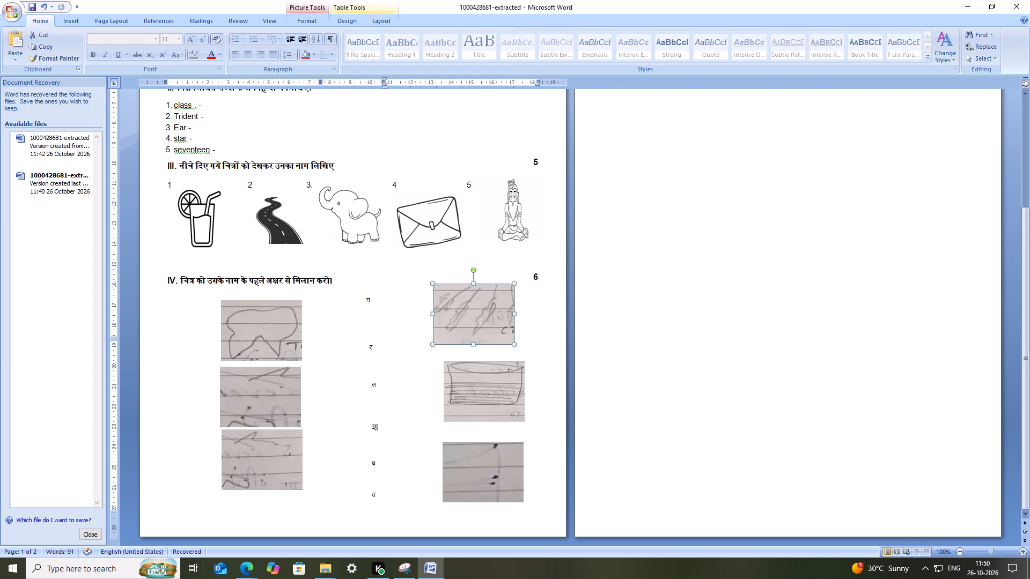
left_click_drag(482, 318, 487, 325)
left_click(487, 325)
left_click(483, 377)
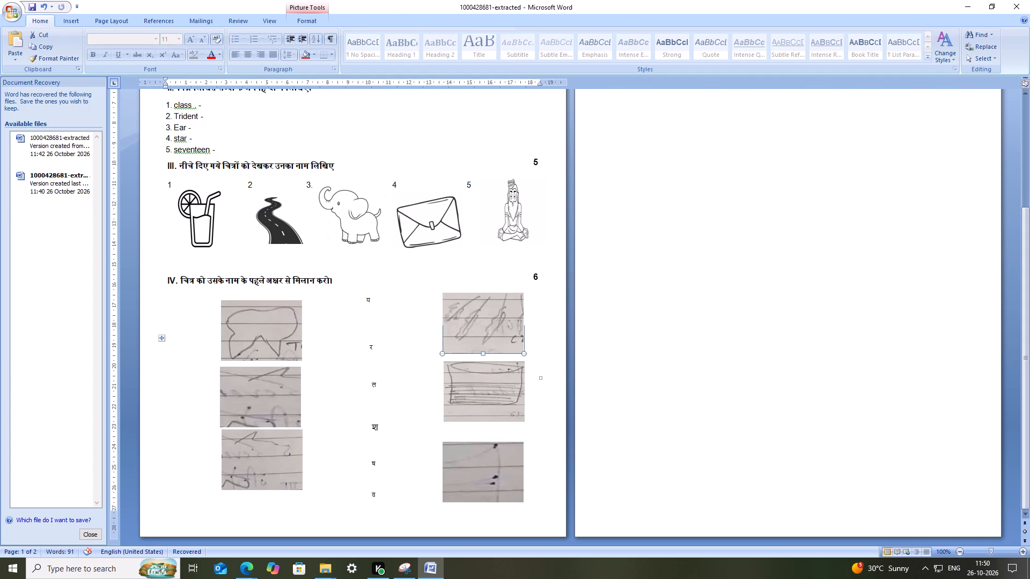
left_click_drag(480, 369, 474, 380)
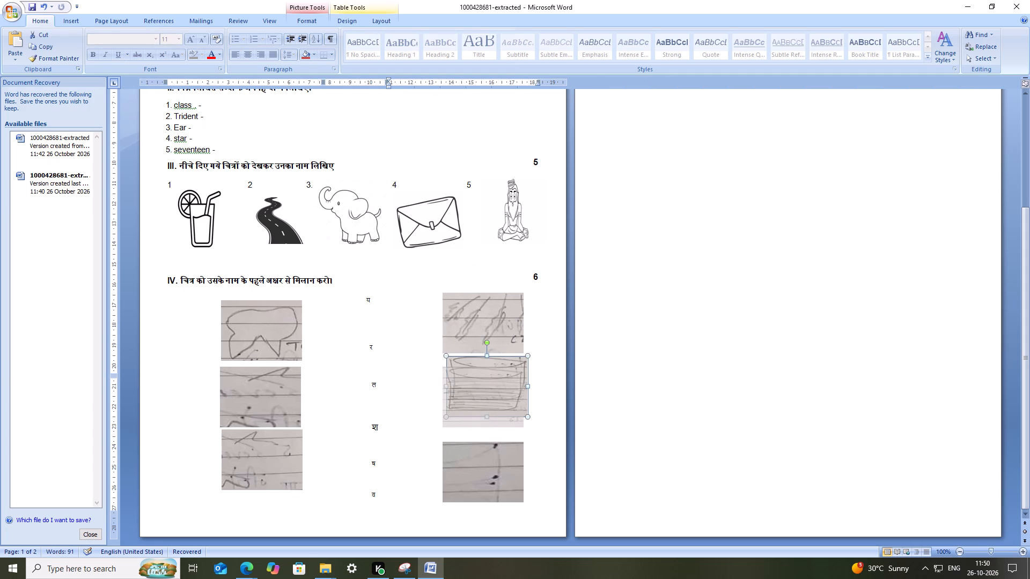
left_click_drag(474, 380, 474, 389)
left_click_drag(475, 387, 472, 374)
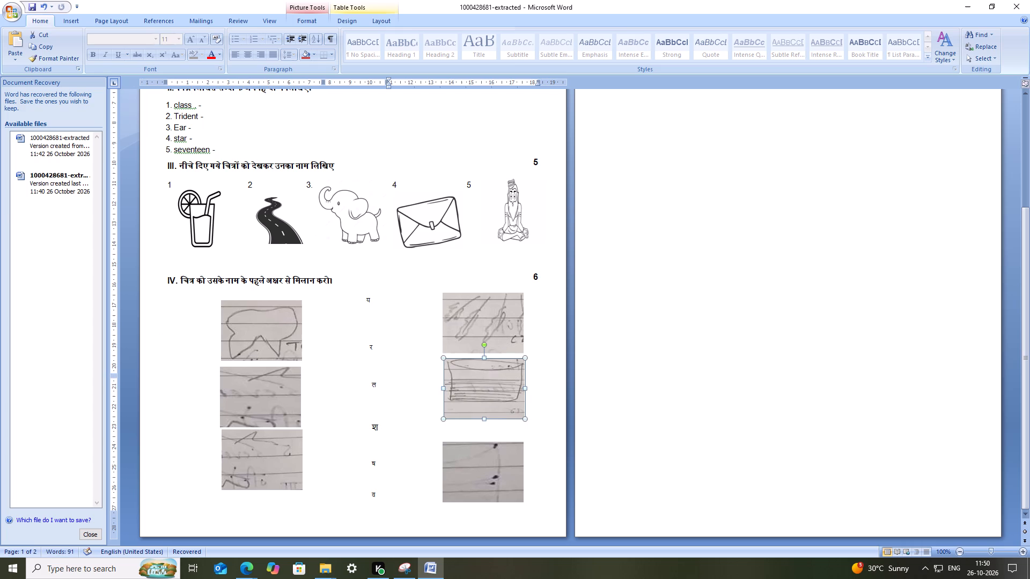
left_click(473, 373)
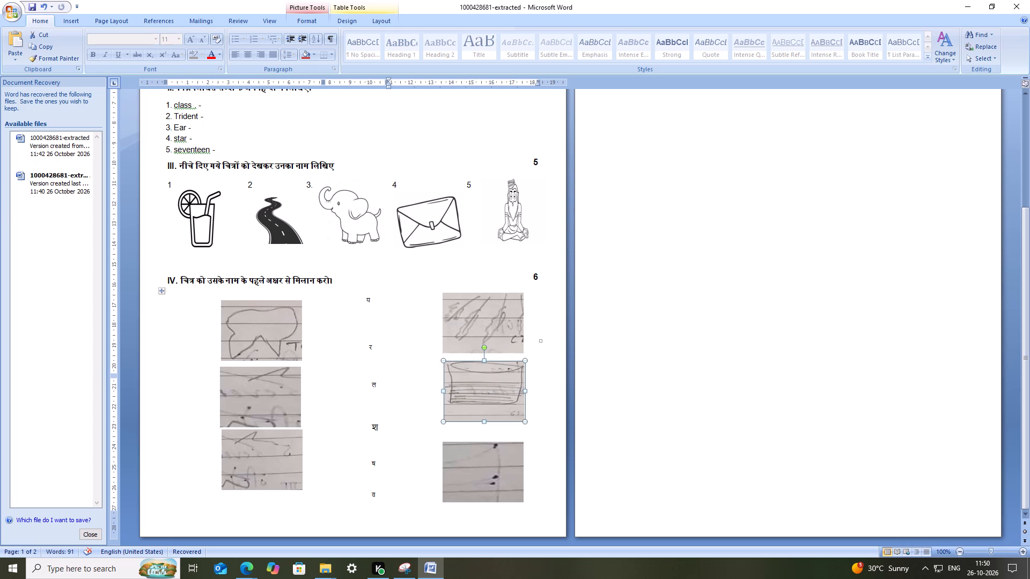
scroll(425, 329, "down", 2)
left_click_drag(487, 459, 488, 451)
left_click(660, 324)
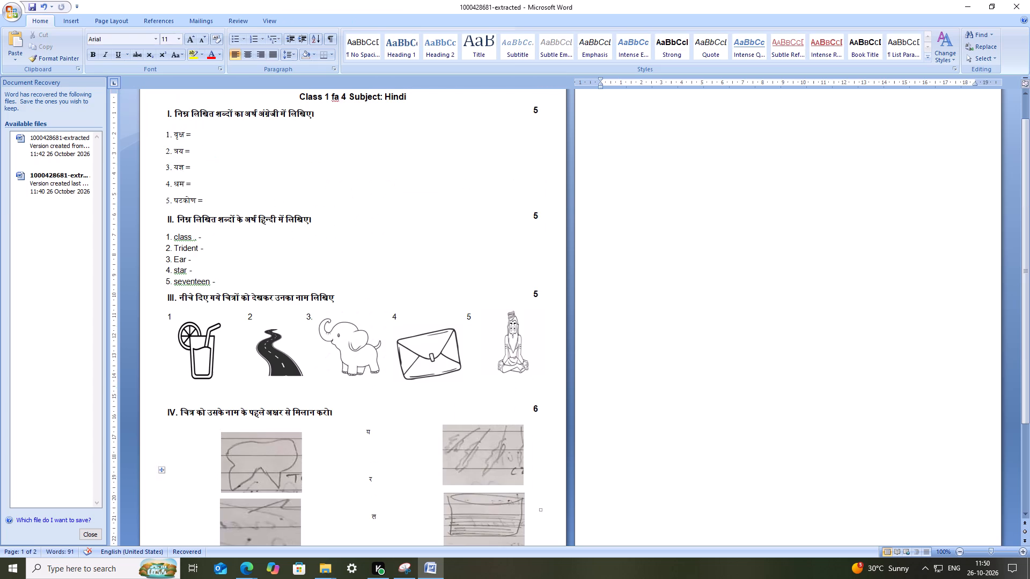
Save the question paper document.
key("ctrl+s")
key("ctrl+s")
key("ctrl+s")
key("ctrl+s")
key("ctrl+s")
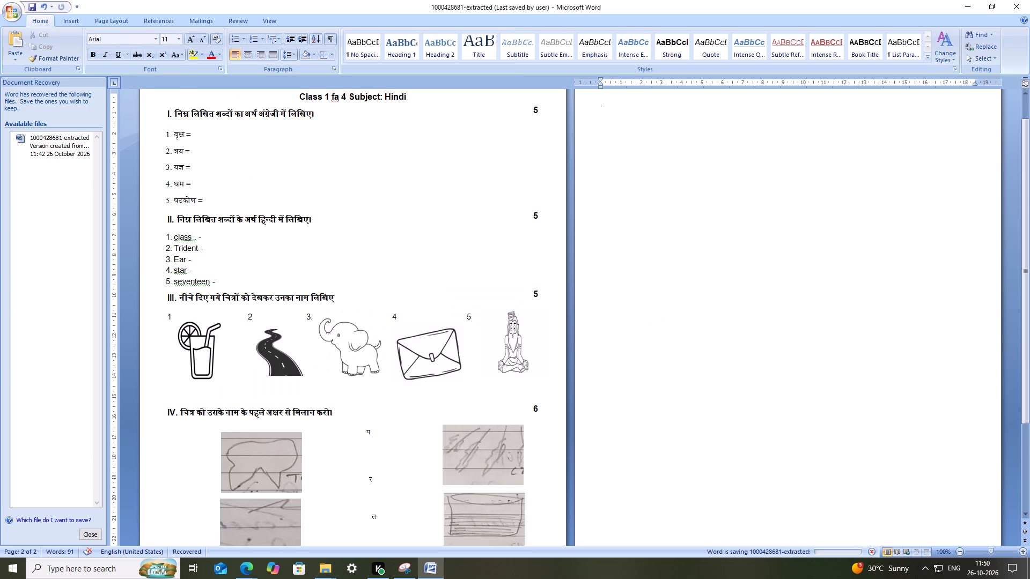
scroll(320, 407, "down", 3)
left_click(251, 569)
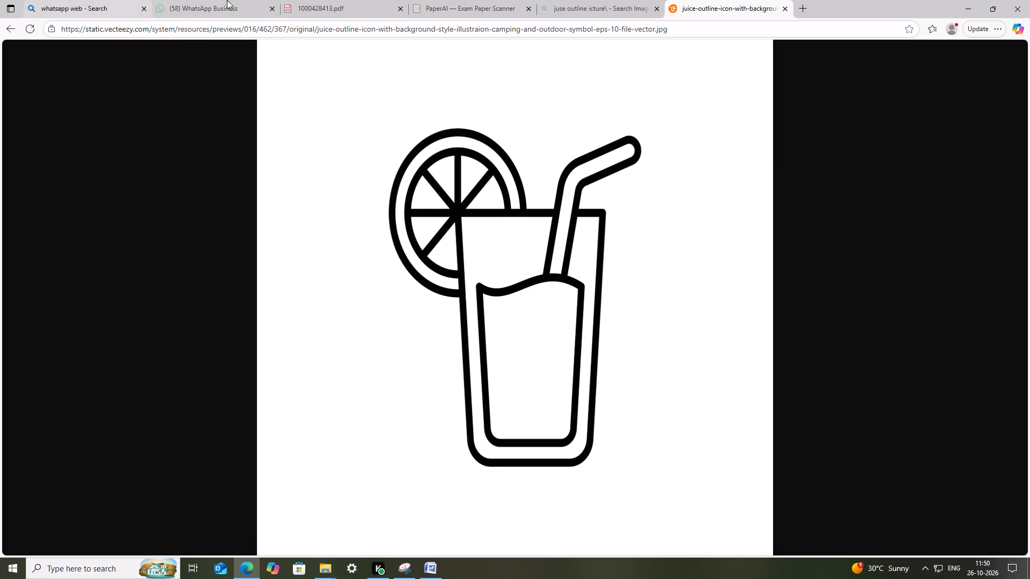
left_click(610, 9)
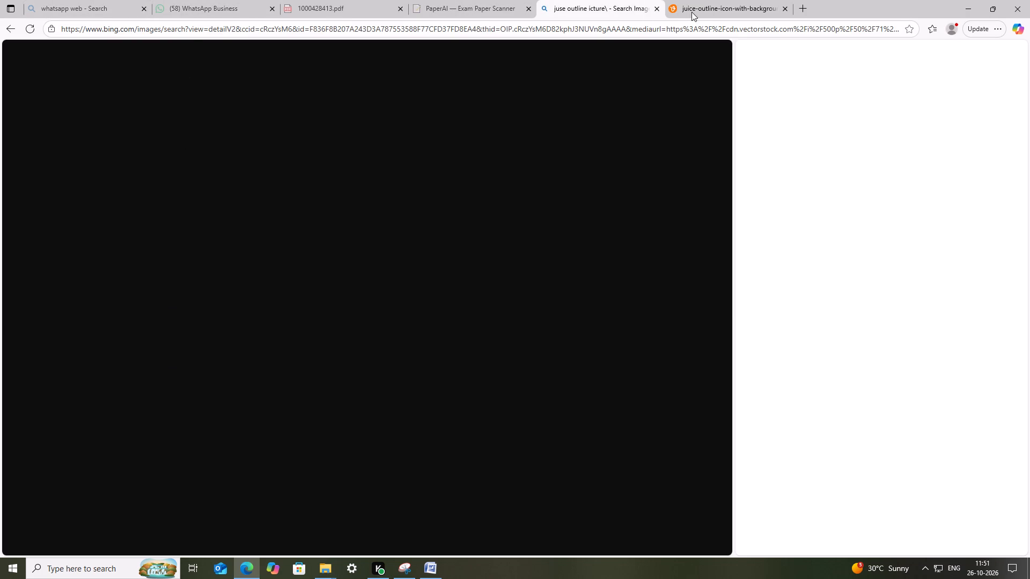
left_click(782, 6)
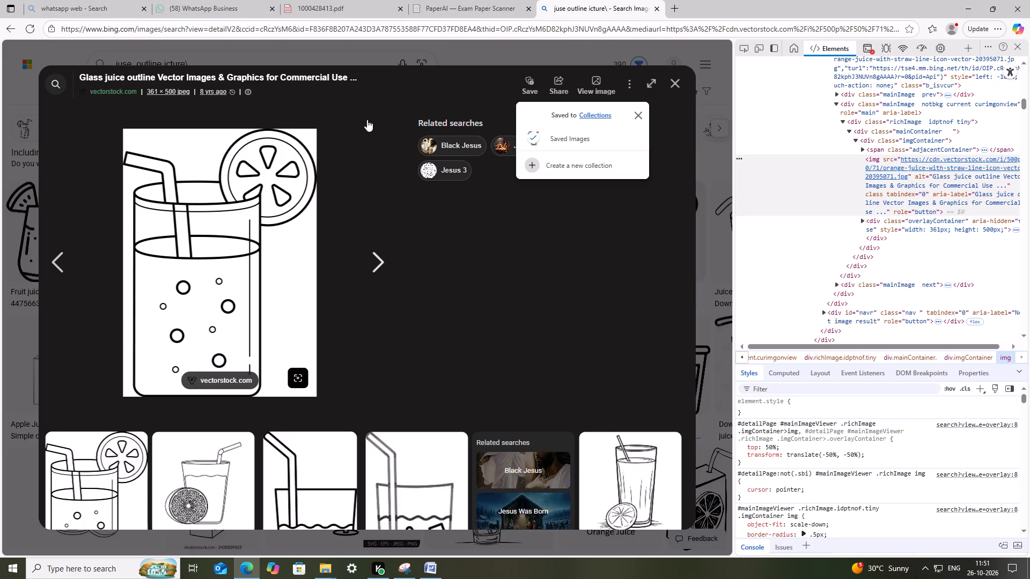
left_click(673, 85)
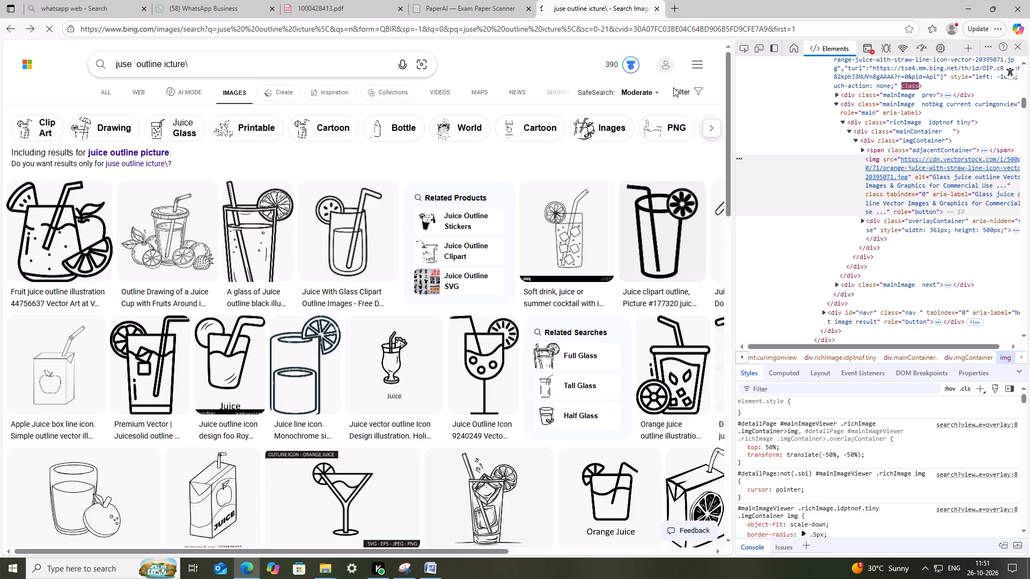
Replace "juse" with "teeth" in the image search and open the Vecteezy one-line tooth outline result.
left_click_drag(131, 63, 77, 75)
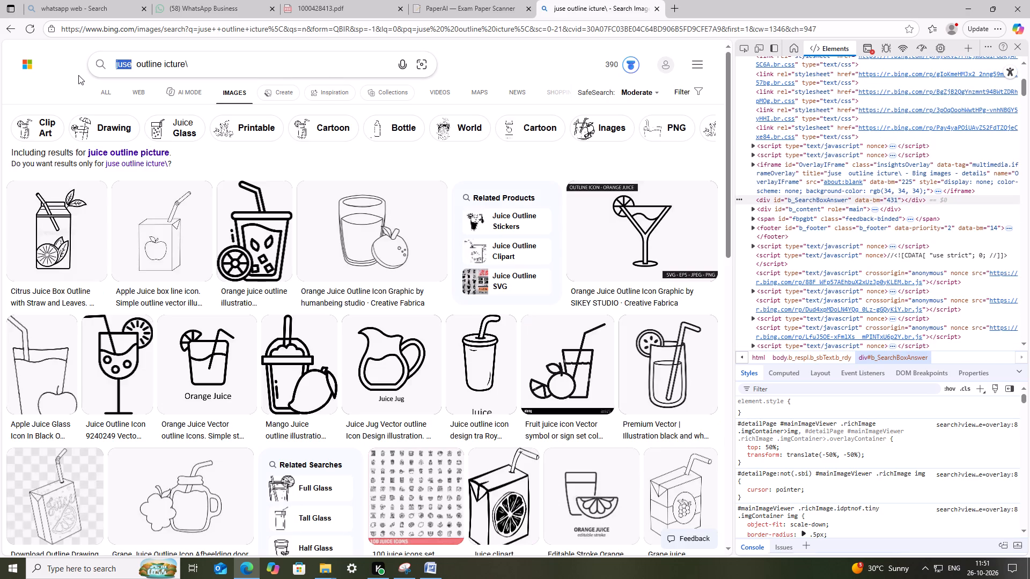
type("teeth")
key("Return")
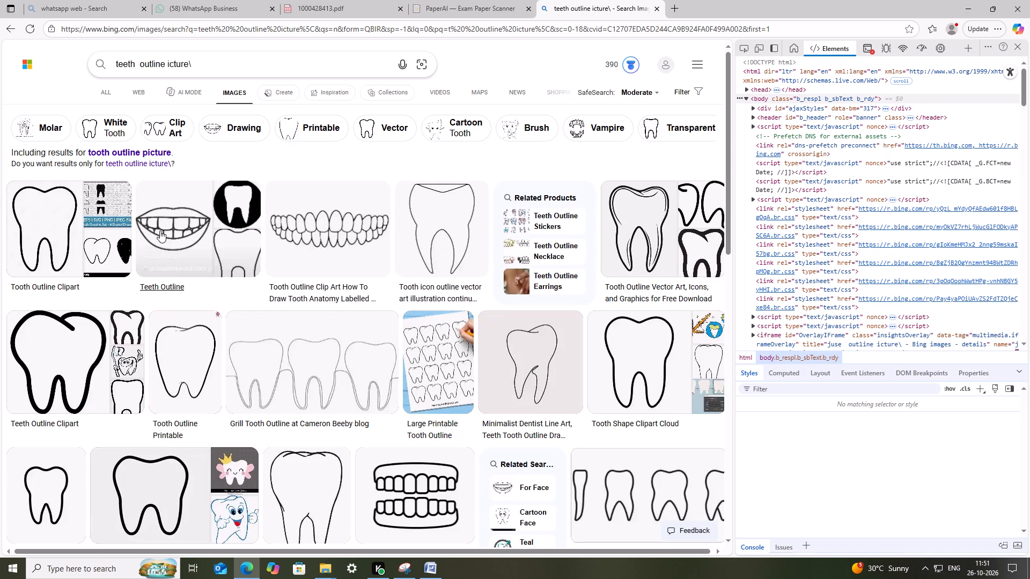
left_click(433, 211)
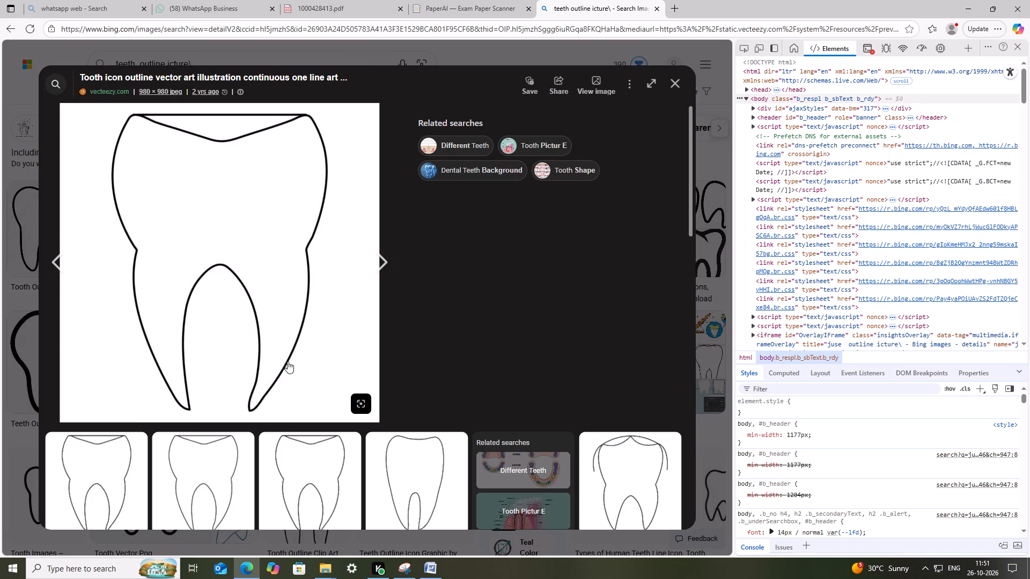
Capture the tooth outline with Snipping Tool and save it as a PNG named teeth in the images folder.
left_click(401, 573)
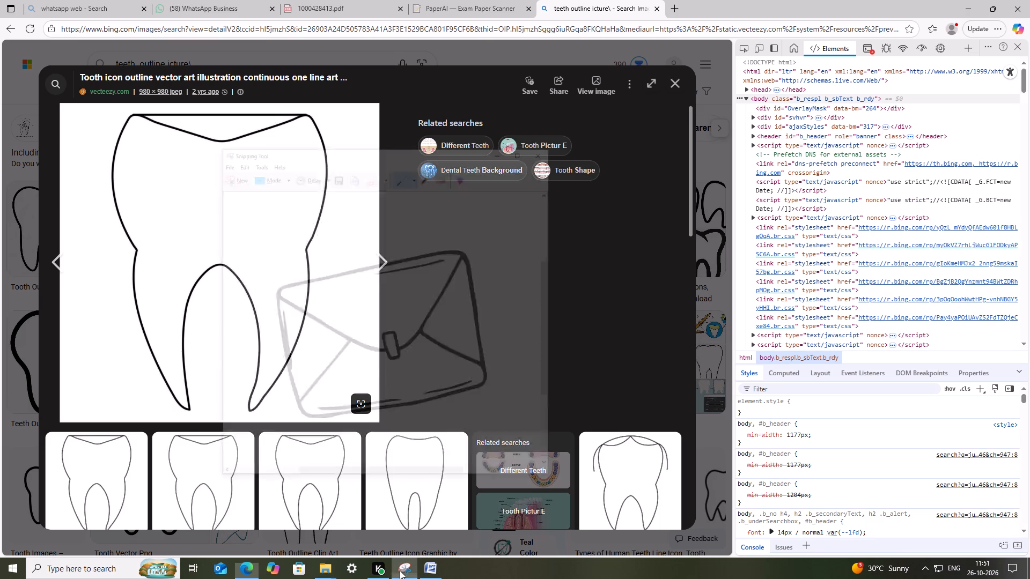
left_click(203, 89)
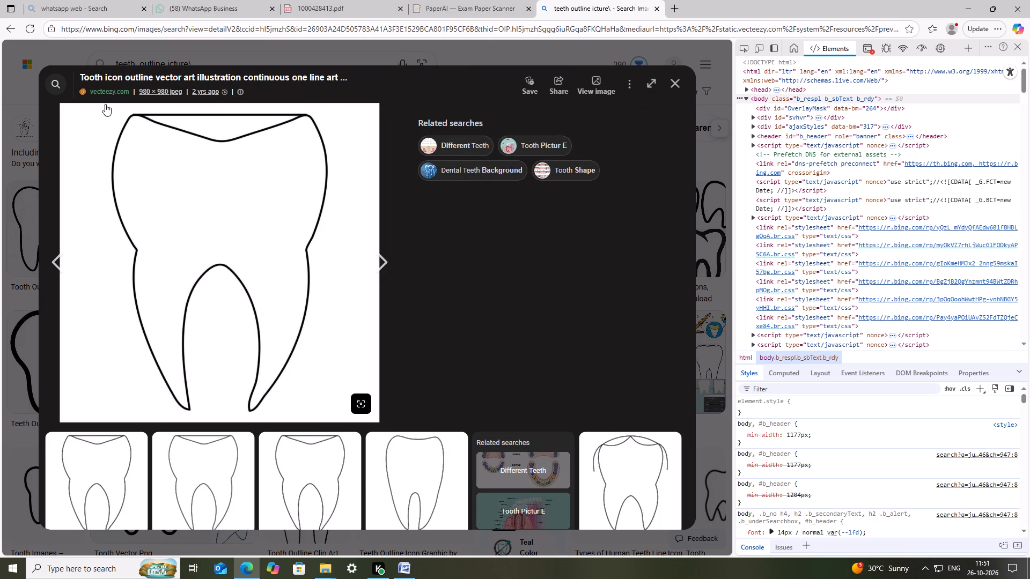
left_click_drag(95, 107, 321, 410)
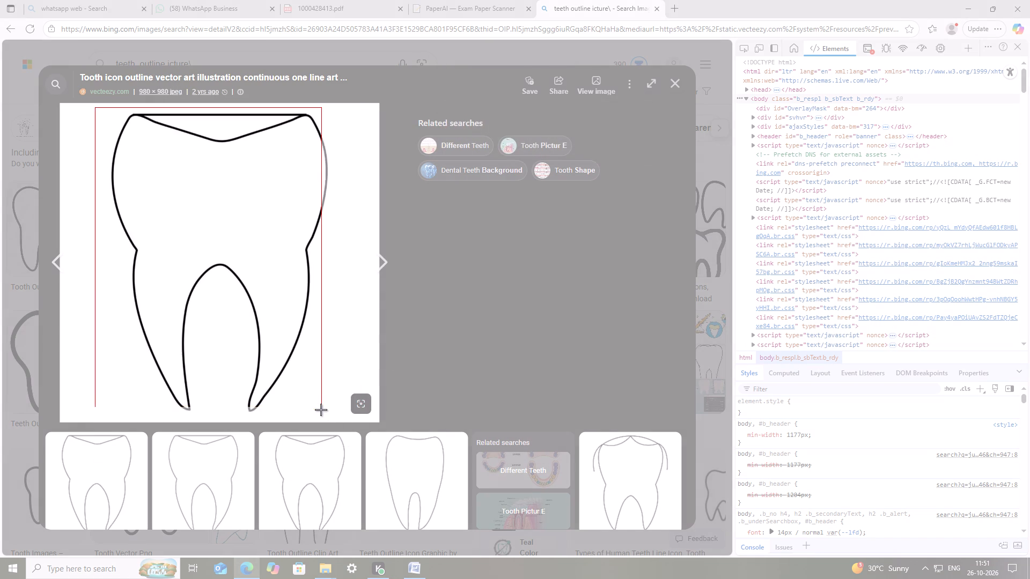
left_click_drag(321, 410, 334, 415)
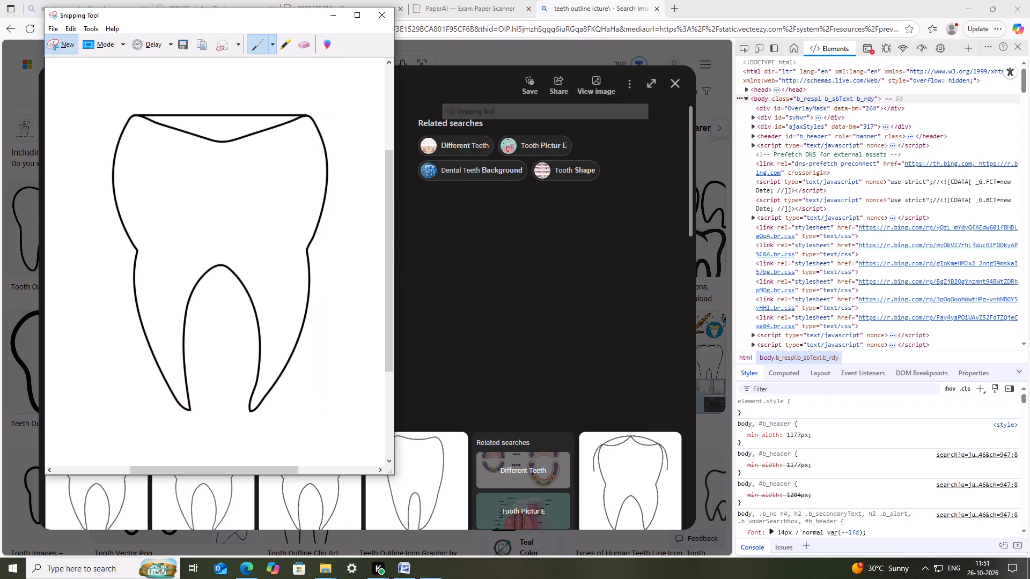
left_click(183, 44)
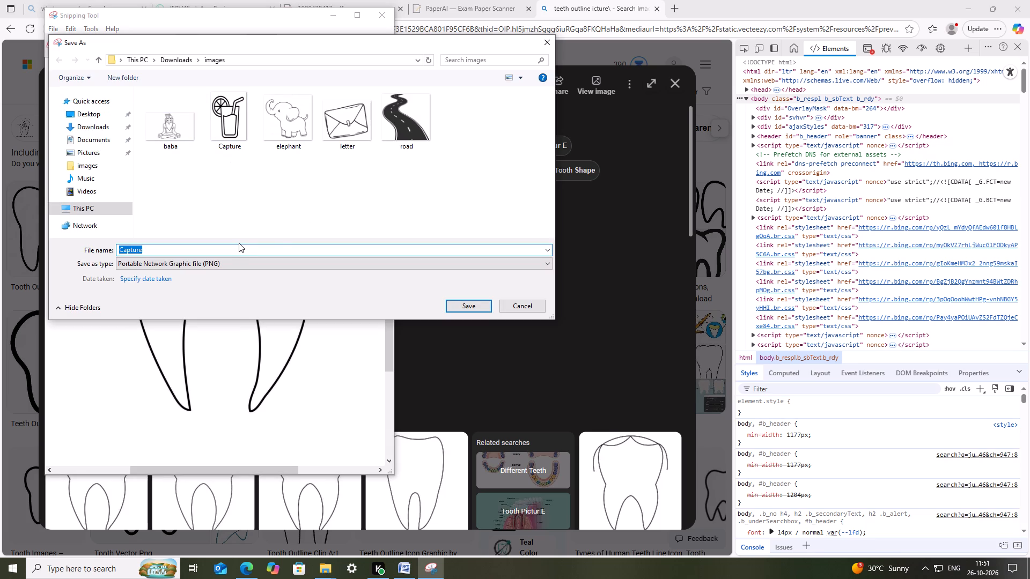
type("teeth")
key("Return")
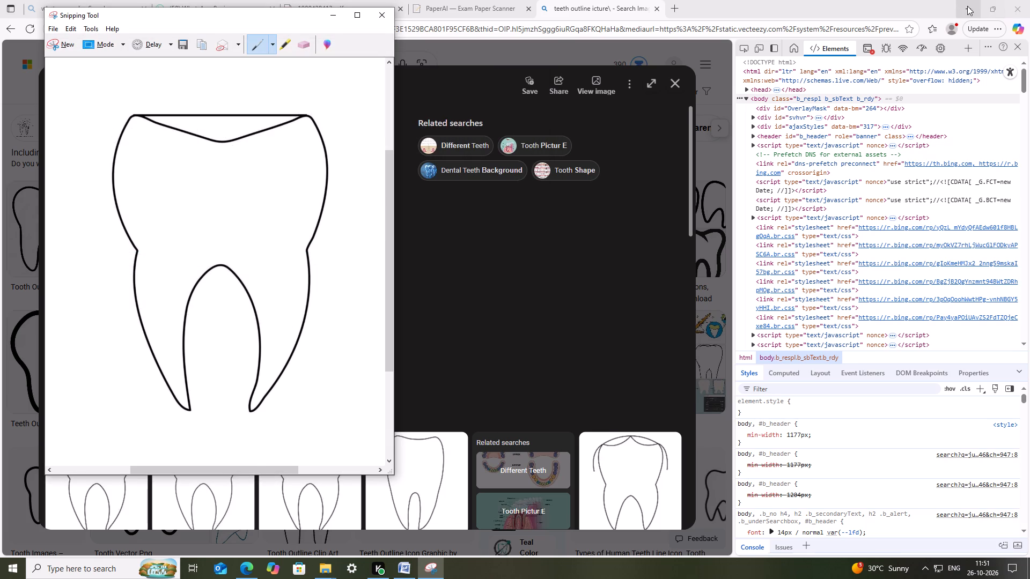
In Word, replace the hand-drawn tooth in question IV with the teeth picture from the Downloads images folder and save the document.
left_click(967, 6)
left_click(329, 18)
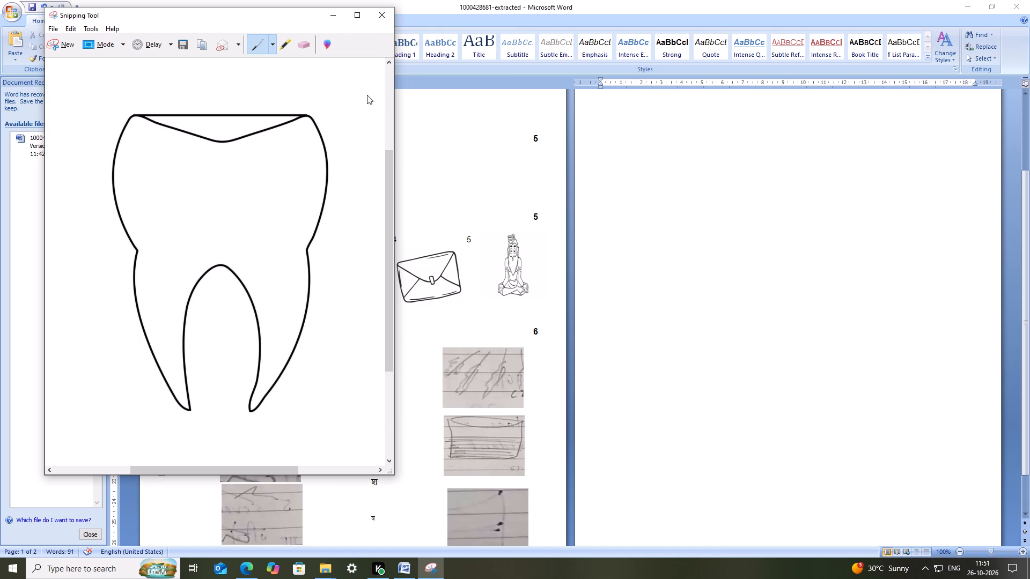
right_click(238, 383)
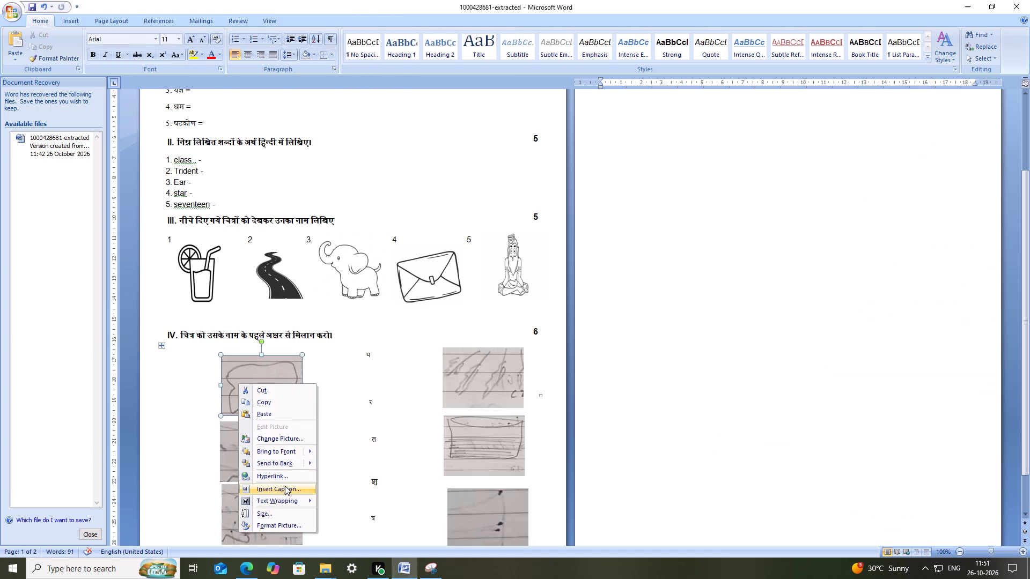
left_click(289, 435)
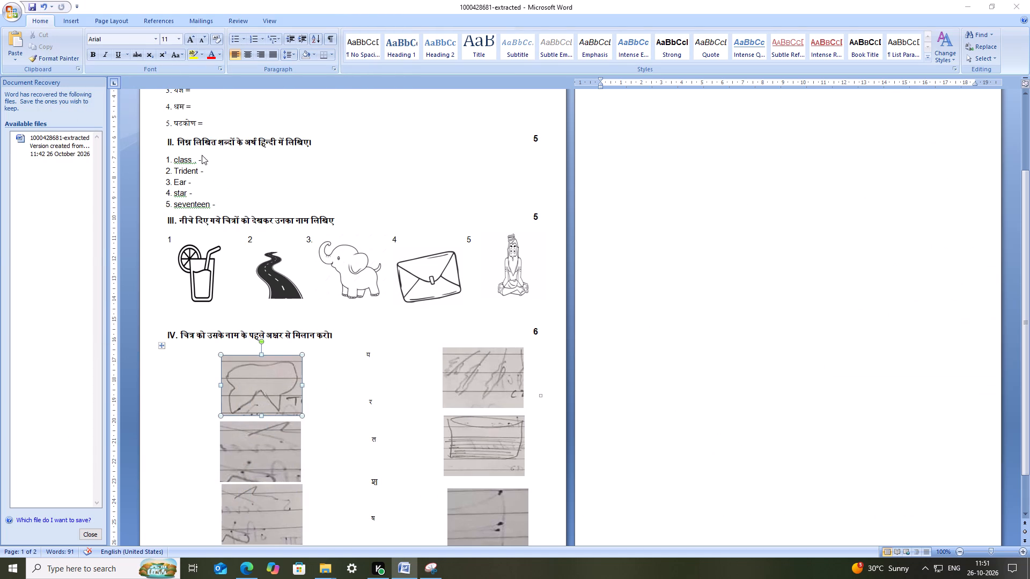
left_click(59, 93)
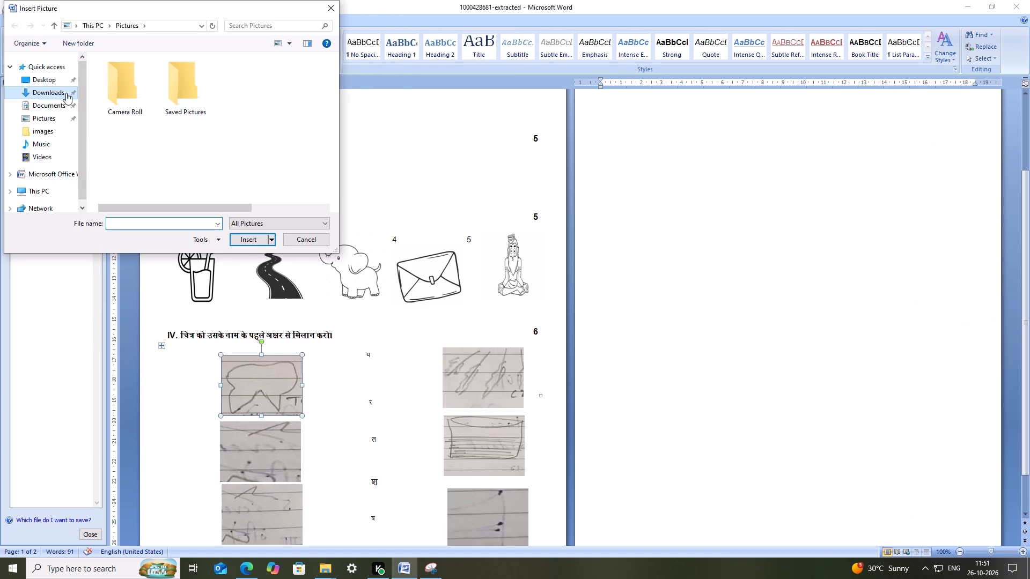
double_click(146, 90)
left_click(213, 161)
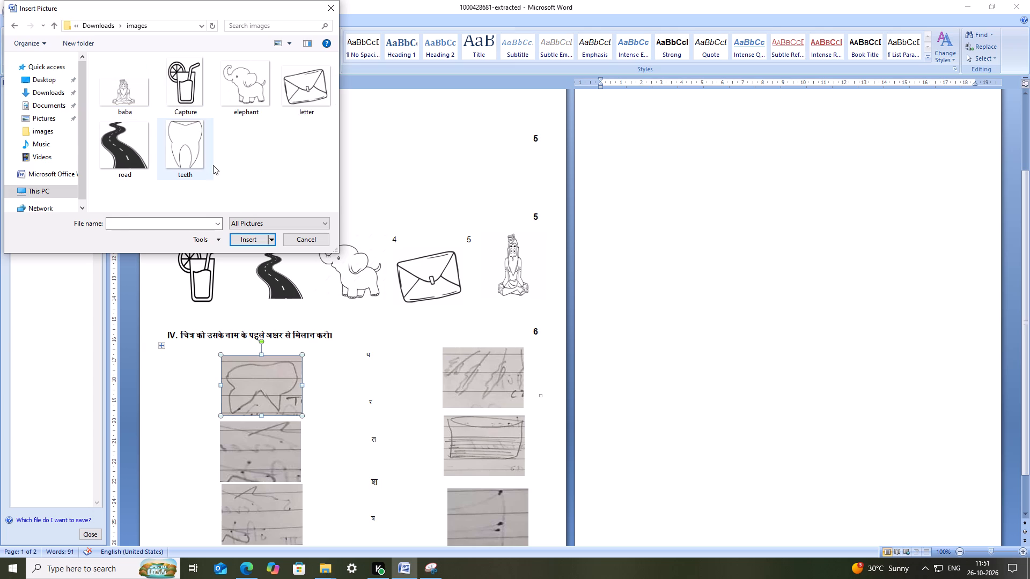
left_click(244, 239)
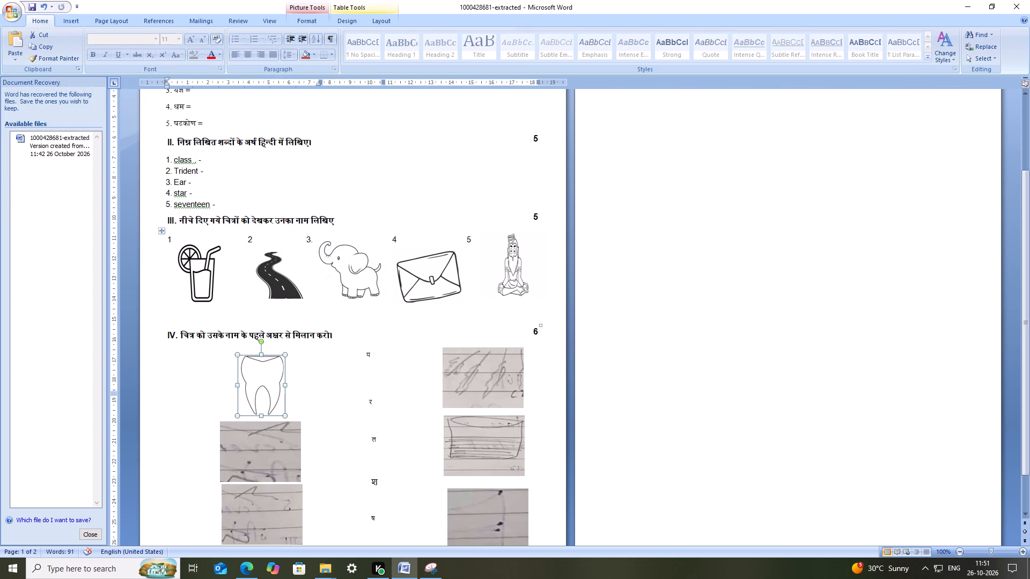
key("ctrl+s")
key("ctrl+s")
In Edge, replace "teeth" with "crane" in the image search and open the Vecteezy Japanese crane outline result.
scroll(440, 325, "down", 2)
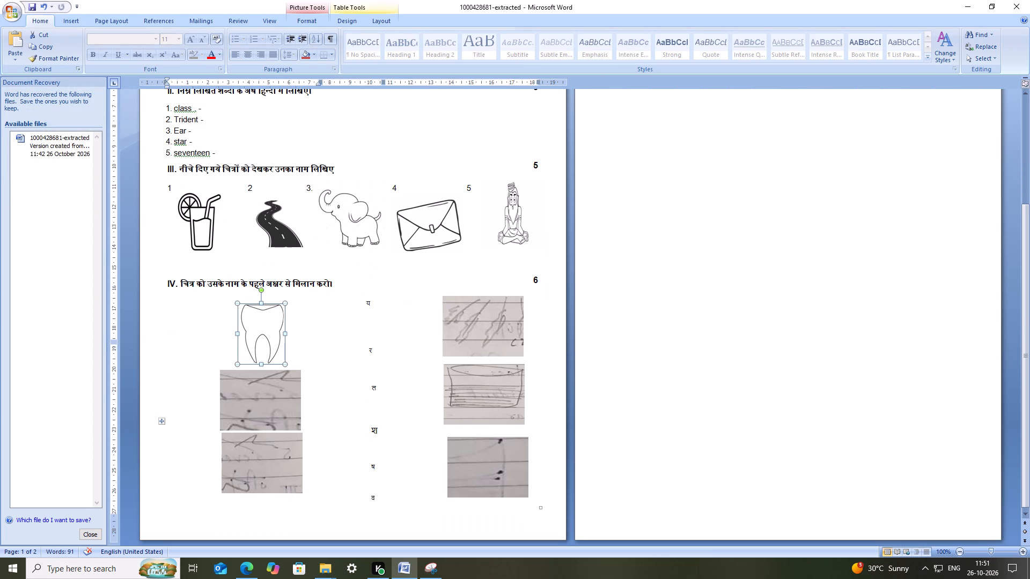
left_click(265, 392)
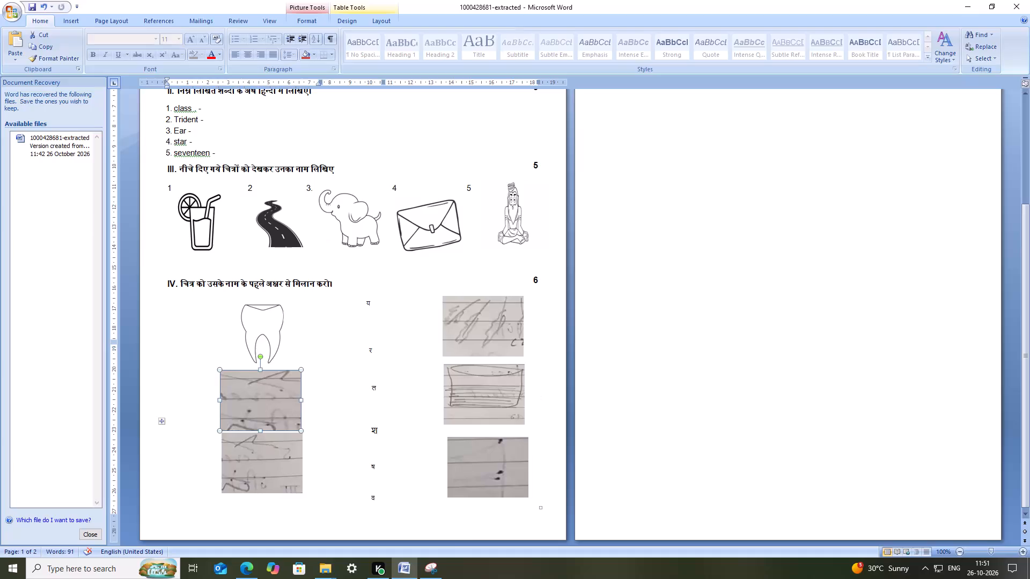
left_click(241, 567)
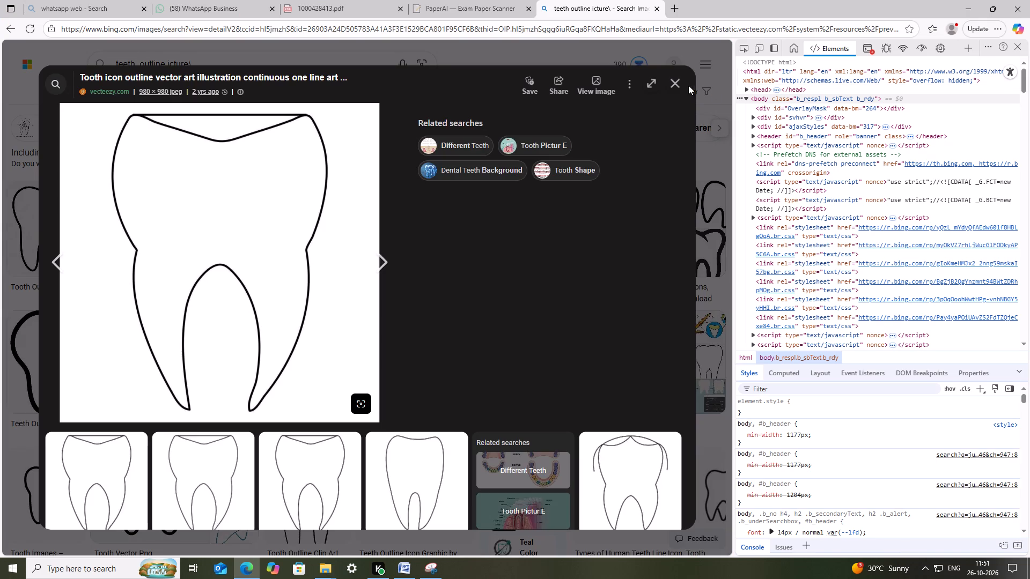
left_click(679, 83)
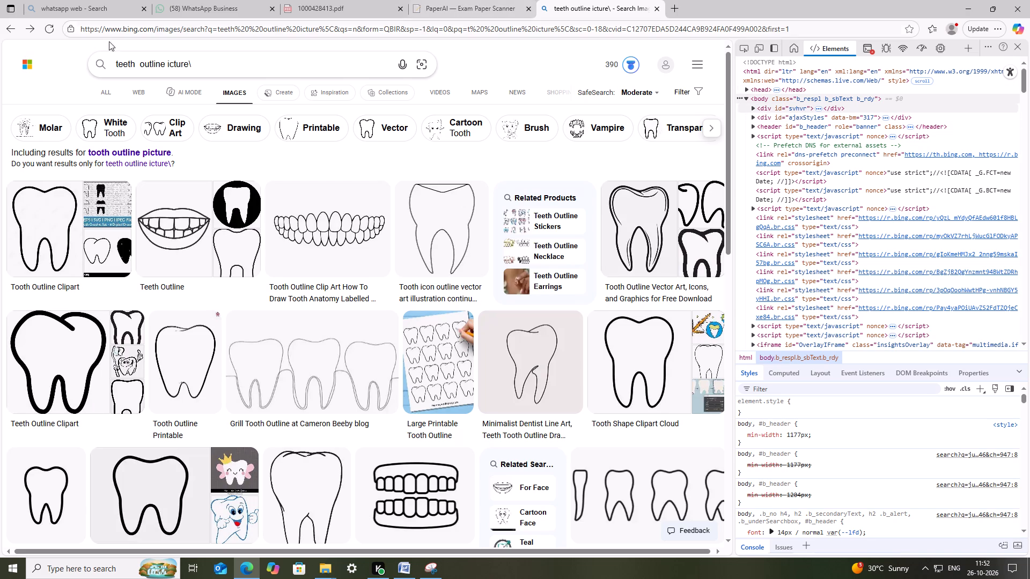
left_click_drag(135, 63, 78, 73)
type("crane")
key("Return")
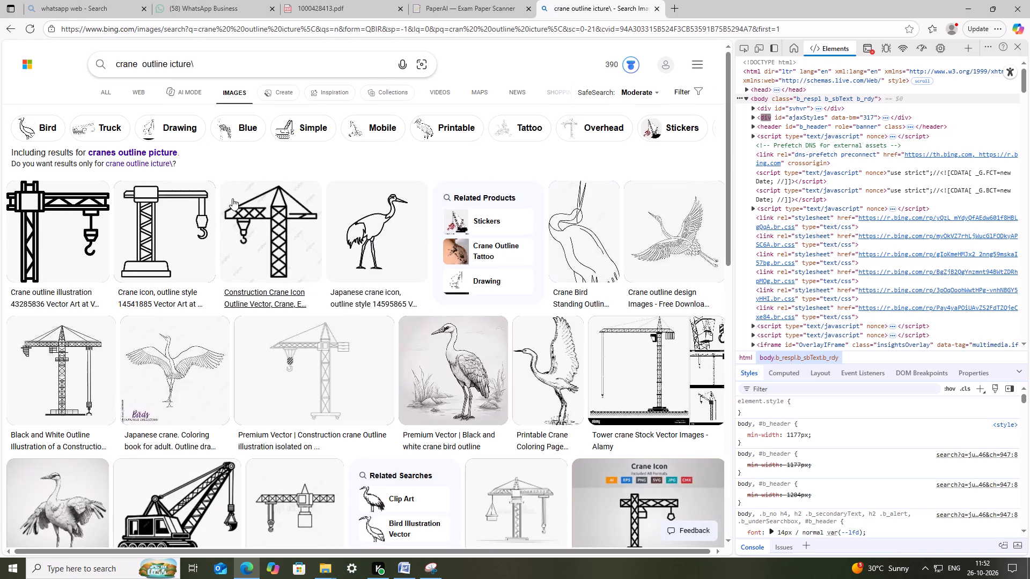
left_click(381, 229)
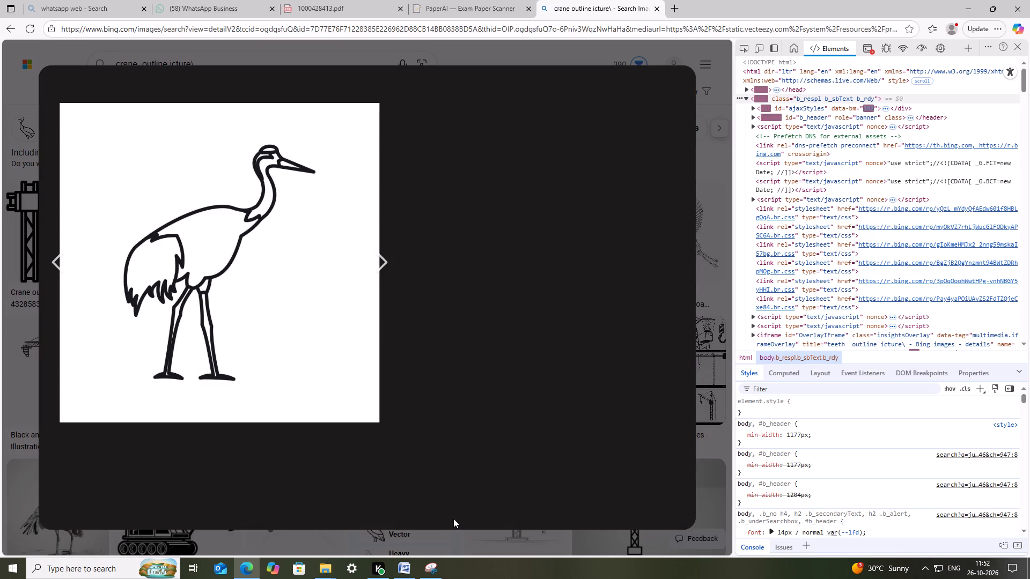
Capture the crane outline with Snipping Tool and save it as a PNG named crane in the images folder.
left_click(440, 566)
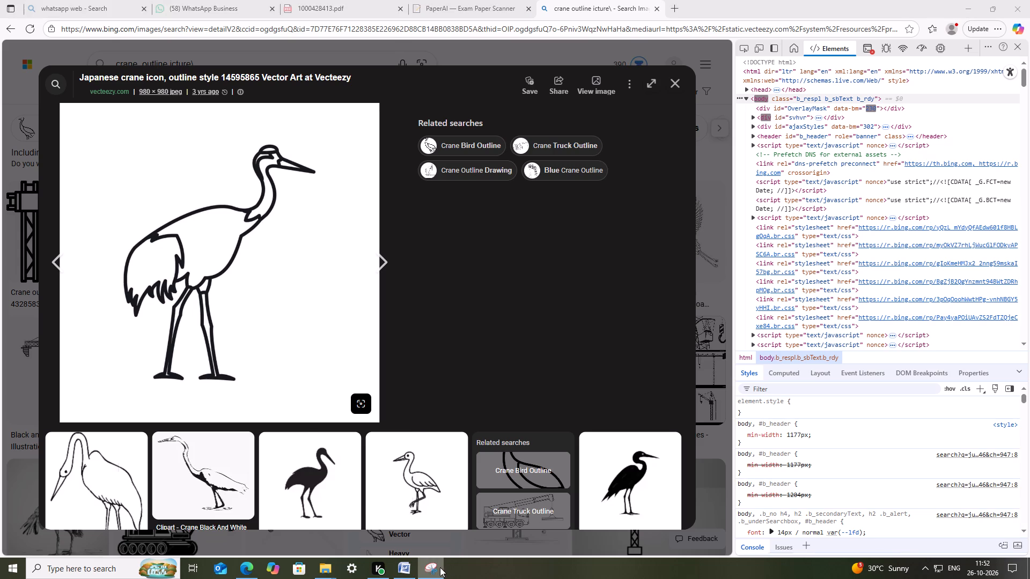
left_click(71, 44)
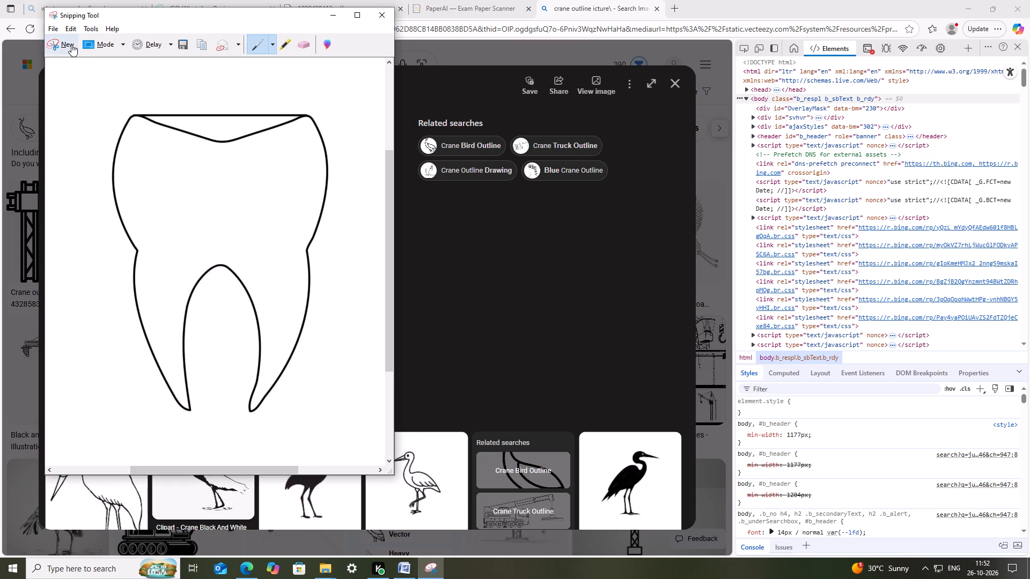
left_click_drag(93, 109, 341, 398)
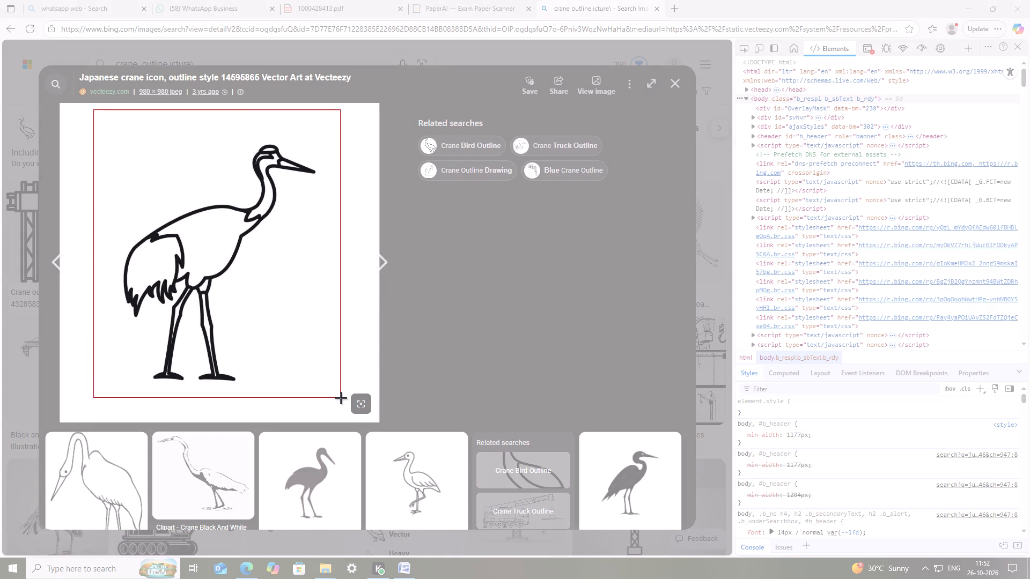
left_click_drag(341, 398, 341, 398)
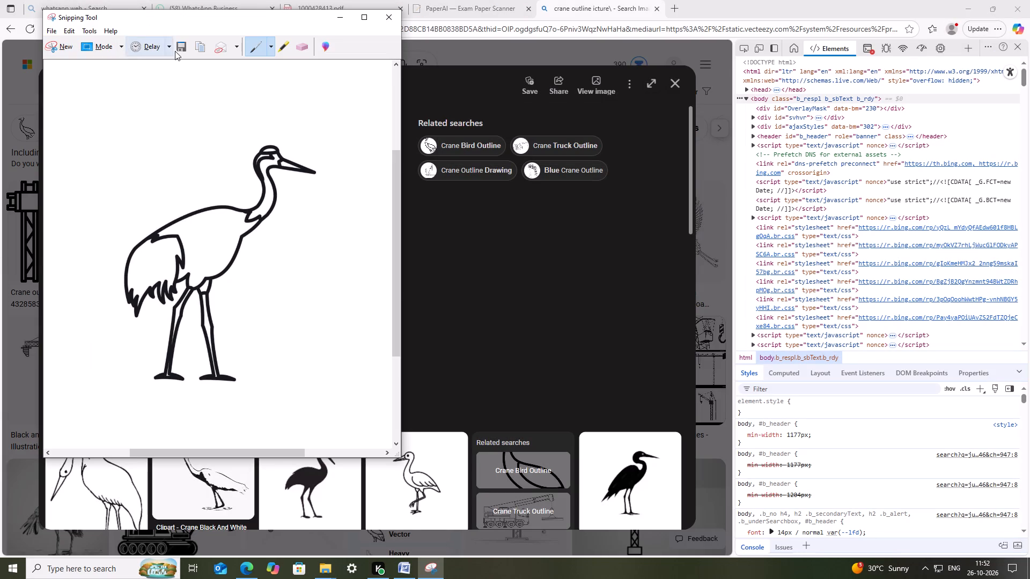
left_click(176, 52)
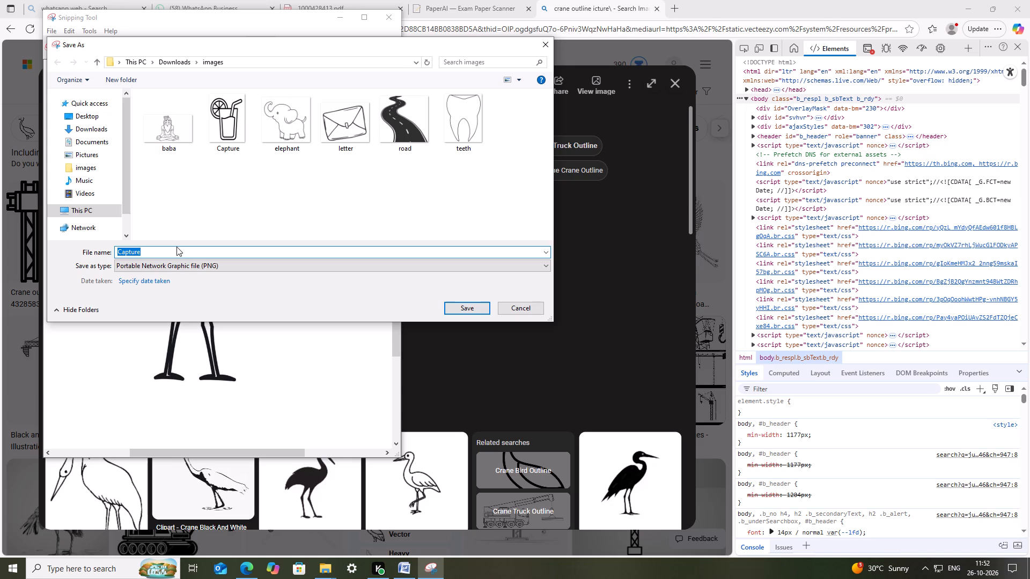
type("crane")
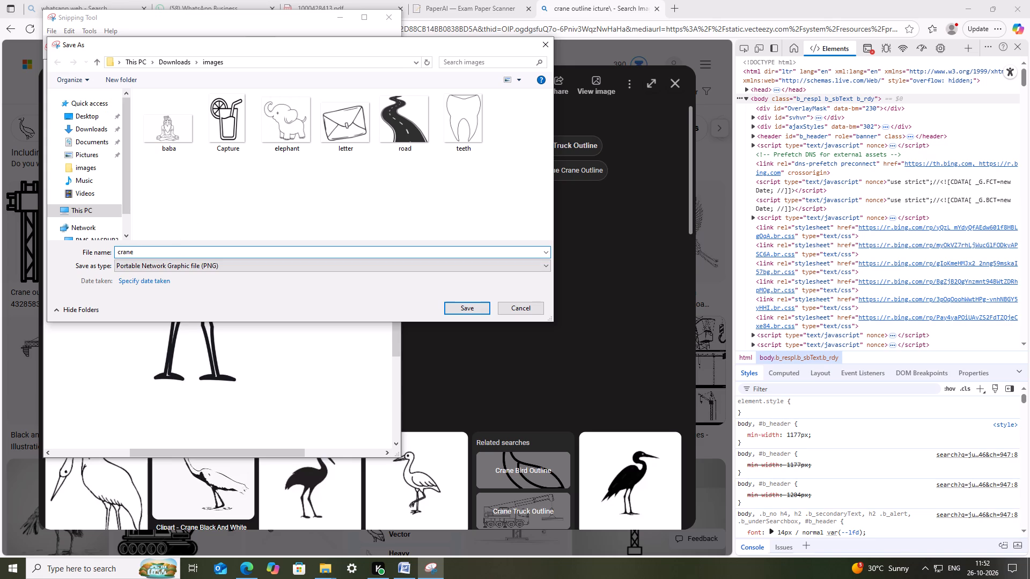
key("Return")
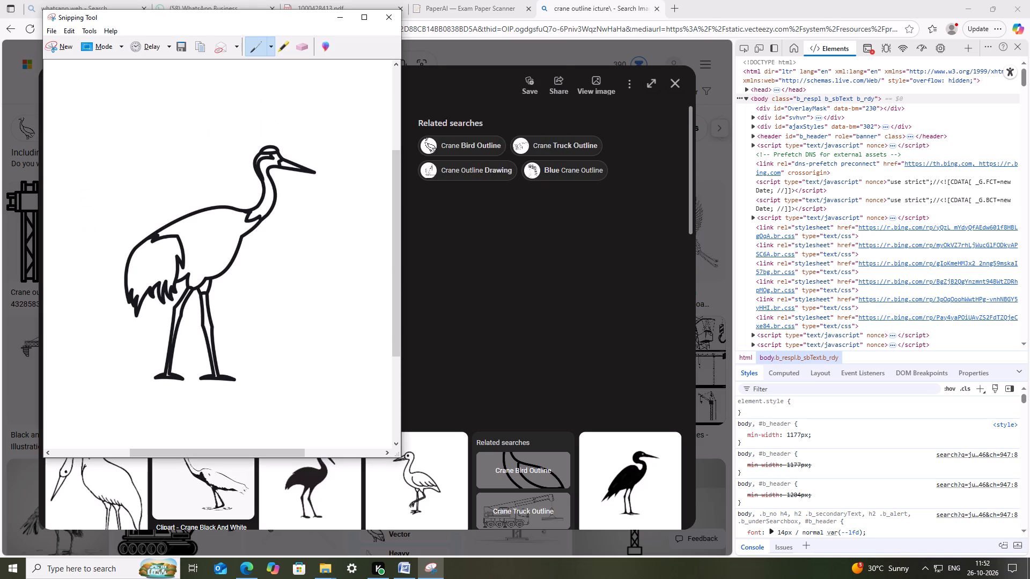
left_click(329, 16)
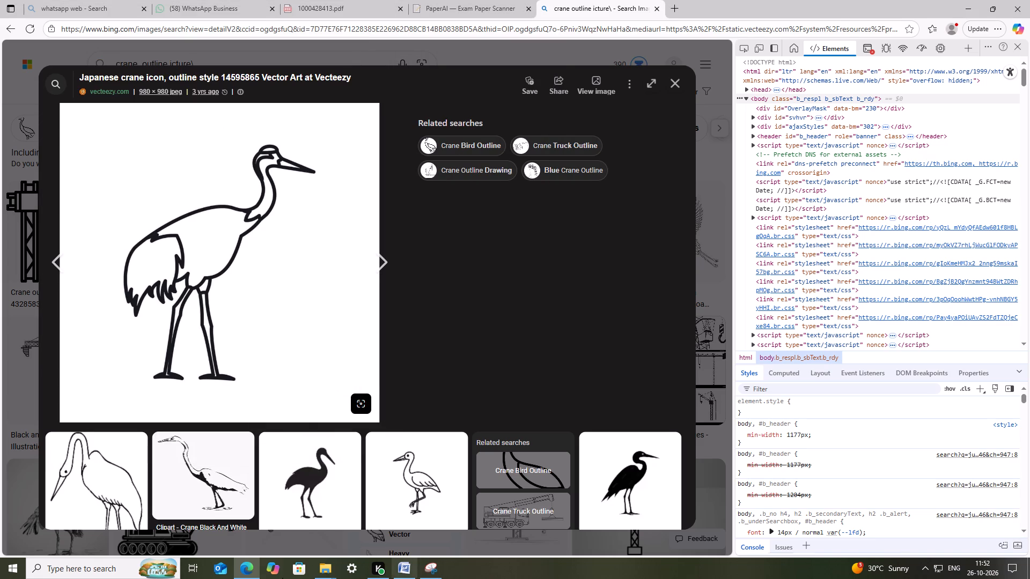
In Word, replace the hand-drawn picture below the tooth in question IV with the crane picture and save the document.
left_click(326, 574)
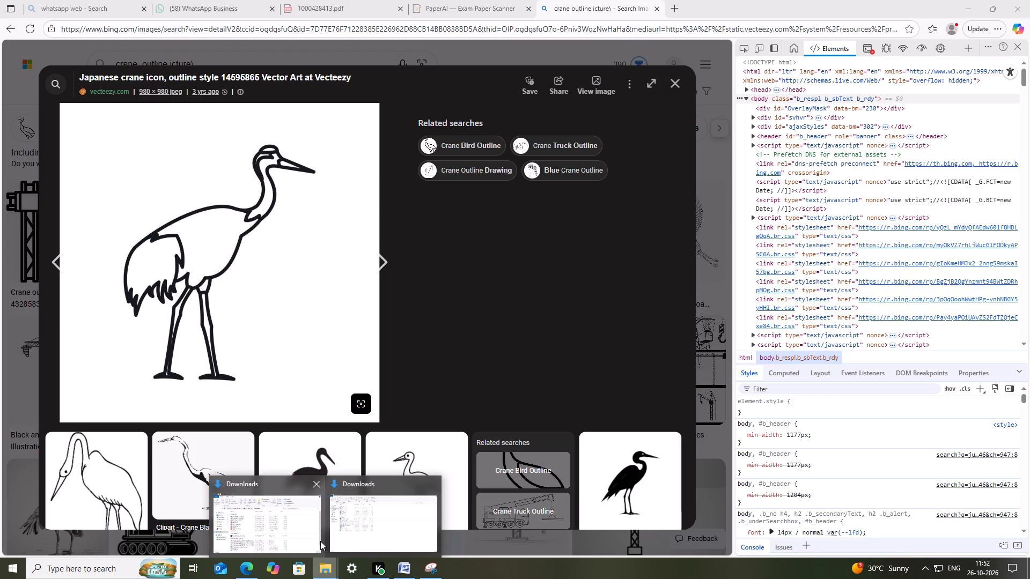
left_click(399, 568)
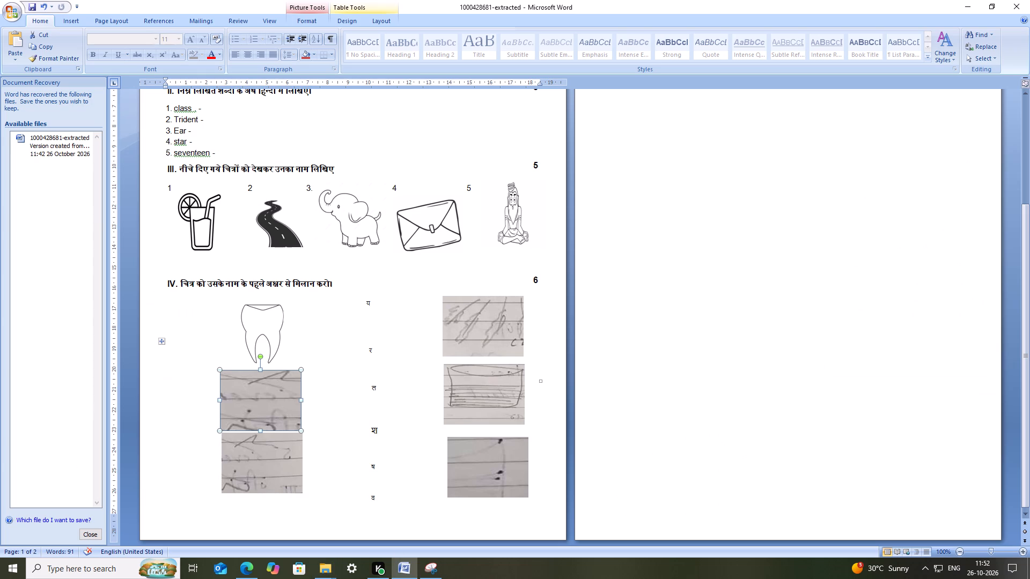
right_click(245, 390)
left_click(286, 443)
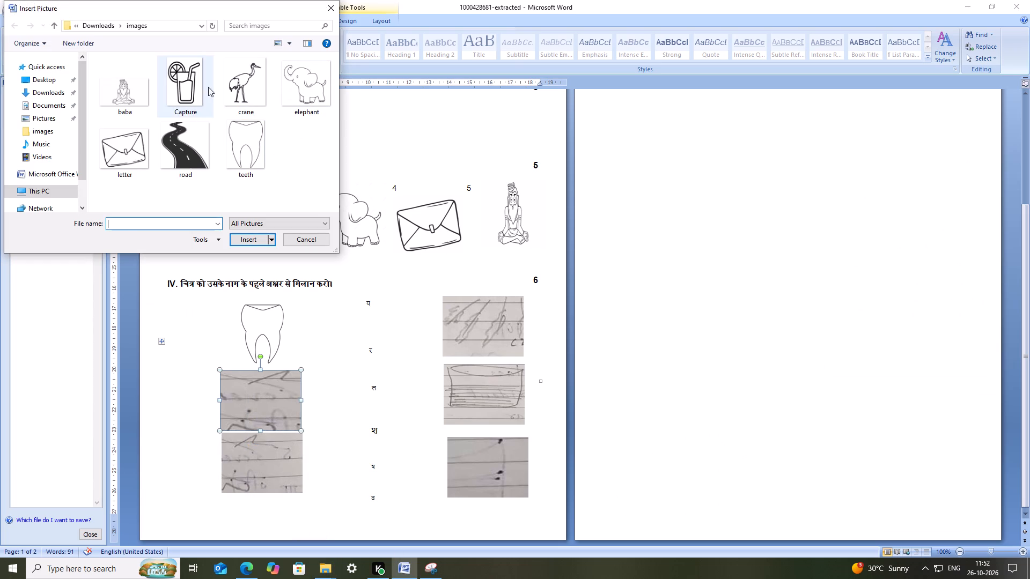
left_click(252, 86)
left_click(255, 234)
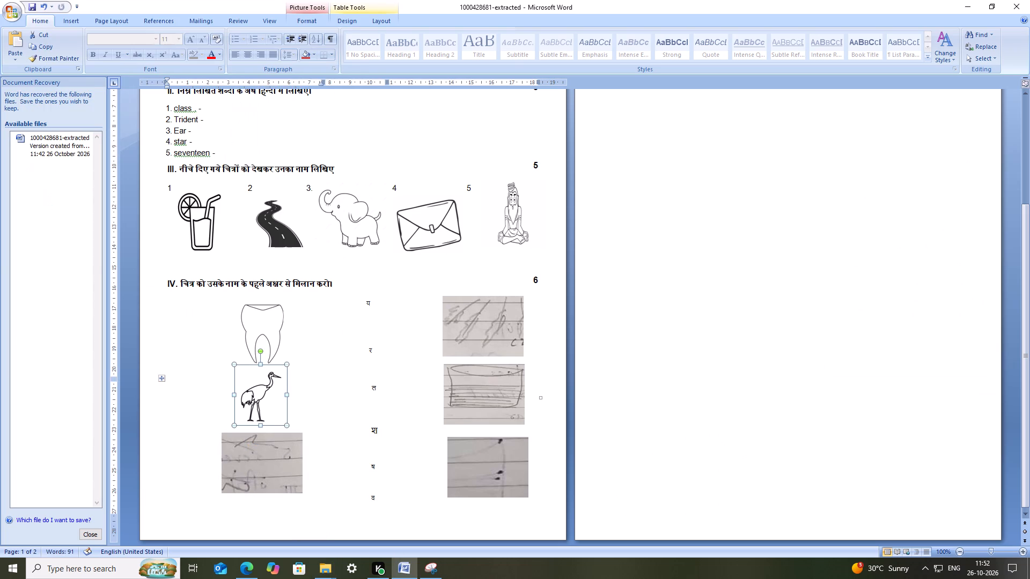
key("ctrl+s")
key("ctrl+s")
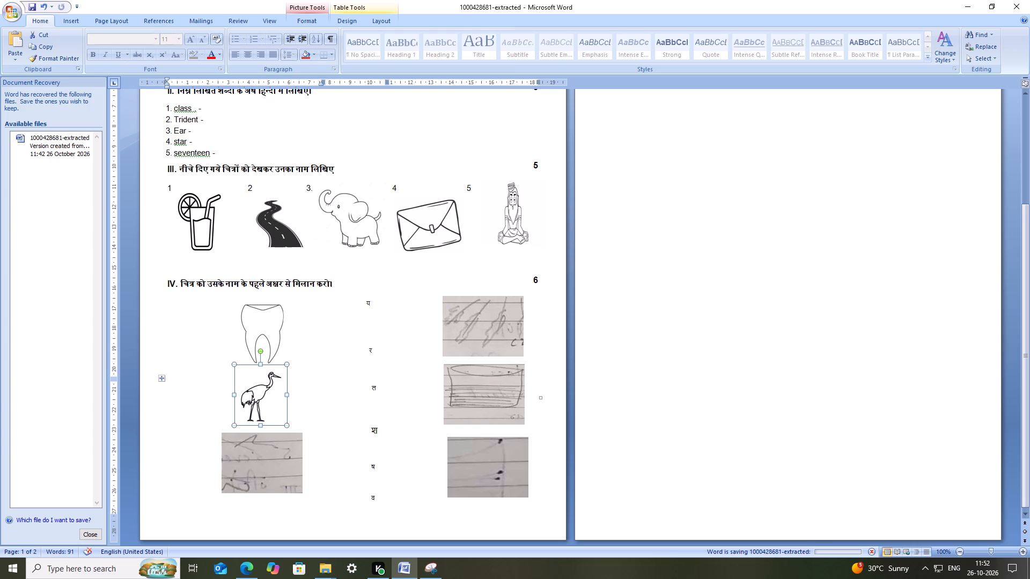
In Edge, close the crane preview and replace "crane" with "hexagon" in the image search.
left_click(247, 466)
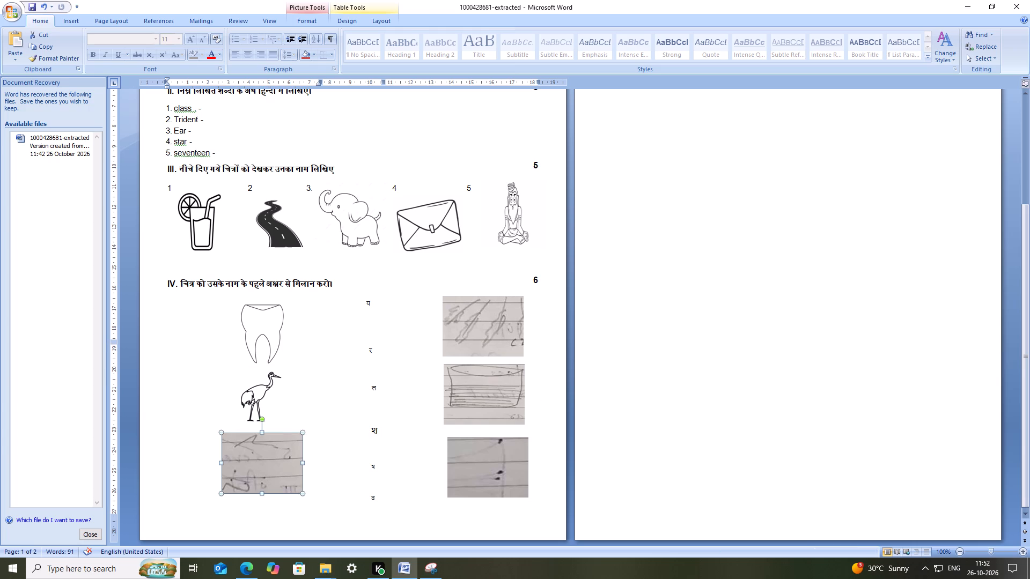
left_click(241, 570)
left_click(673, 83)
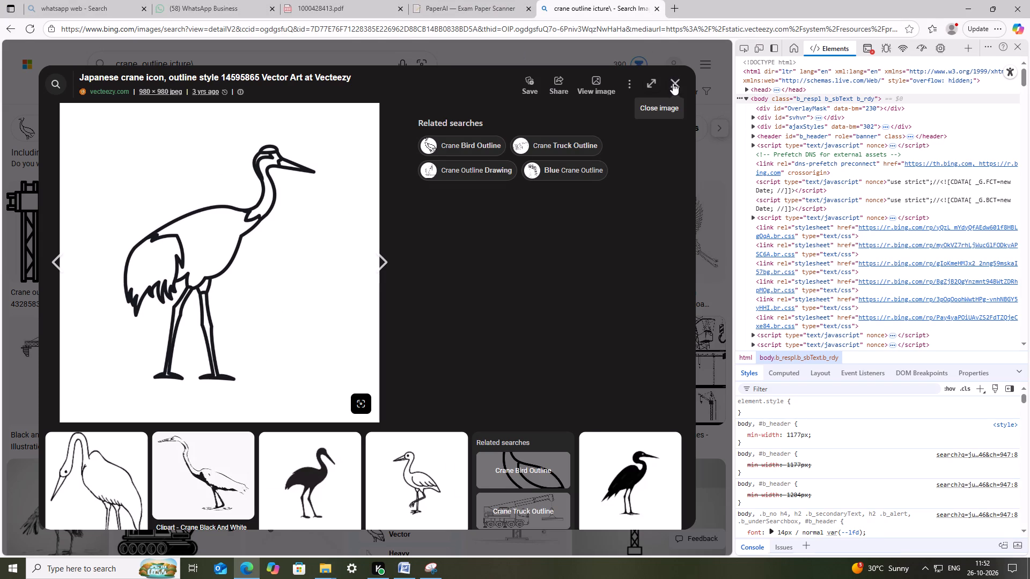
left_click_drag(137, 68, 26, 68)
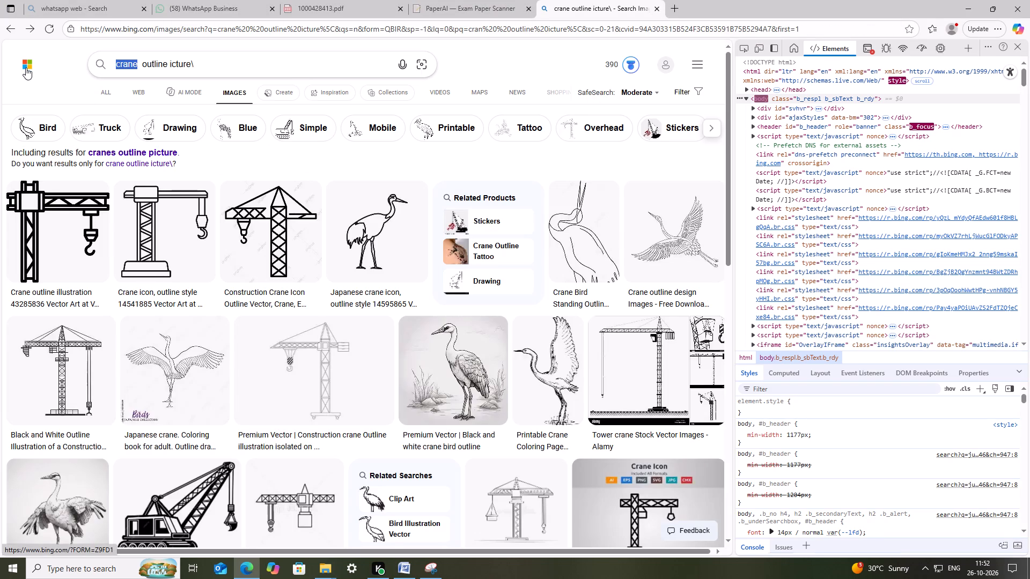
type("hexagon")
key("Return")
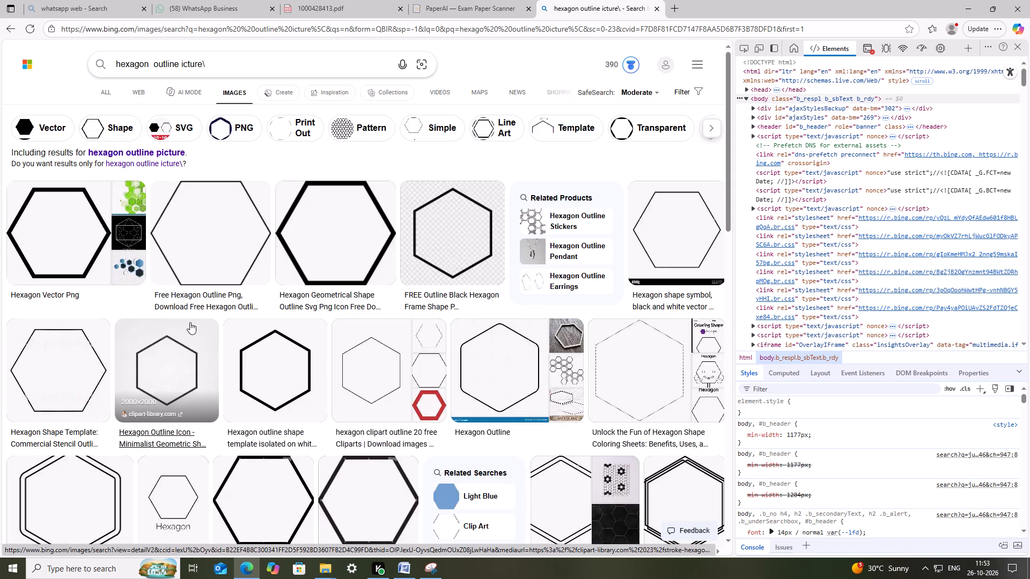
Browse the hexagon image results and open the Clipartkey clipart of a hexagon split into six triangles.
scroll(190, 385, "down", 5)
scroll(320, 359, "down", 3)
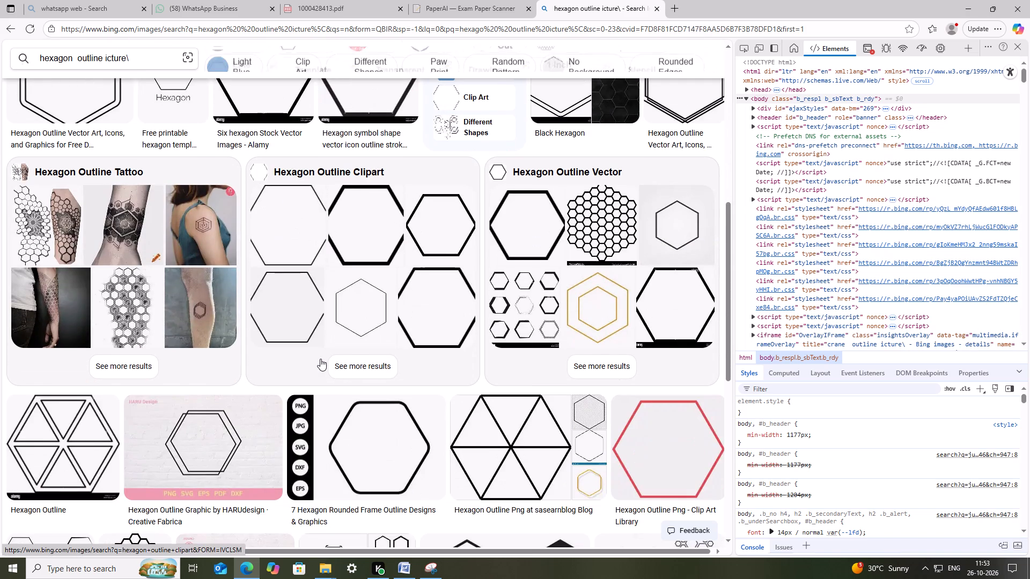
scroll(320, 358, "down", 3)
left_click(495, 284)
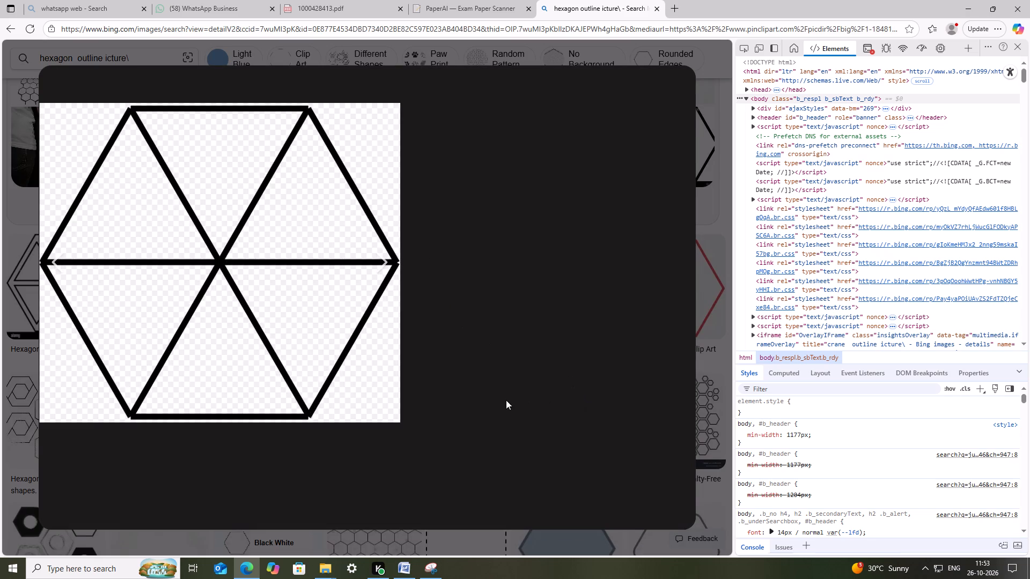
scroll(466, 373, "down", 6)
scroll(580, 367, "down", 3)
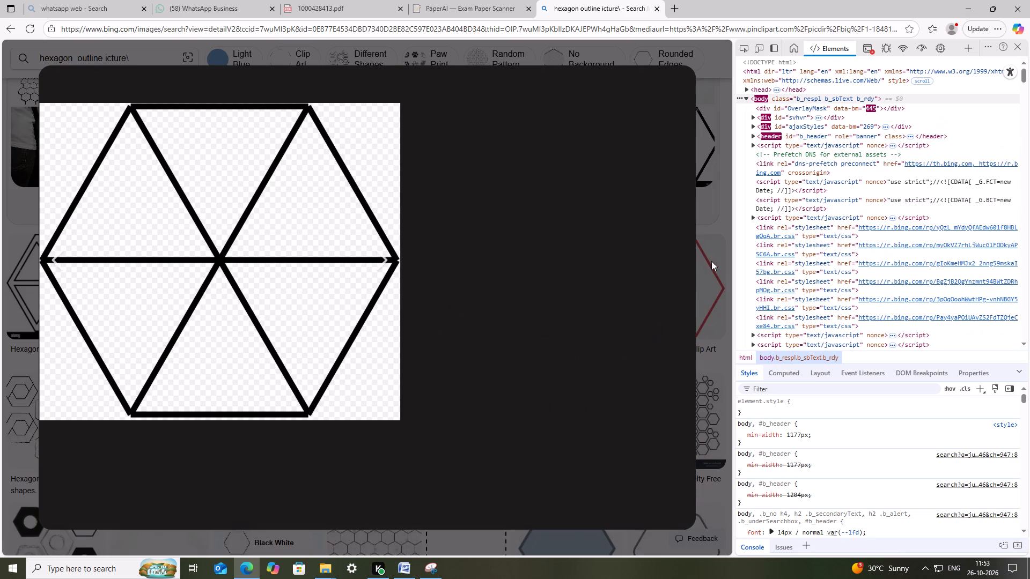
left_click(675, 77)
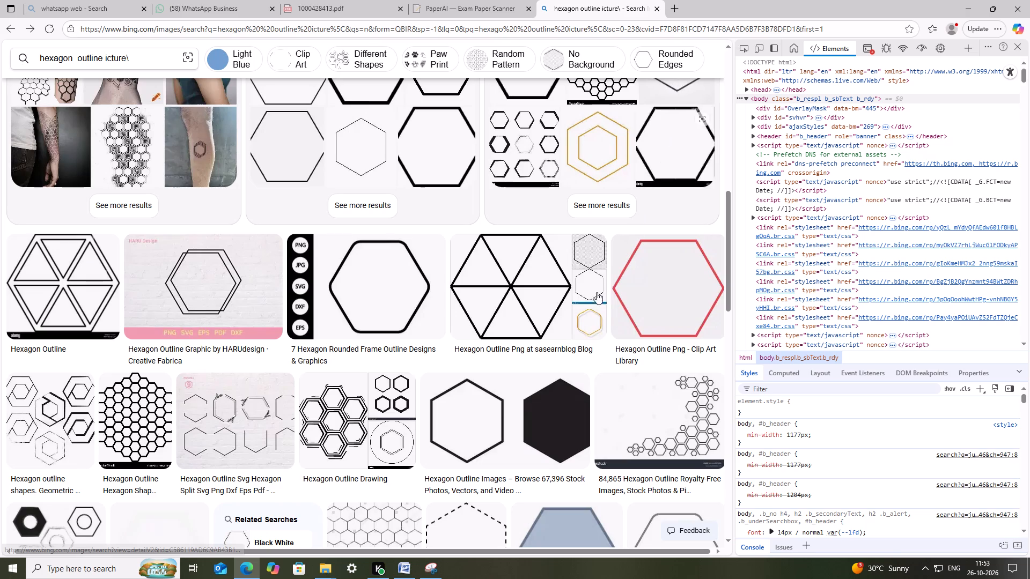
scroll(387, 385, "down", 7)
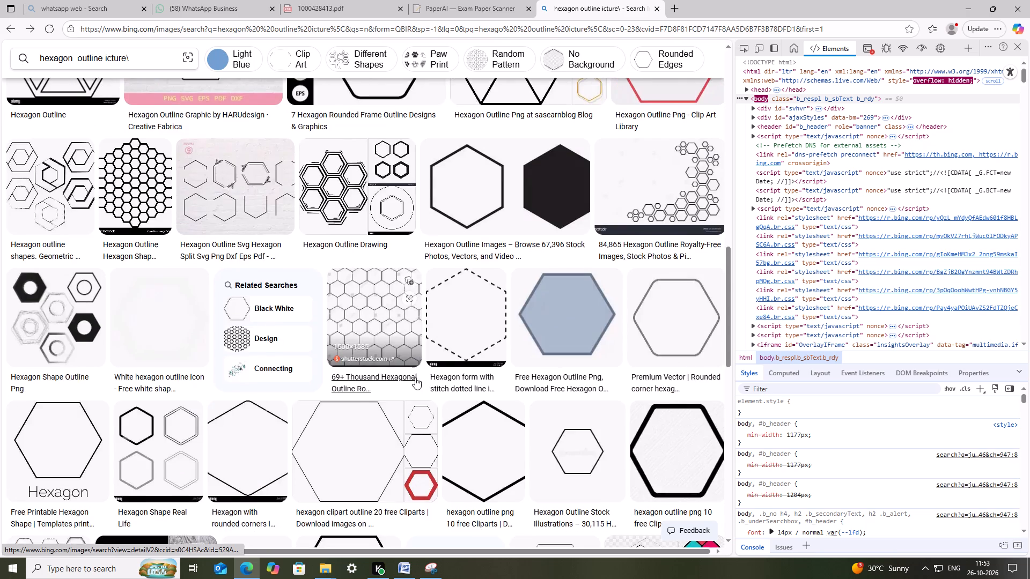
scroll(366, 366, "down", 8)
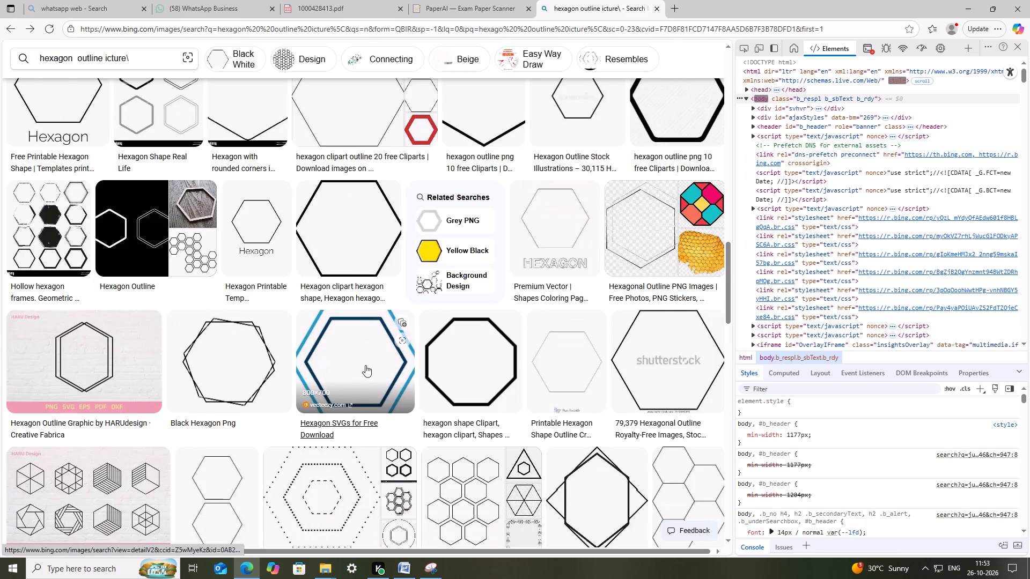
scroll(365, 389, "down", 4)
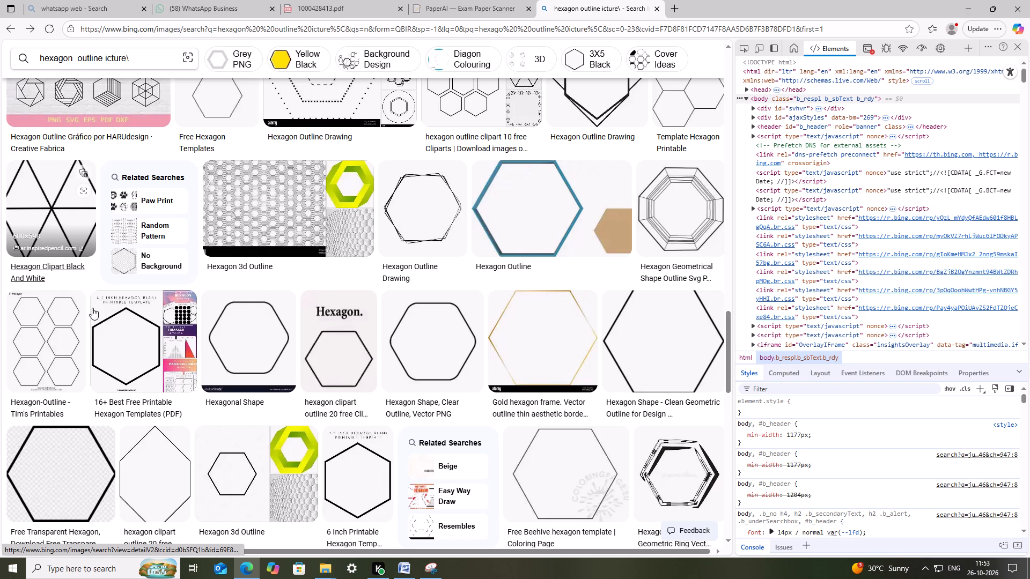
left_click(55, 193)
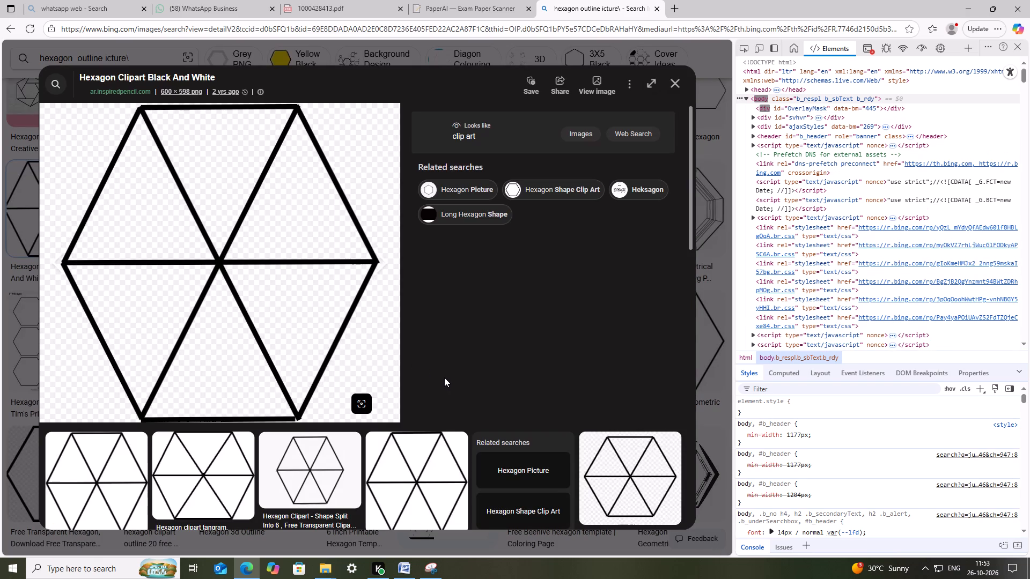
scroll(444, 378, "down", 2)
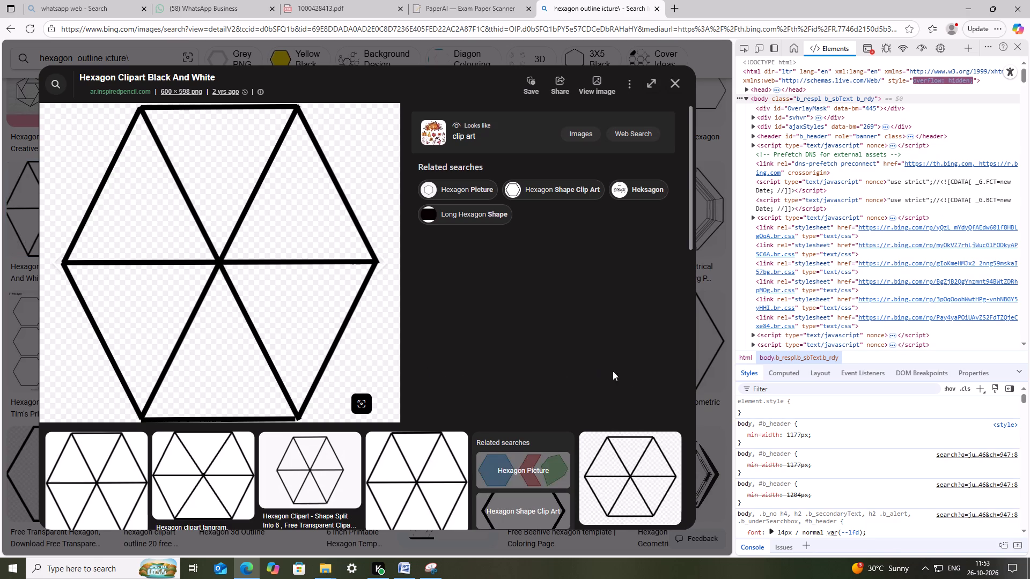
scroll(624, 374, "down", 3)
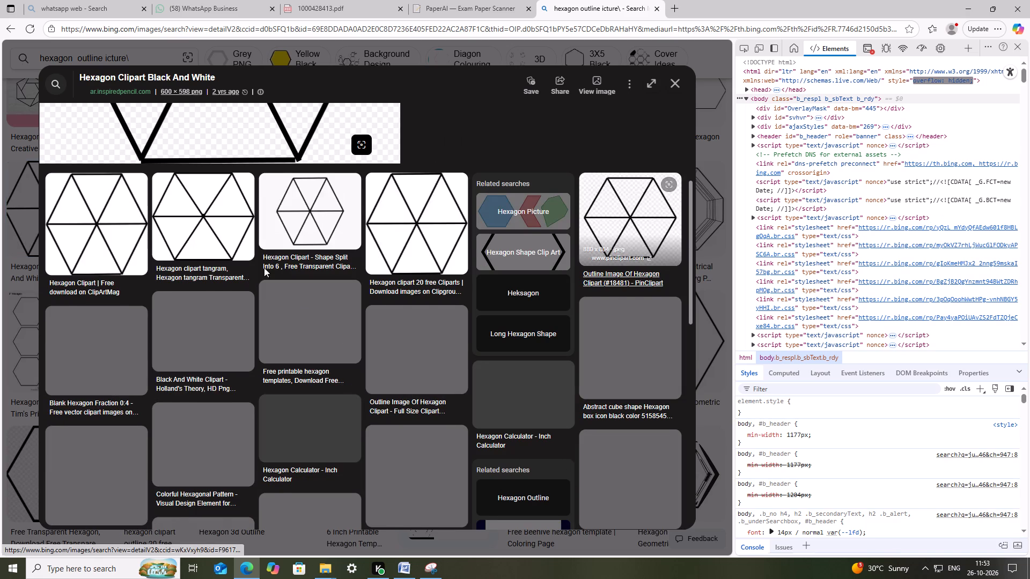
left_click(304, 212)
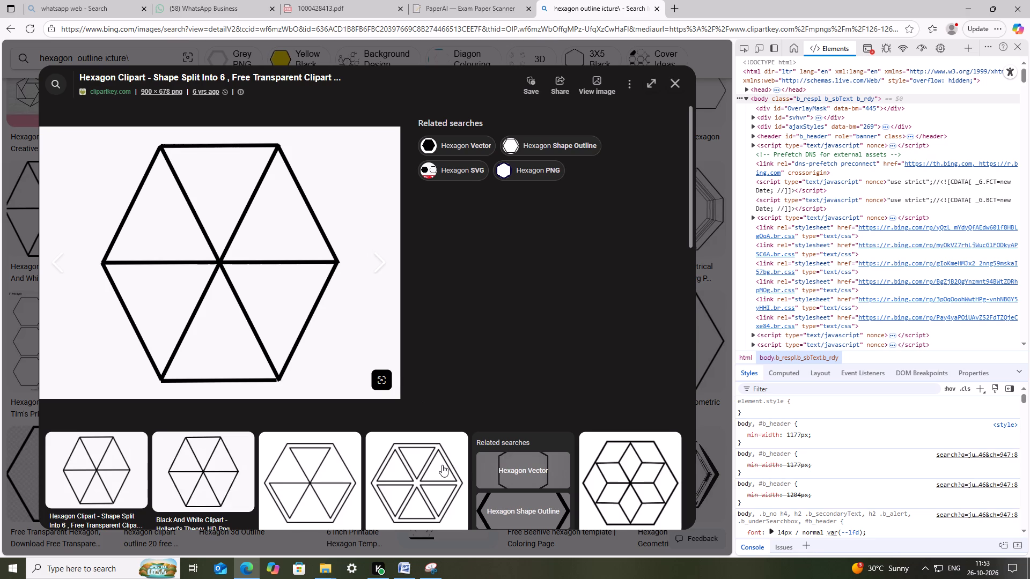
Capture the six-part hexagon with Snipping Tool and save it as a PNG named hexagon in the images folder.
left_click(429, 572)
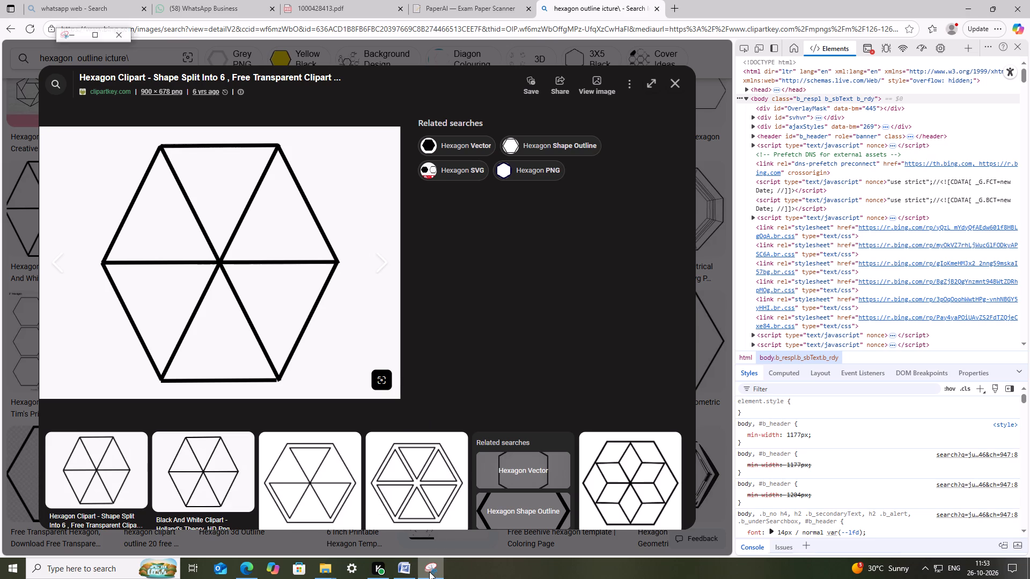
left_click(67, 46)
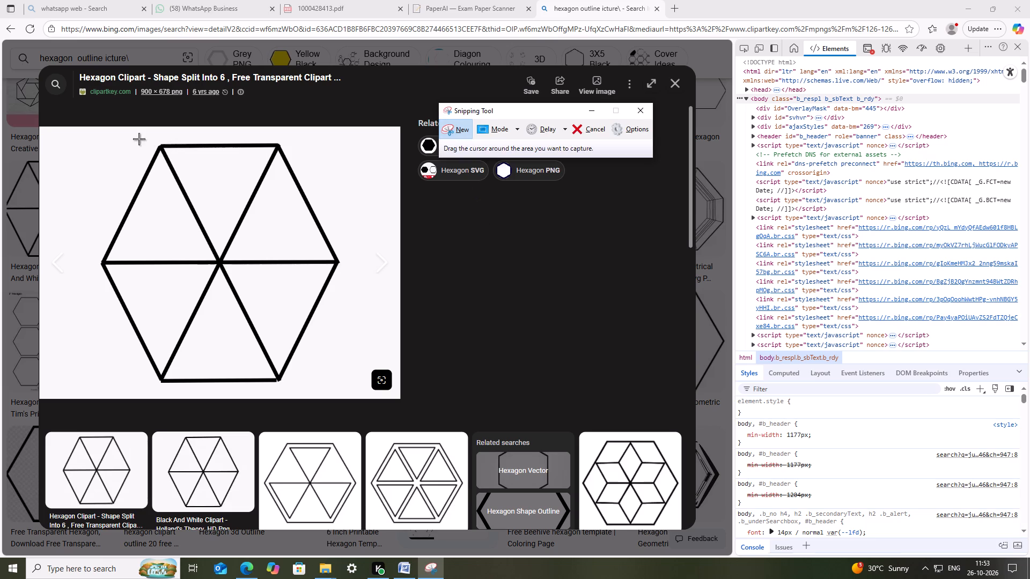
left_click_drag(85, 129, 283, 243)
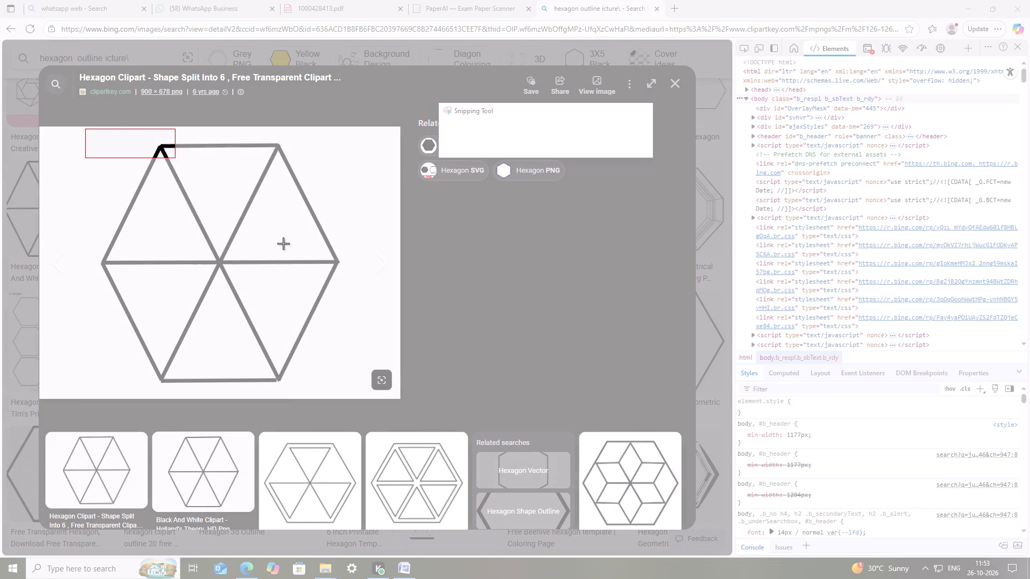
left_click_drag(283, 243, 351, 383)
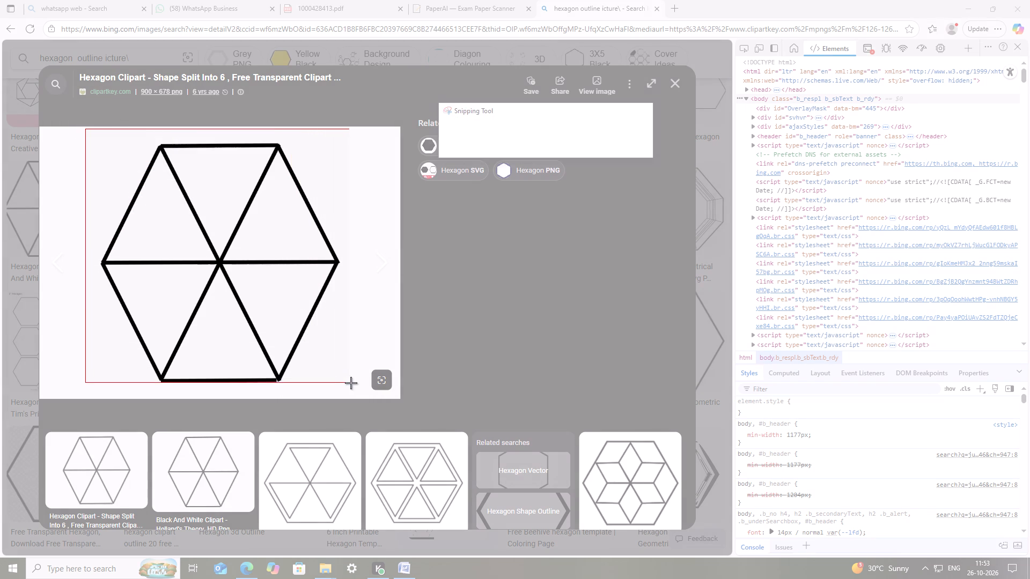
left_click_drag(351, 383, 359, 389)
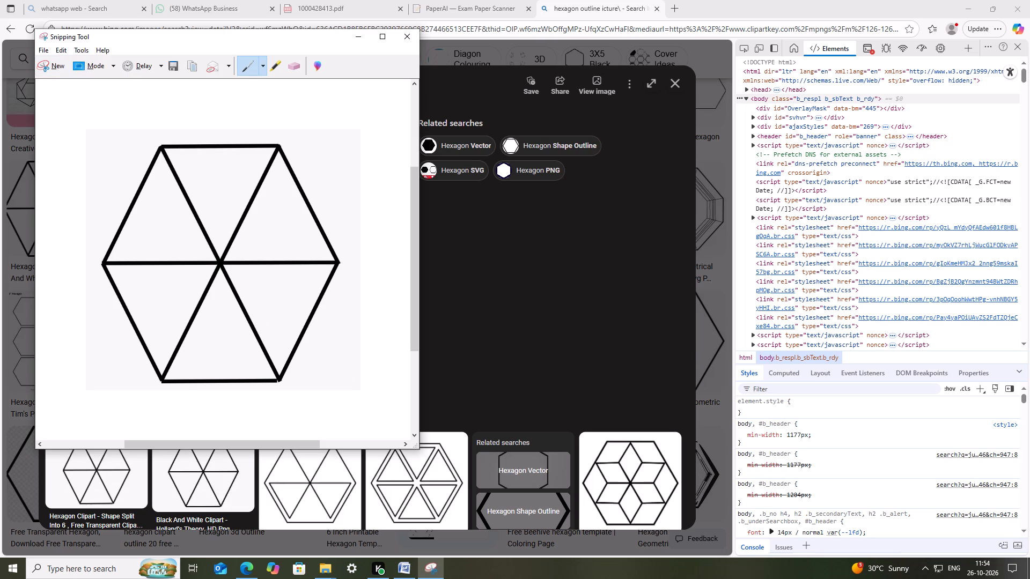
left_click(173, 66)
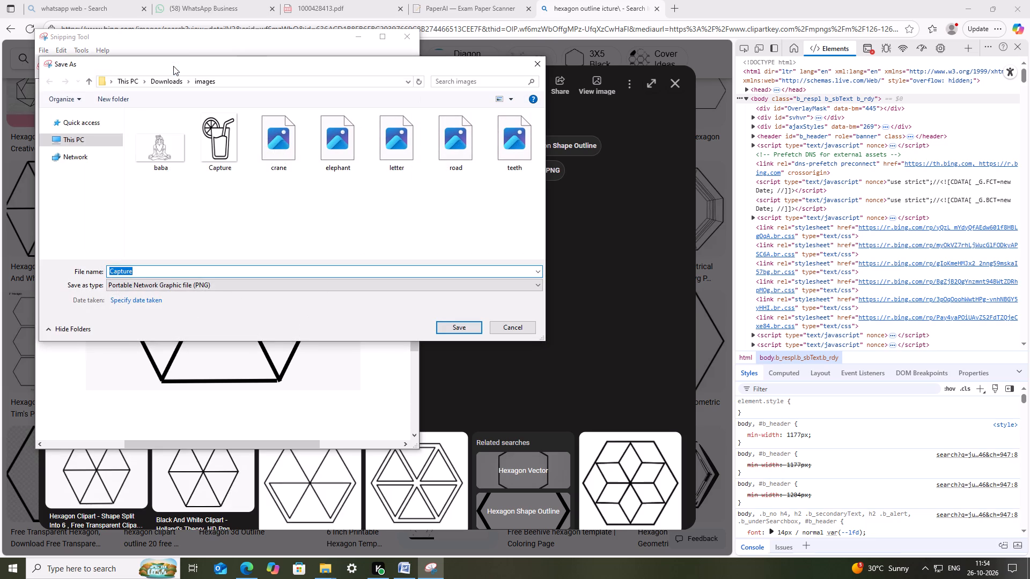
type("hexagon")
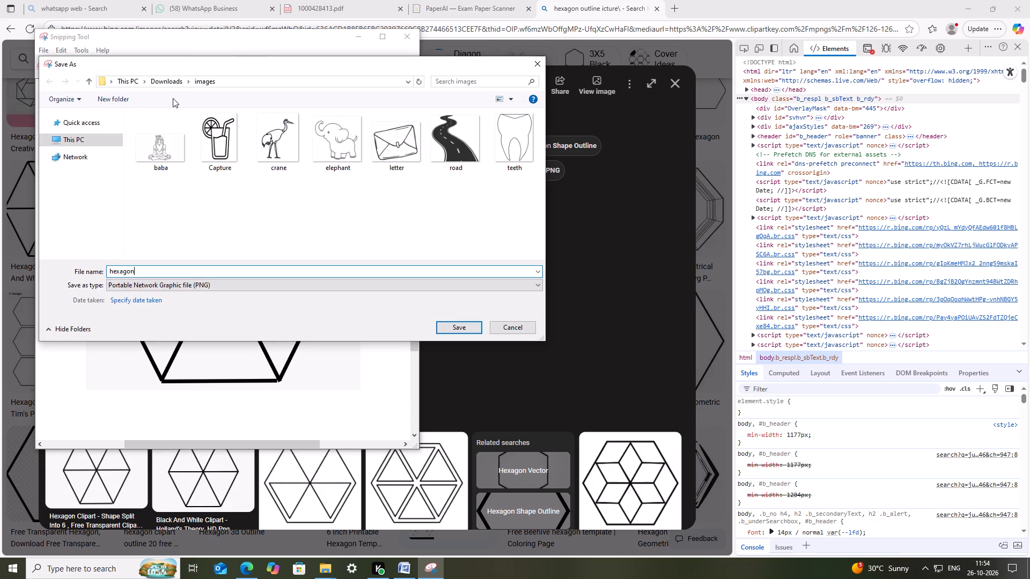
key("BackSpace")
key("BackSpace")
key("BackSpace")
left_click(135, 271)
type("gon")
key("Return")
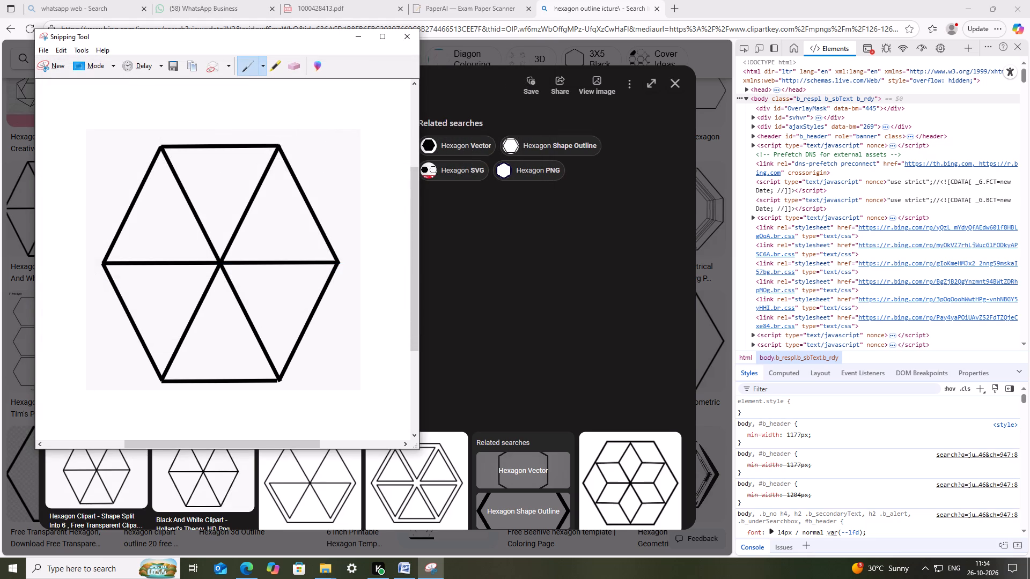
In Word, replace the hand-drawn picture below the crane in question IV with the hexagon picture and save the document.
left_click(407, 566)
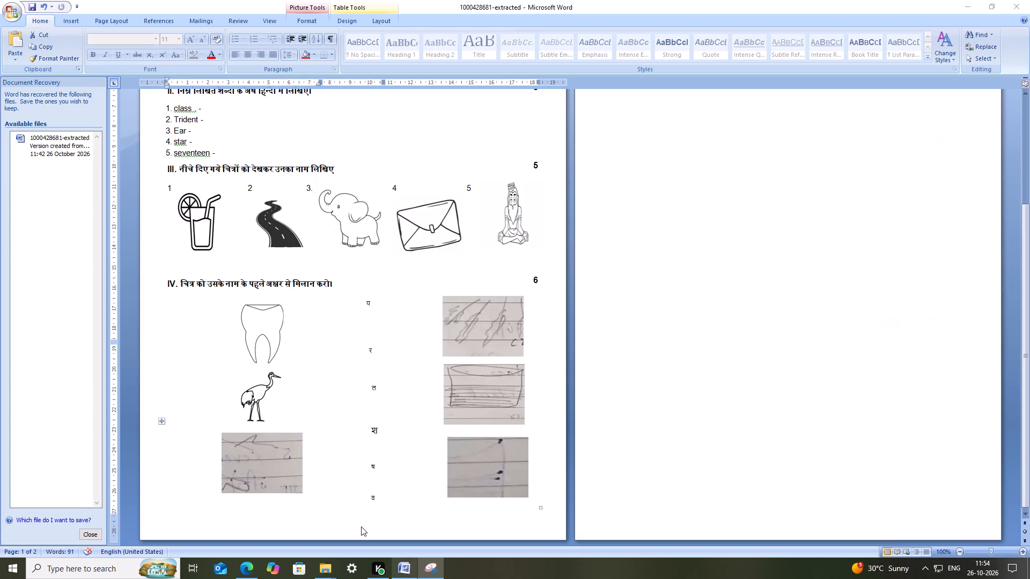
right_click(267, 458)
right_click(267, 458)
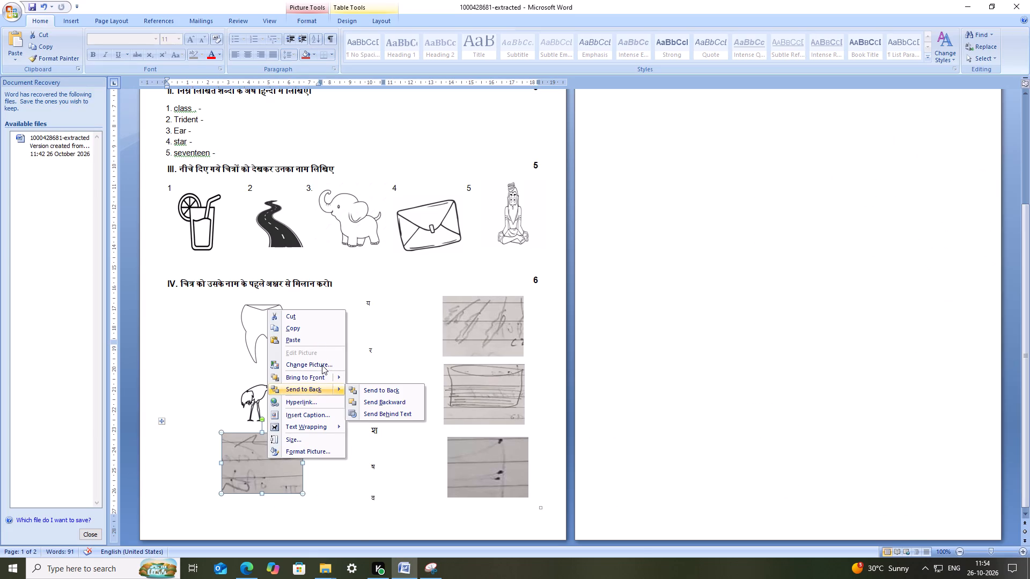
left_click(322, 365)
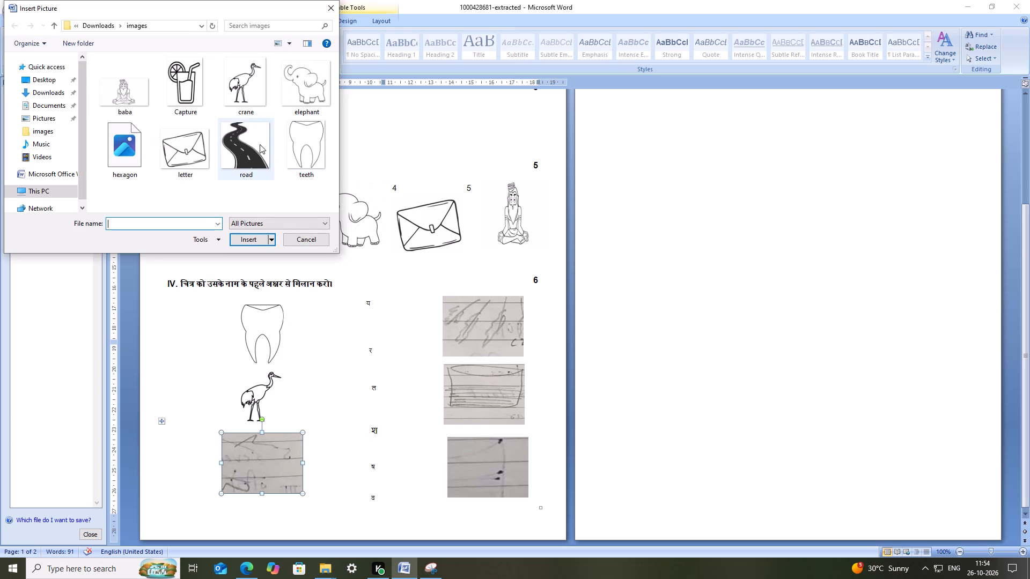
left_click(134, 150)
left_click(247, 242)
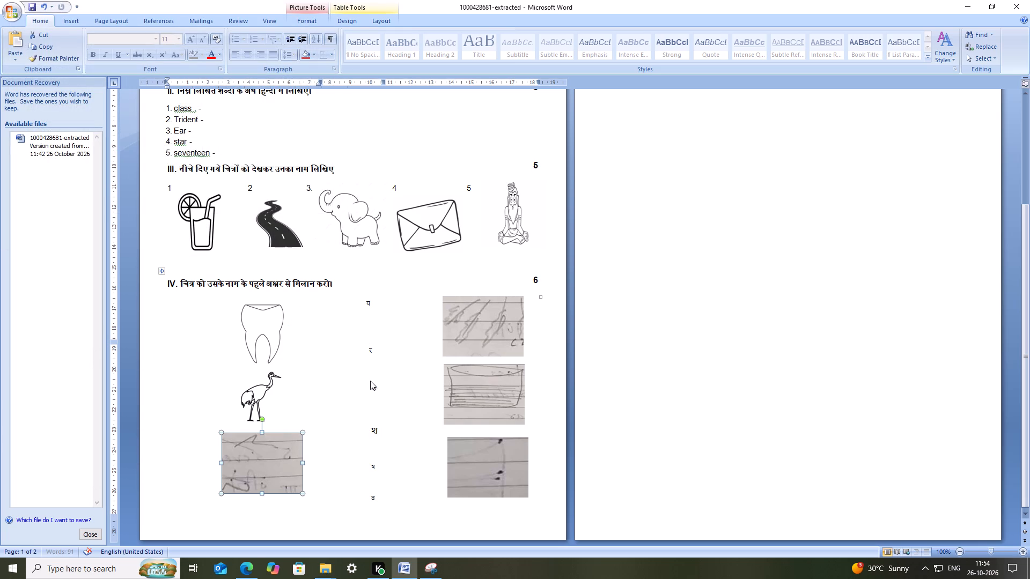
key("ctrl+s")
key("ctrl+s")
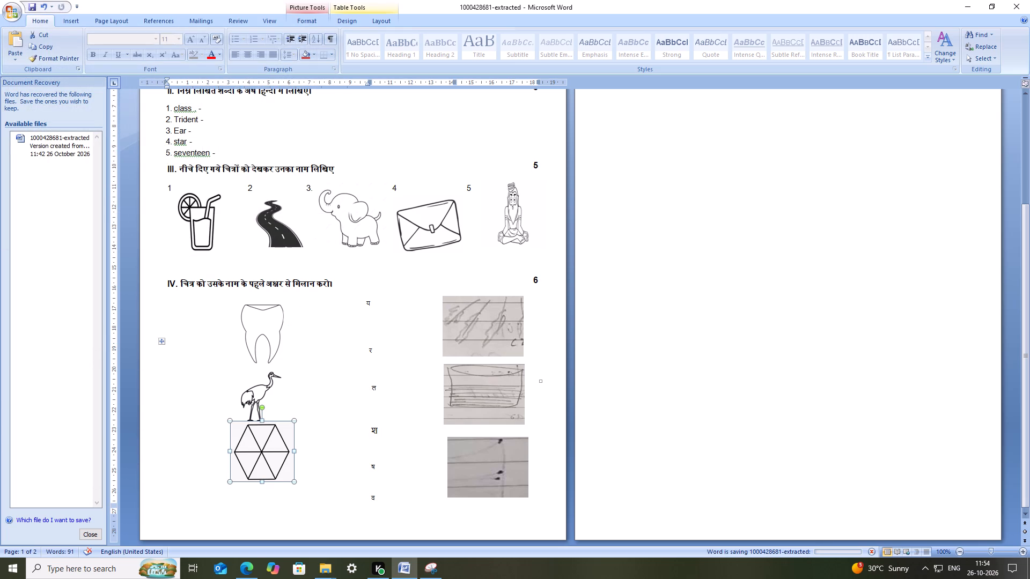
key("ctrl+s")
key("ctrl+s")
left_click(483, 320)
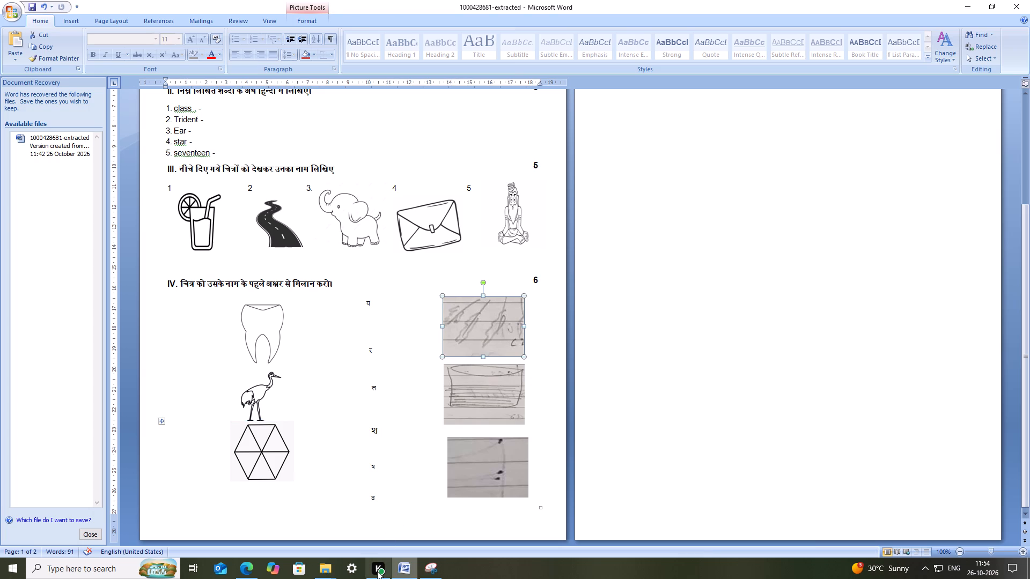
In Edge, close the hexagon preview, replace "hexagon" with "creeper" in the image search and open the VectorStock creeper plant result.
left_click(252, 566)
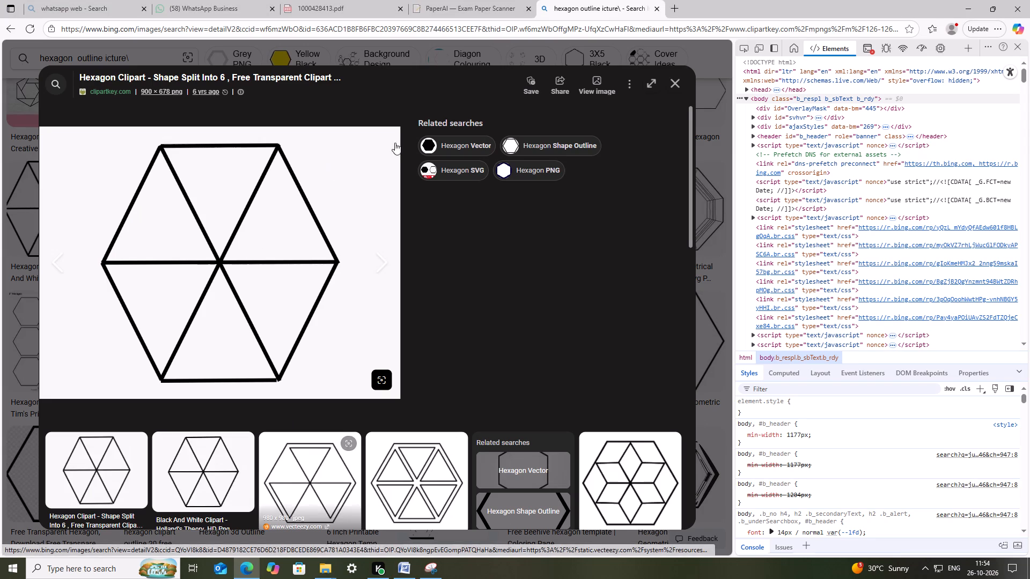
left_click(678, 84)
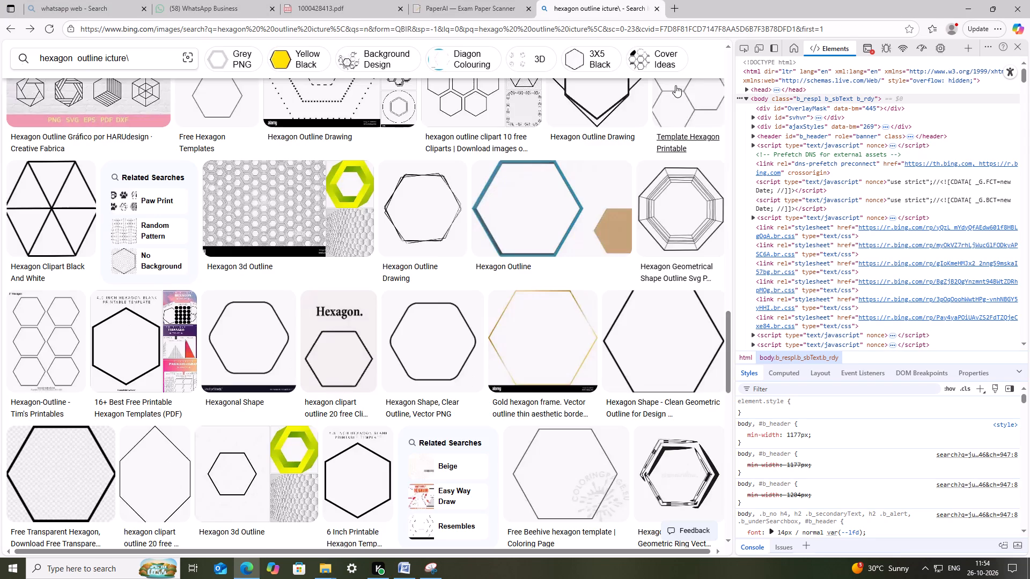
left_click_drag(72, 57, 8, 58)
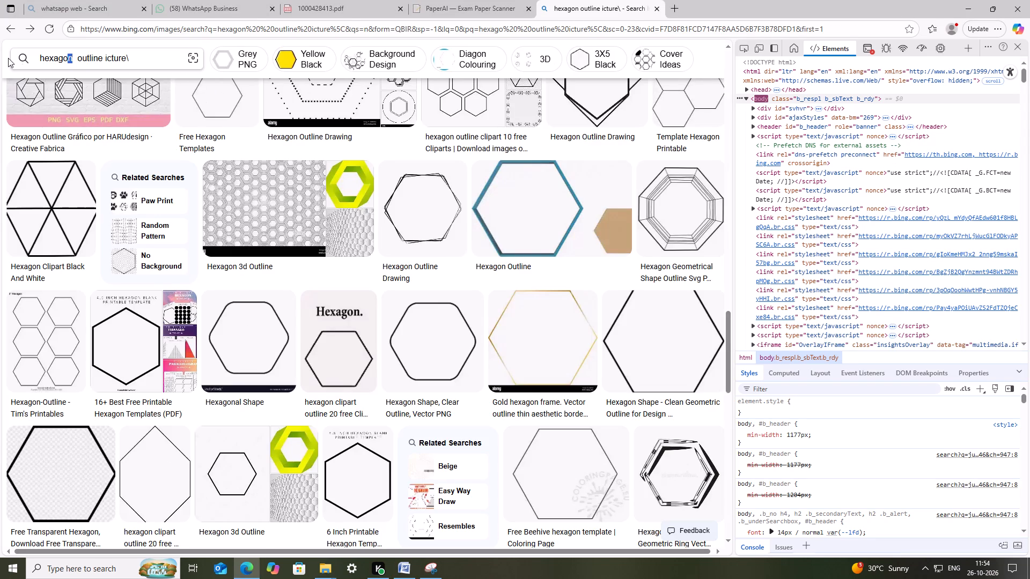
left_click_drag(8, 58, 8, 58)
type("creeper")
key("Return")
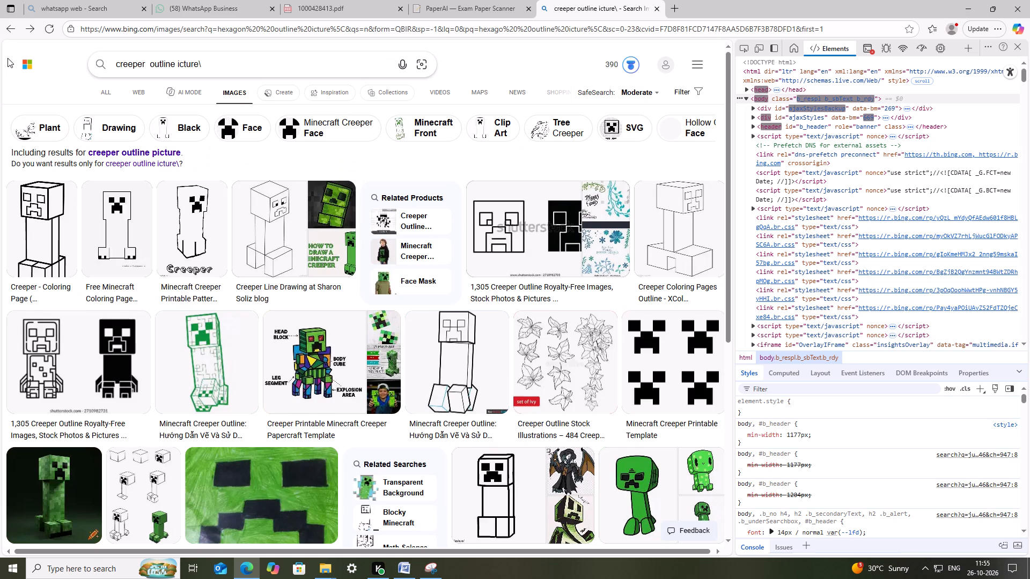
scroll(8, 58, "up", 2)
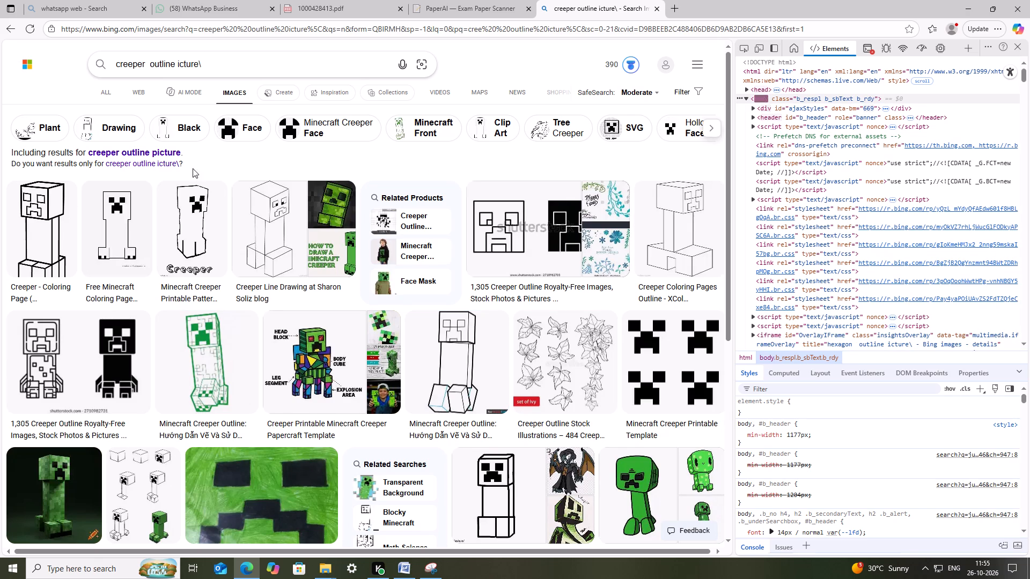
scroll(336, 153, "down", 1)
scroll(285, 247, "down", 5)
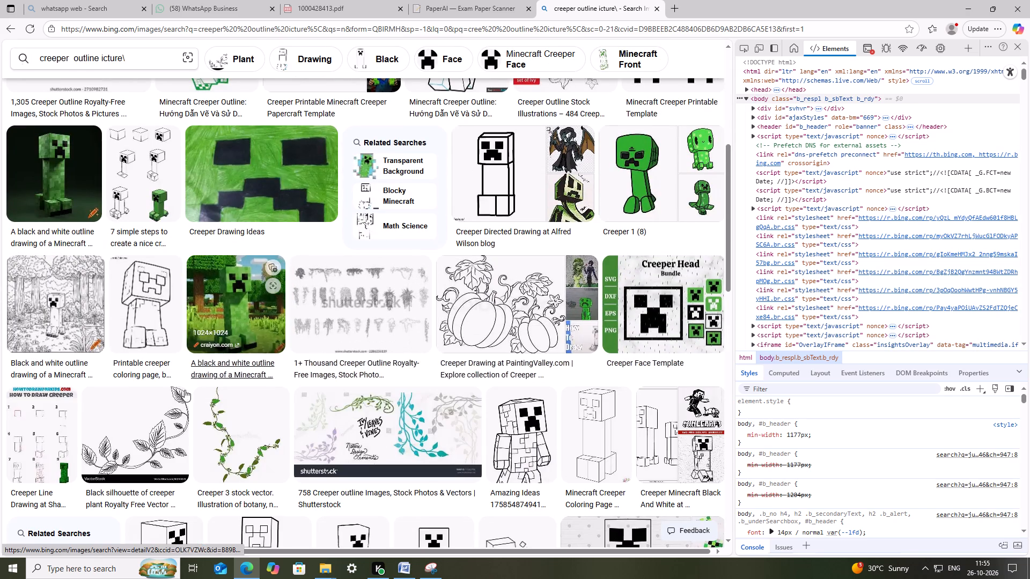
left_click(149, 432)
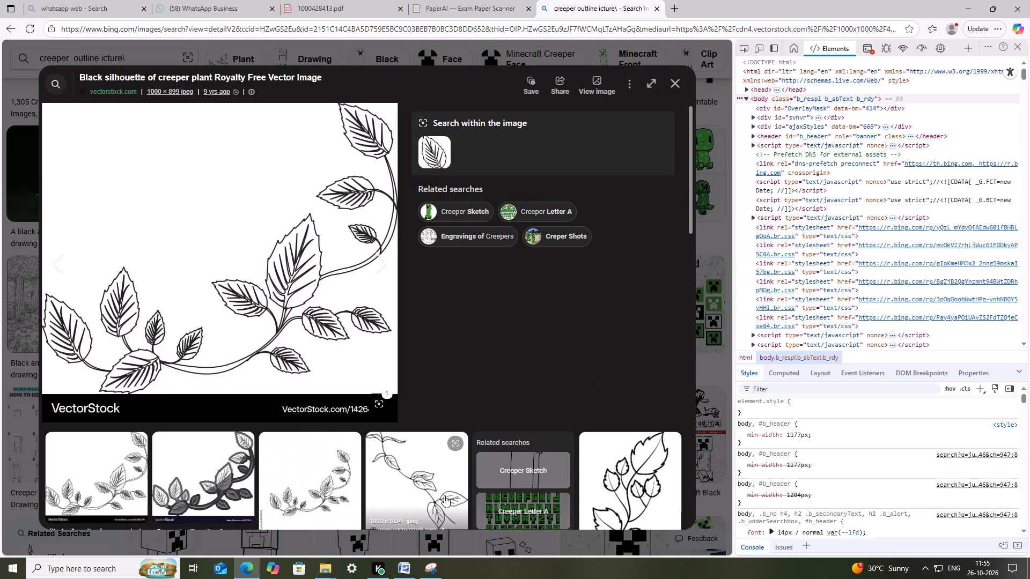
Capture the creeper plant outline with Snipping Tool and save it as a PNG named creeper in the images folder.
left_click(427, 564)
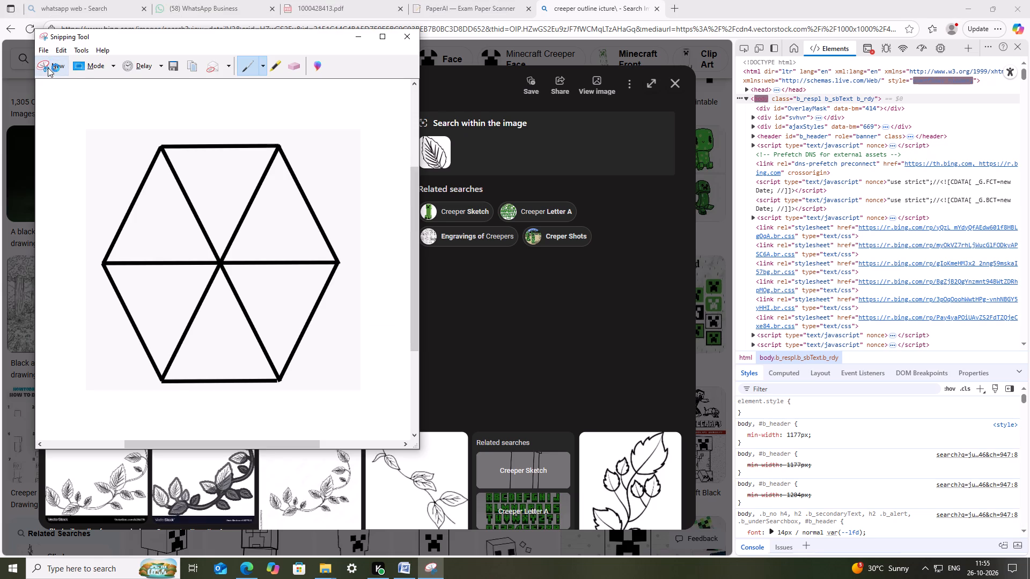
left_click(48, 68)
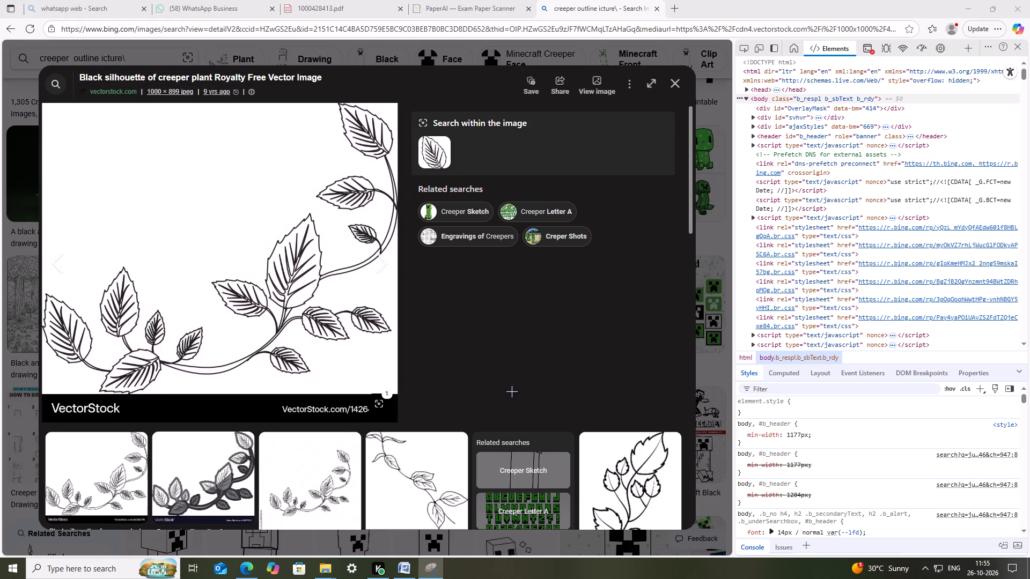
left_click_drag(47, 105, 392, 389)
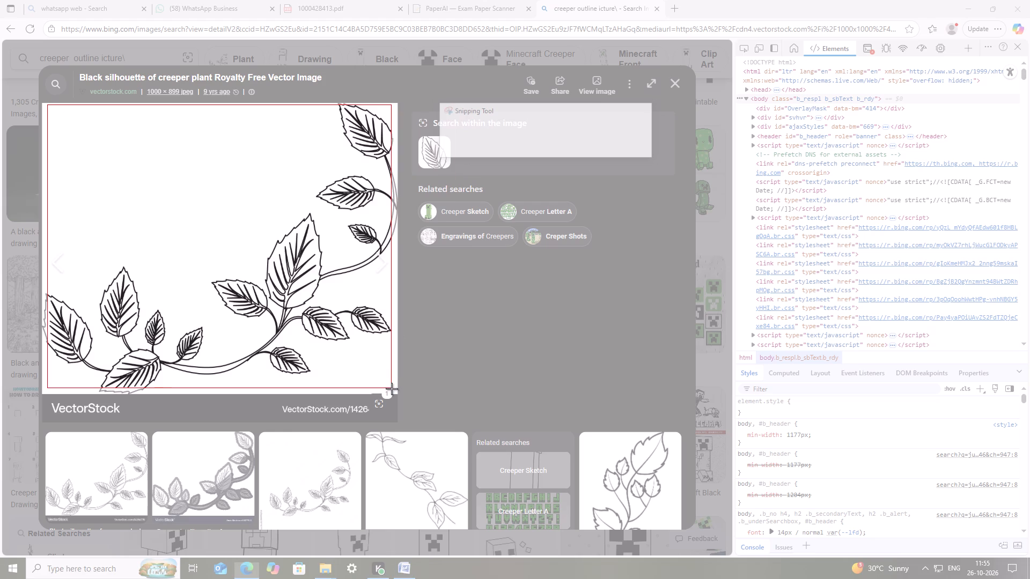
left_click_drag(392, 389, 393, 392)
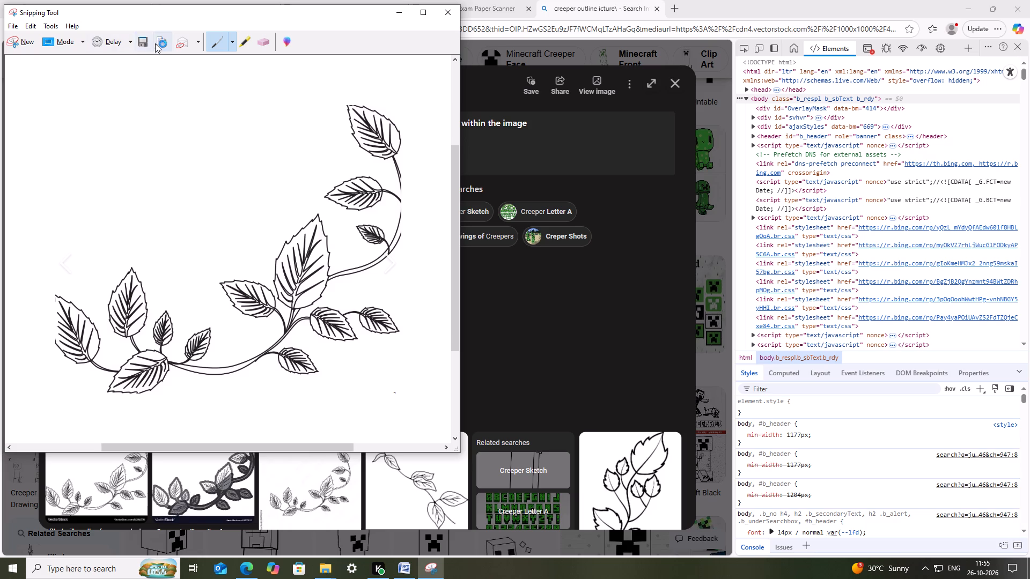
left_click(144, 43)
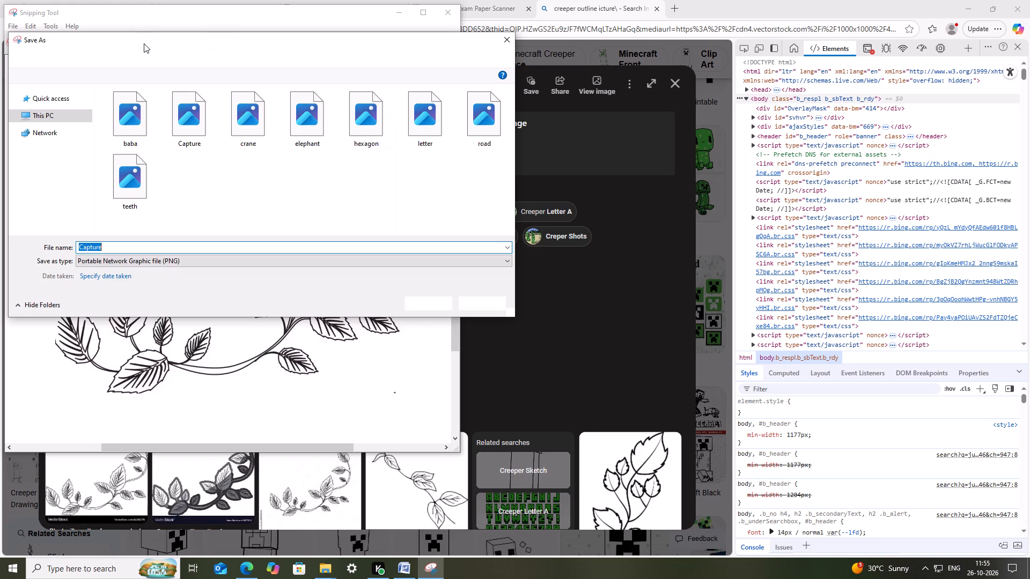
type("creeper")
key("Return")
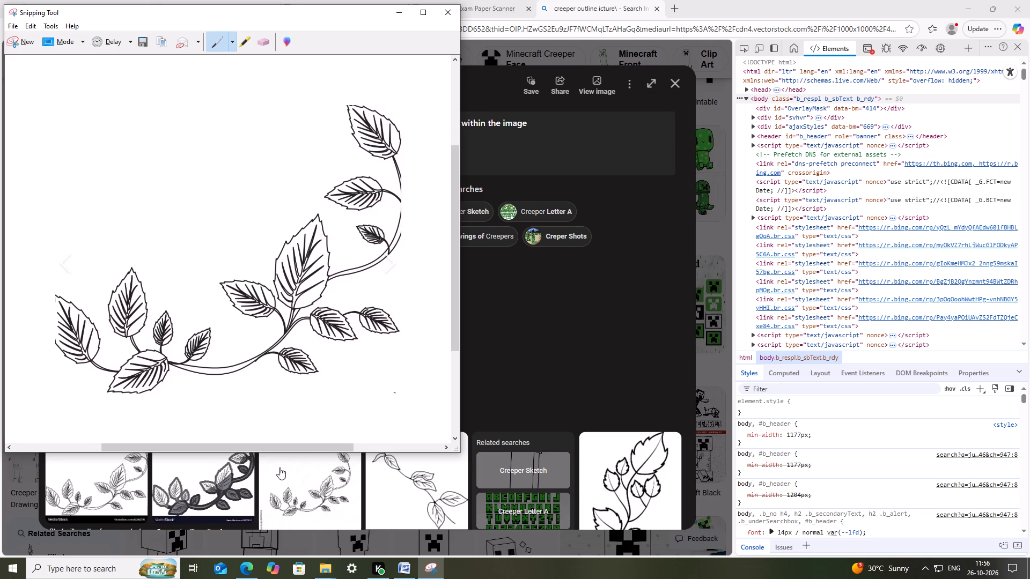
In Word, replace the topmost hand-drawn picture in question IV with the creeper picture and save the document.
left_click(399, 570)
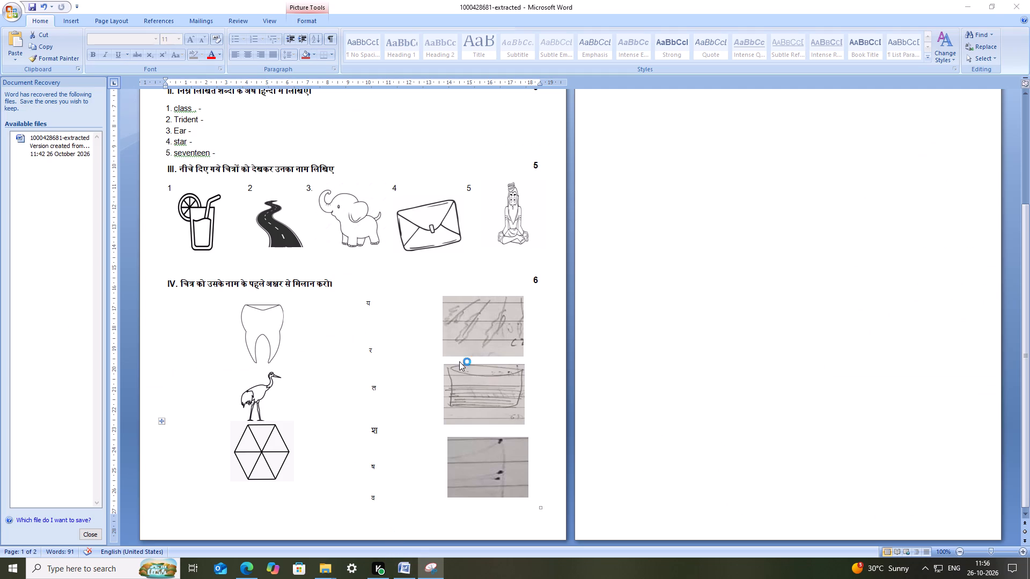
right_click(469, 332)
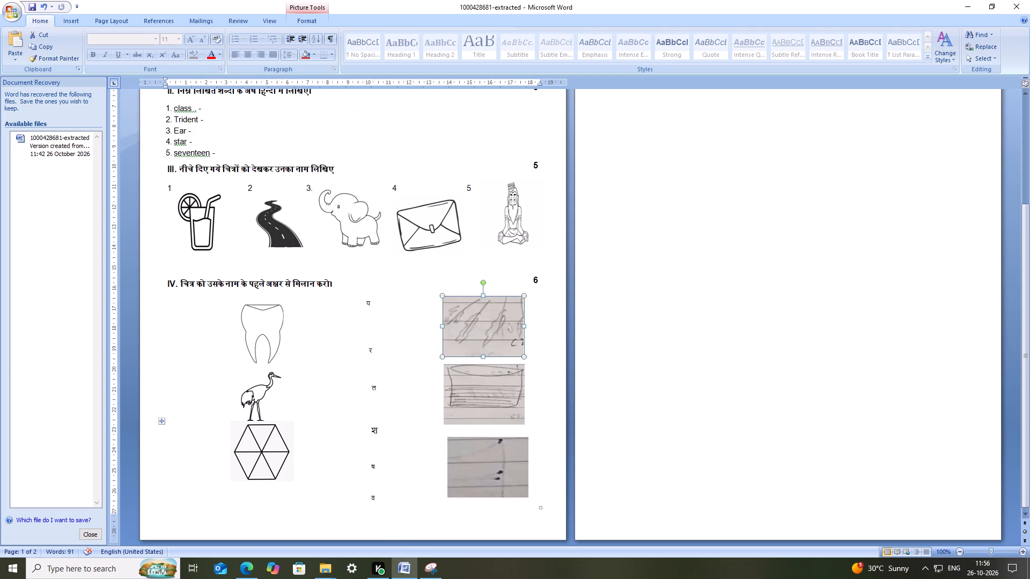
right_click(475, 314)
left_click(512, 374)
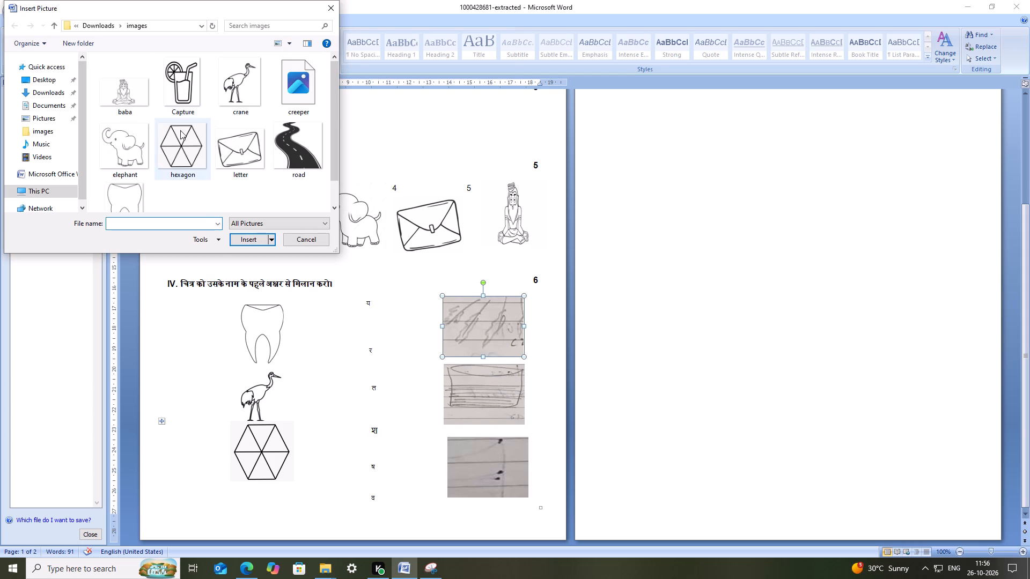
left_click(280, 88)
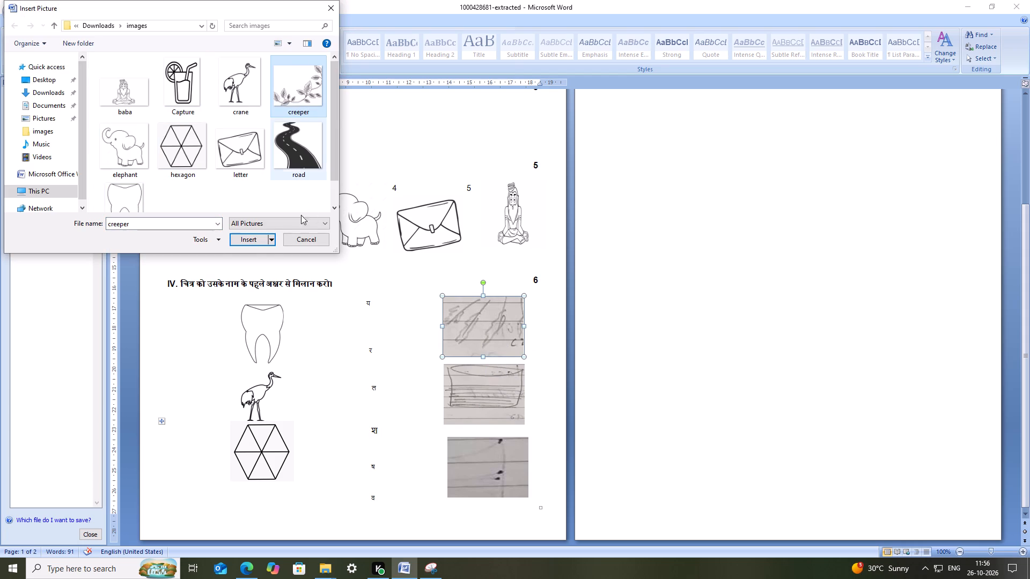
left_click(249, 240)
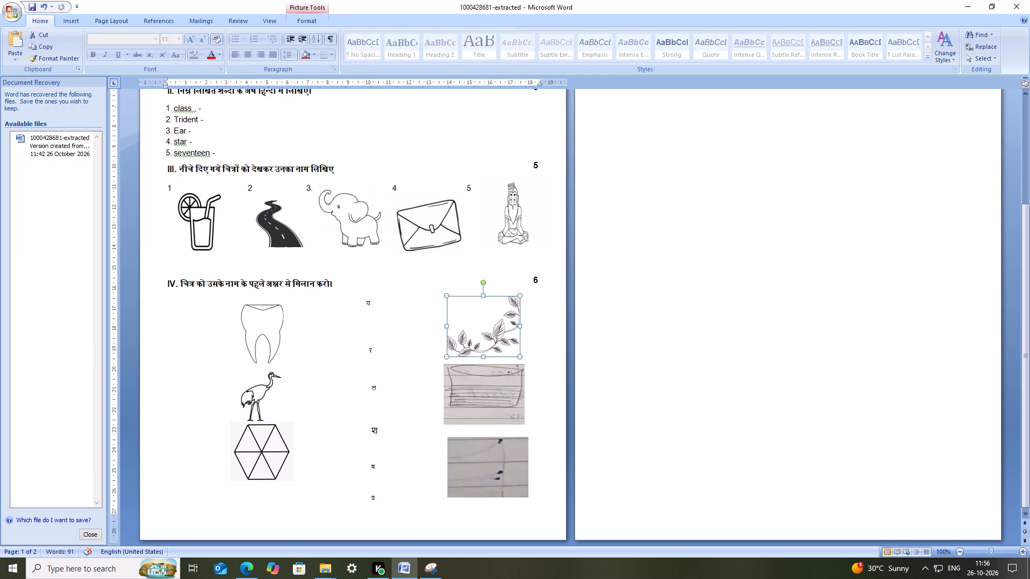
key("ctrl+s")
key("ctrl+s")
key("ctrl+s")
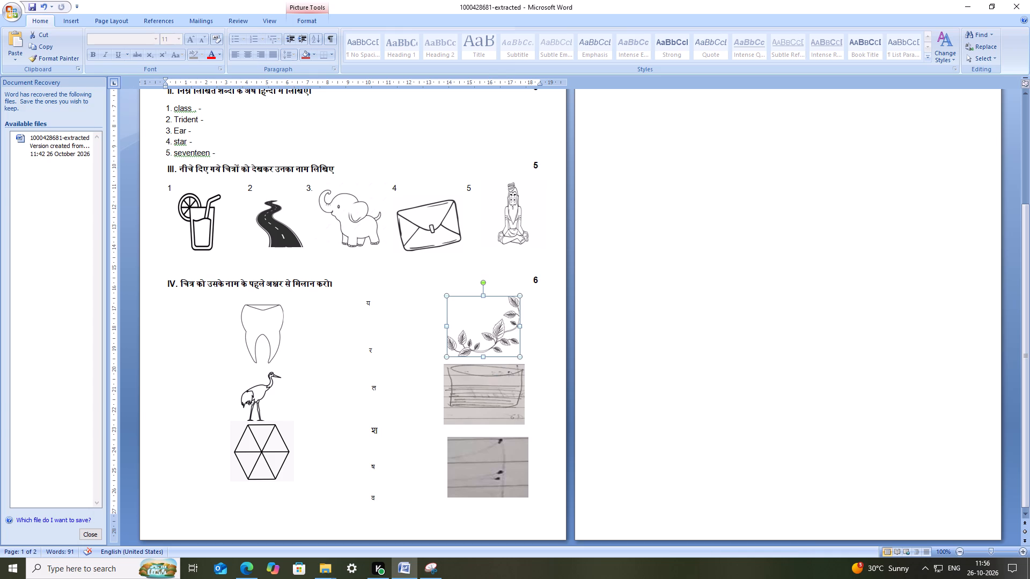
Replace the hand-drawn picture below the creeper in question IV with the juice glass picture named Capture.
left_click(497, 392)
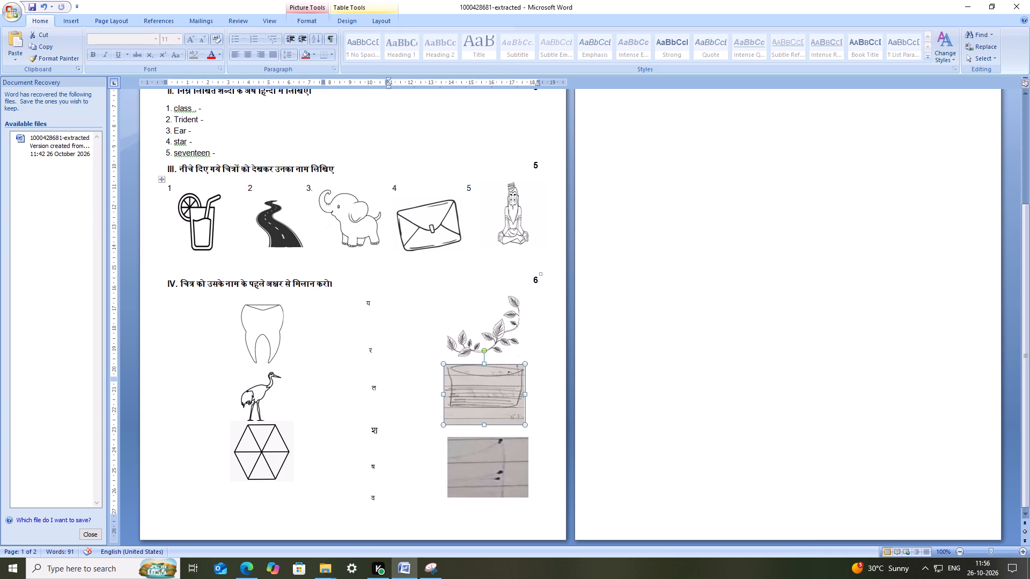
scroll(326, 250, "down", 1)
scroll(326, 250, "up", 3)
scroll(411, 253, "down", 5)
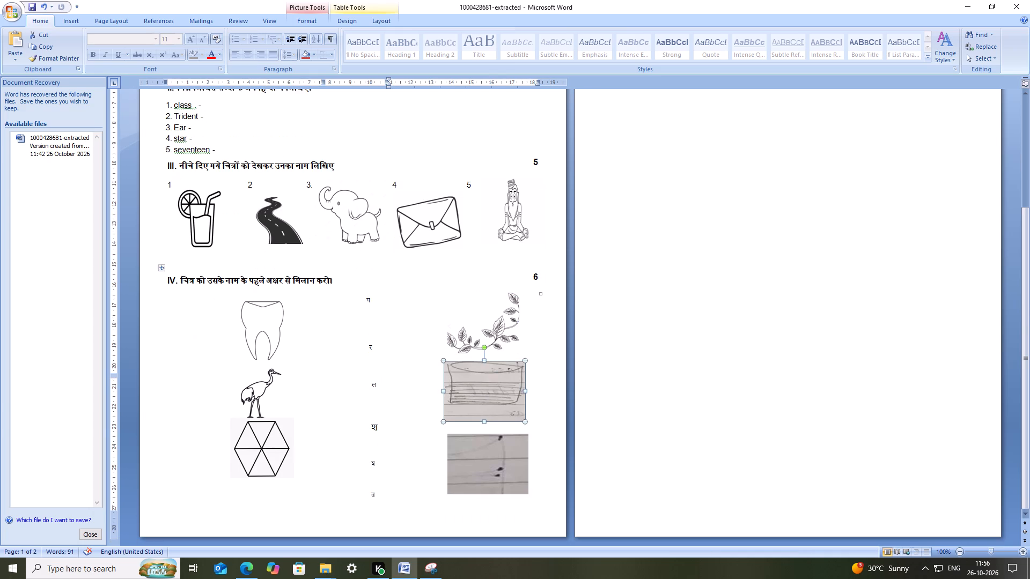
right_click(474, 387)
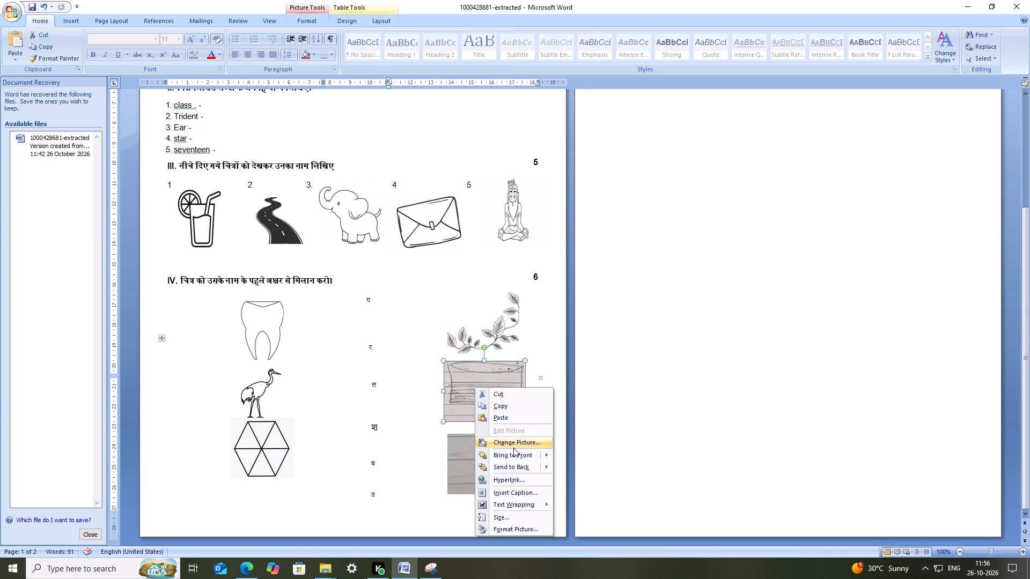
left_click(512, 447)
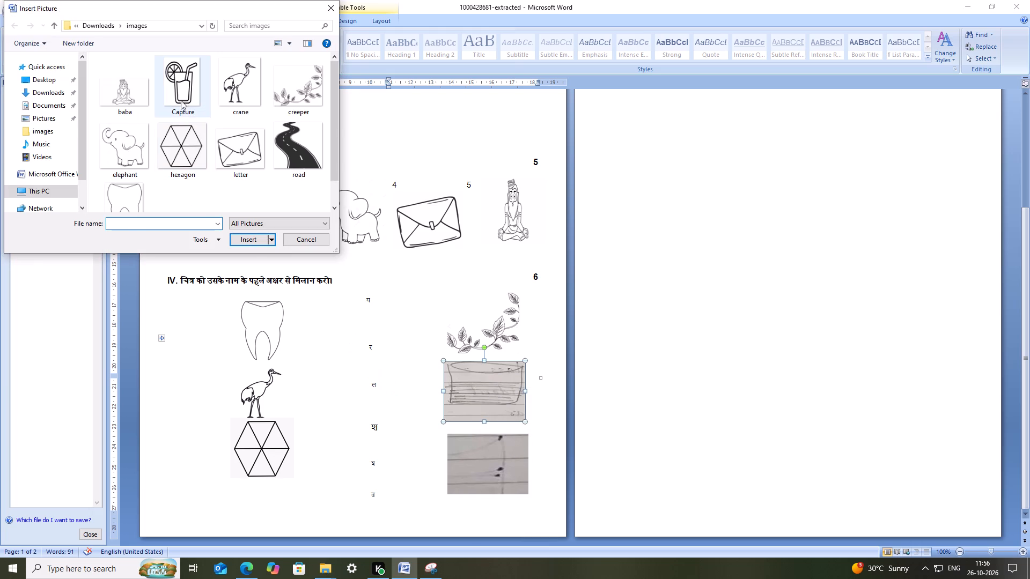
left_click(184, 96)
left_click(252, 239)
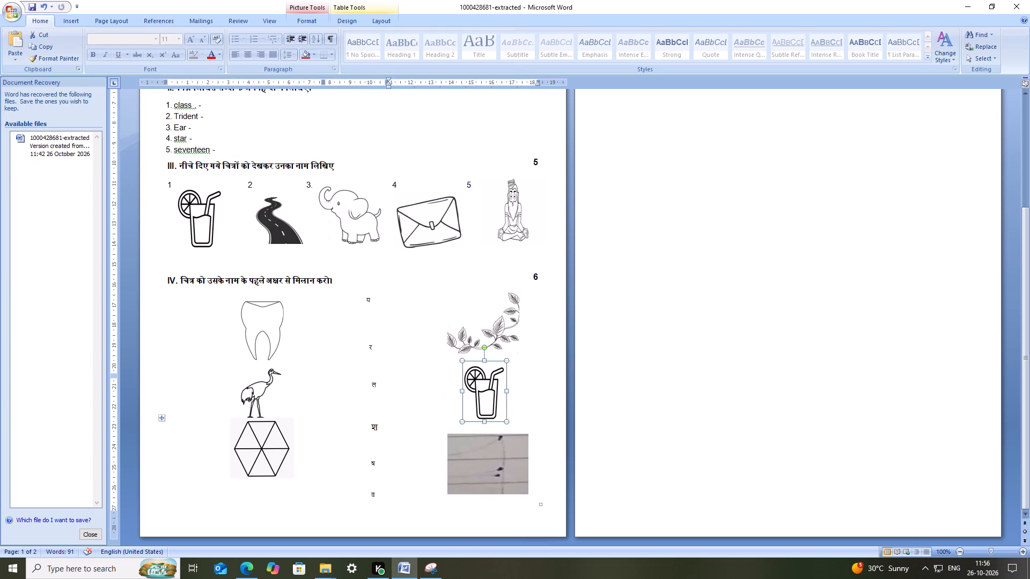
In Edge, close the creeper preview, replace "creeper" with "aeroplane" in the image search and open the Dreamstime airplane outline clipart.
left_click(490, 458)
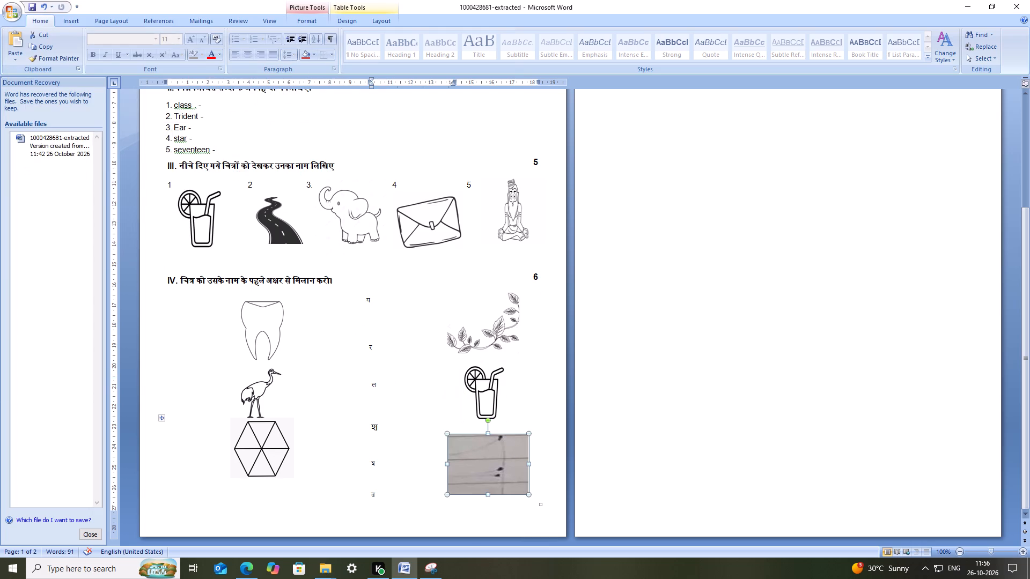
left_click(249, 567)
left_click(680, 85)
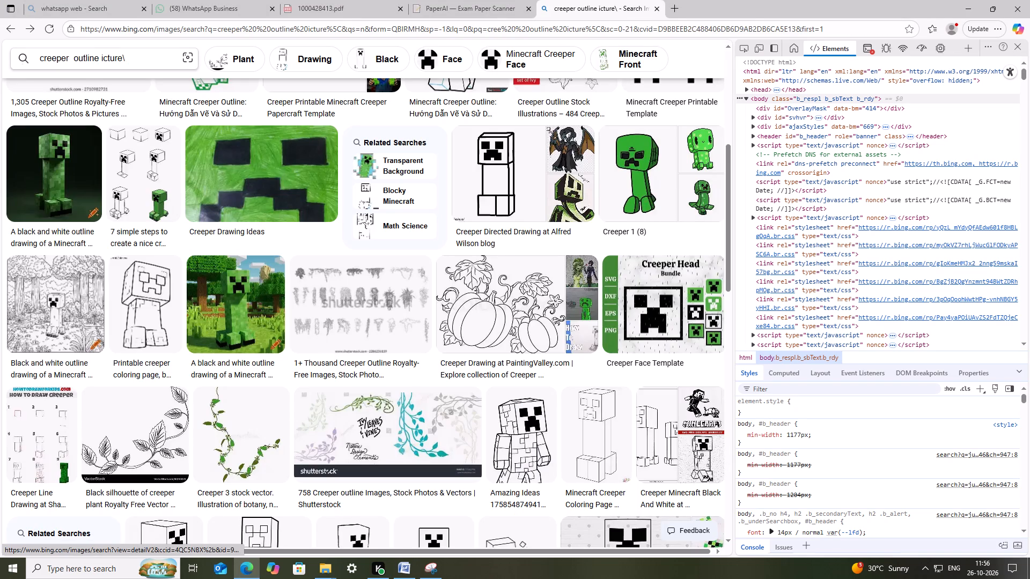
left_click_drag(69, 57, 0, 59)
type("aeroplane")
key("Return")
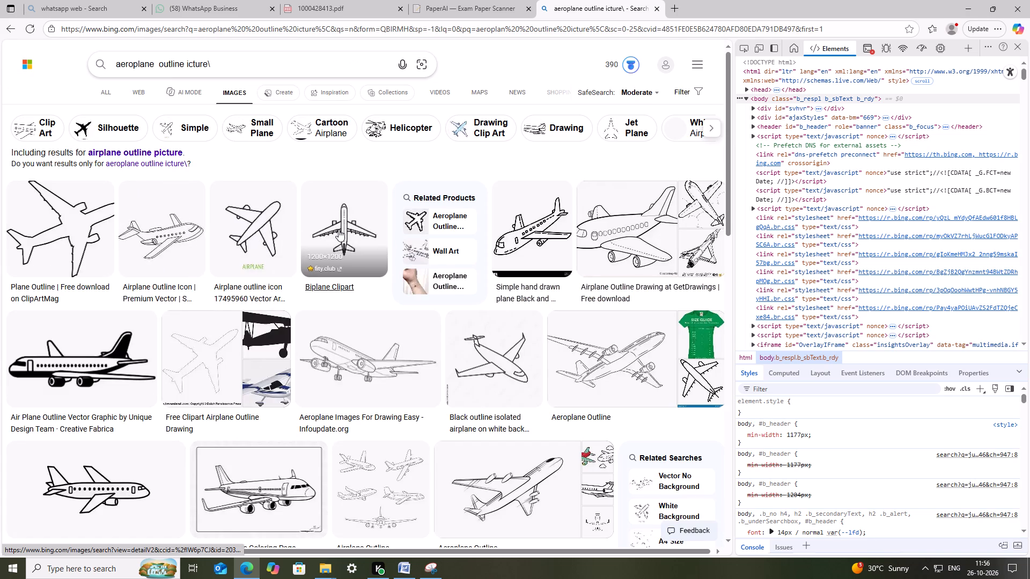
left_click(103, 469)
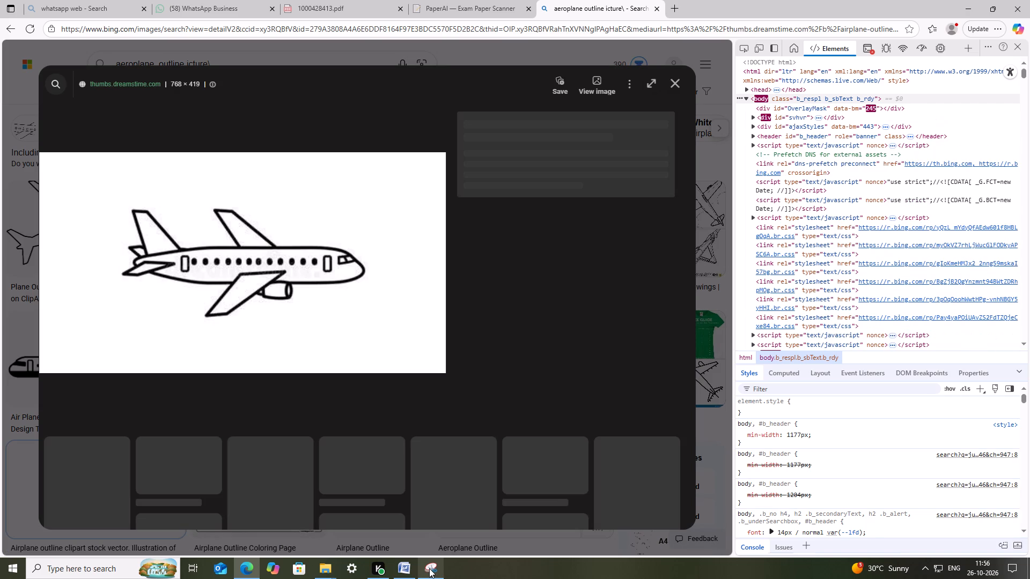
Capture the airplane outline with Snipping Tool and name it aeroplanme for saving as a PNG in the images folder.
left_click(429, 568)
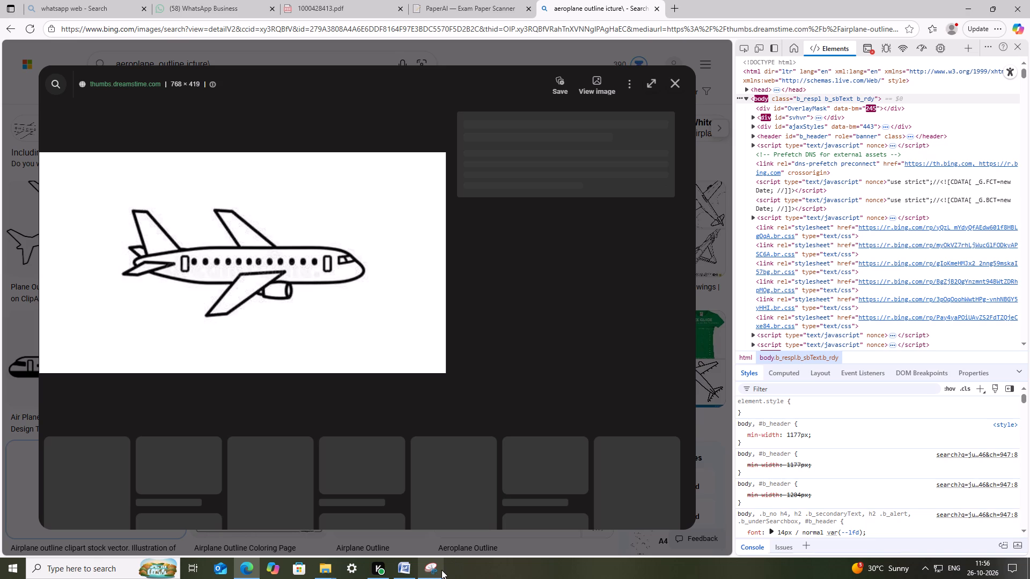
left_click(437, 573)
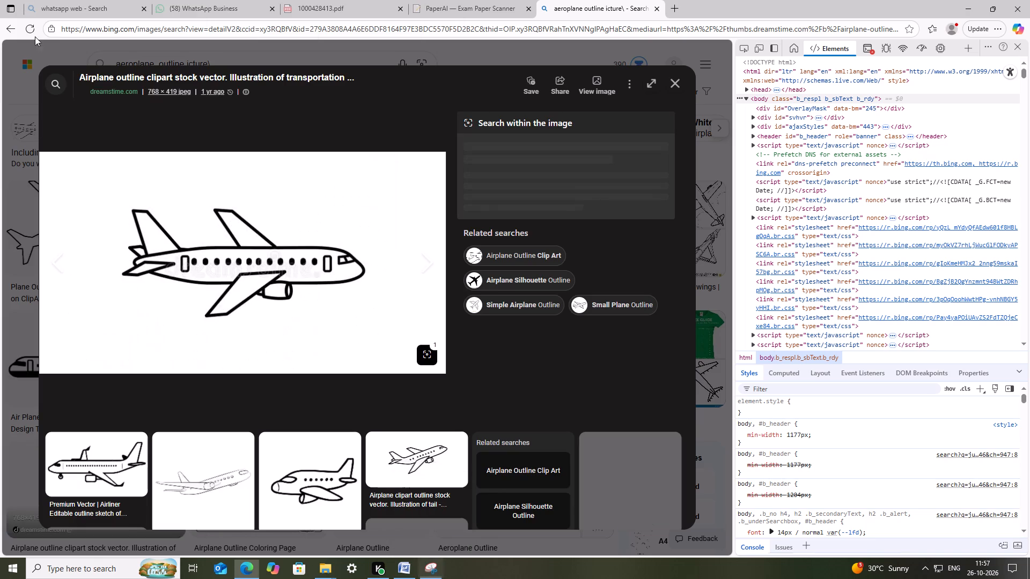
left_click(425, 571)
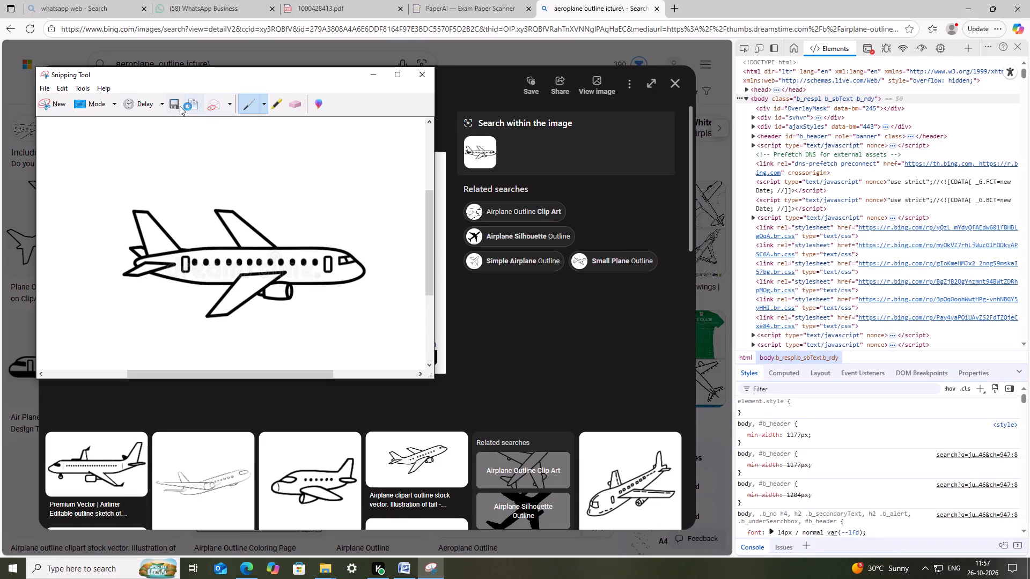
left_click(176, 106)
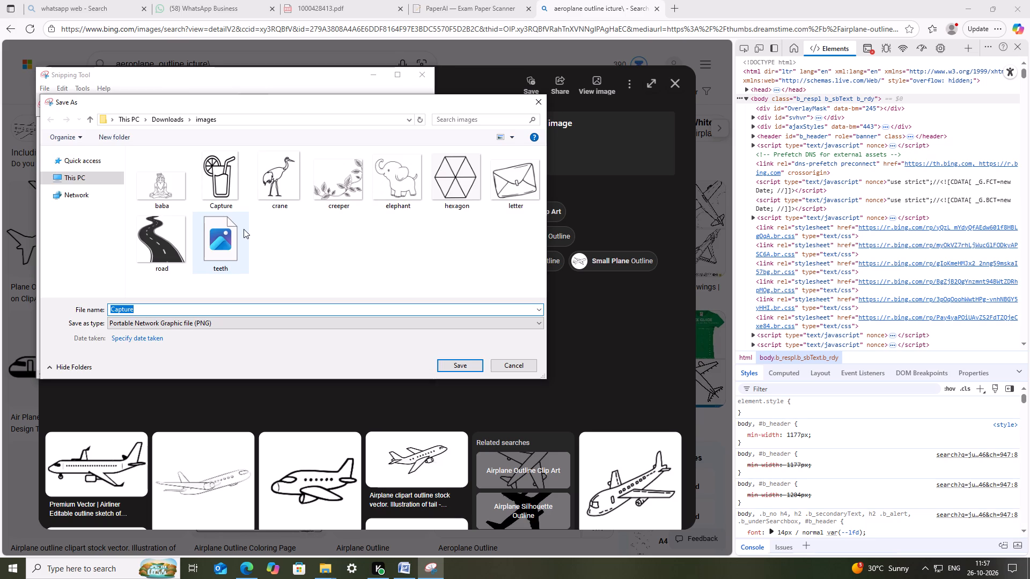
type("aeroplanme")
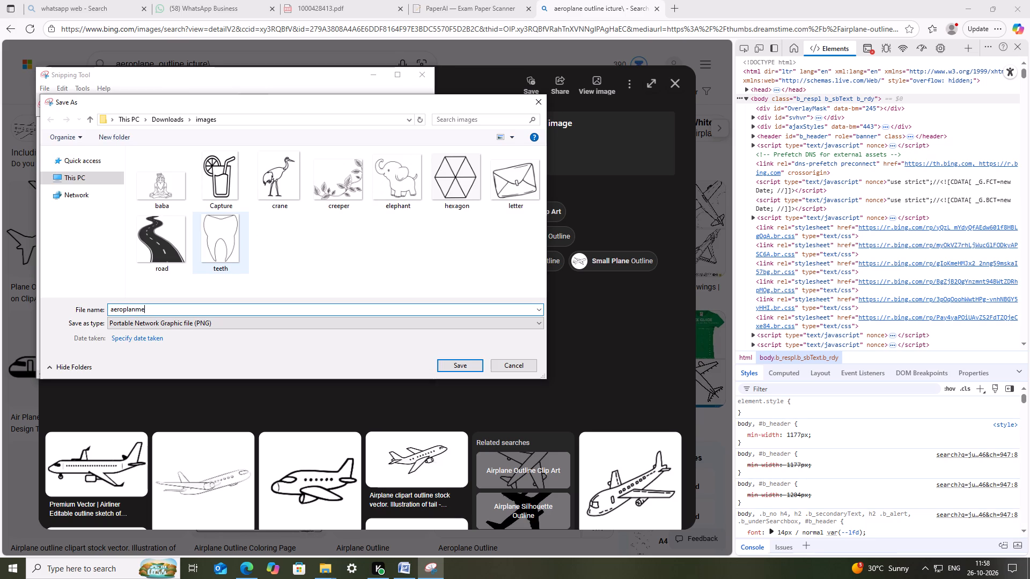
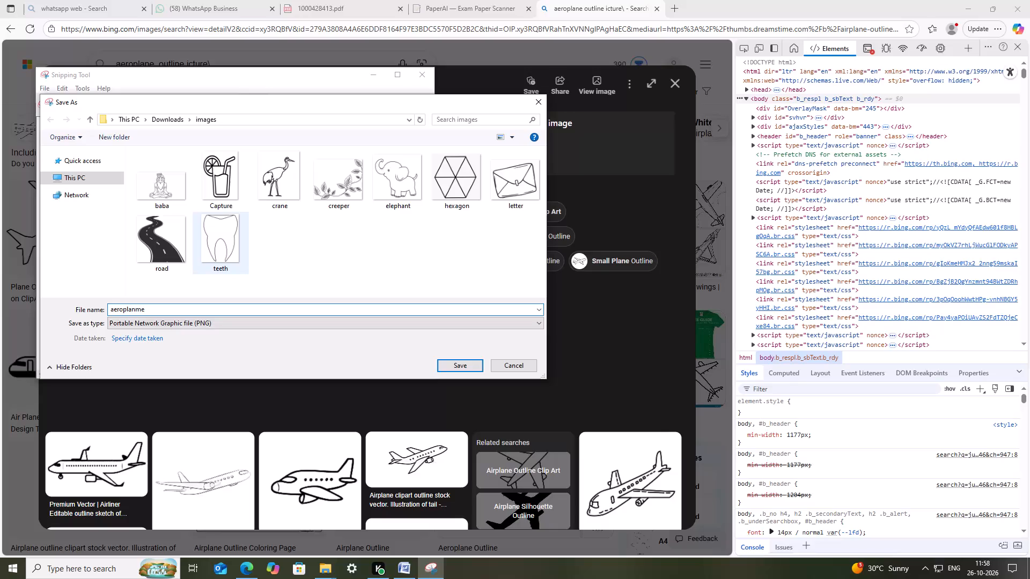
Finish naming the airplane capture aeroplane and save it as a PNG in the images folder.
key("e")
key("Return")
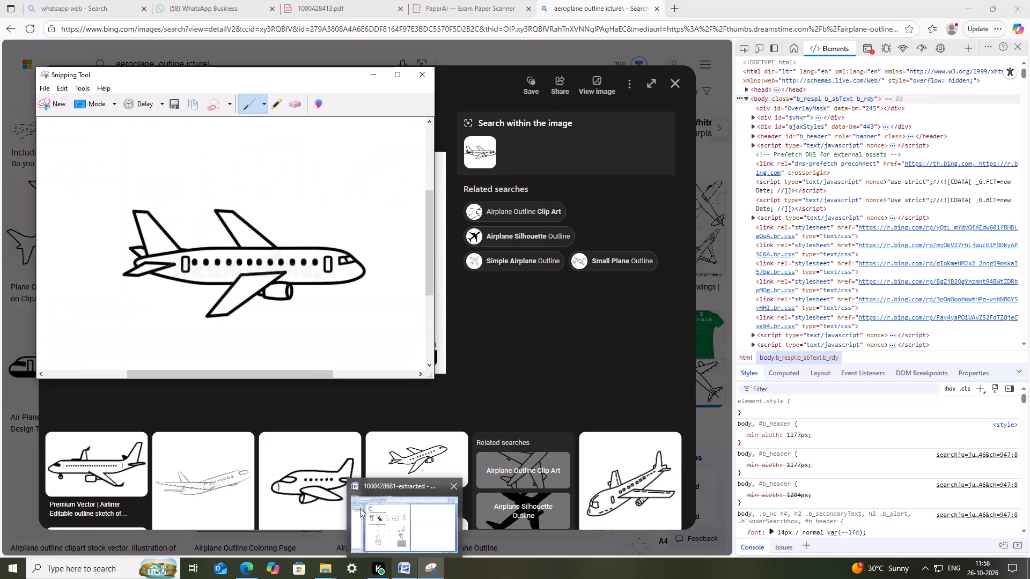
In Word, replace the hand-drawn picture below the juice glass in question IV with the aeroplane picture from the images folder.
left_click(410, 569)
left_click(403, 525)
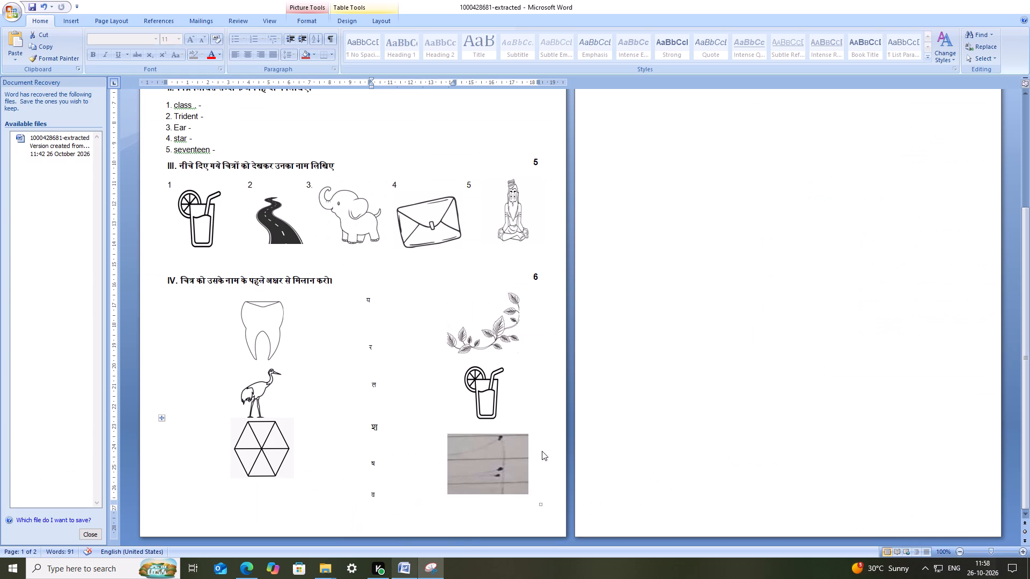
left_click(474, 456)
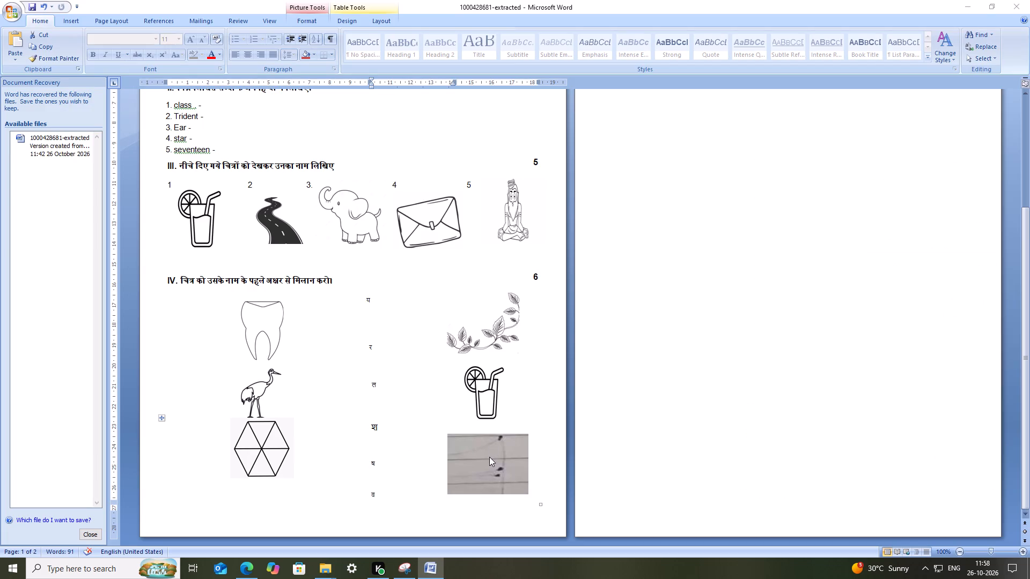
left_click(486, 454)
right_click(486, 454)
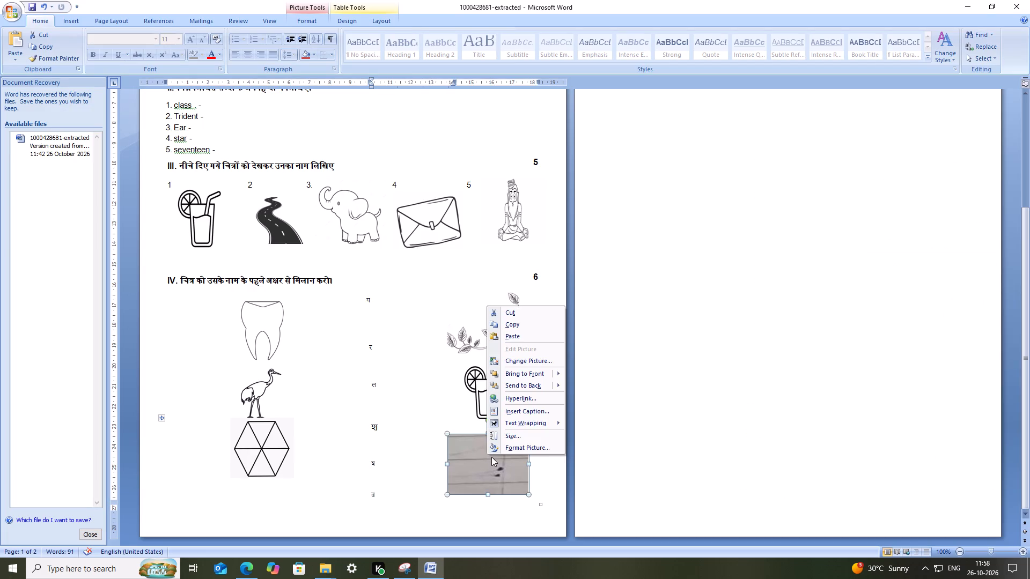
left_click(527, 361)
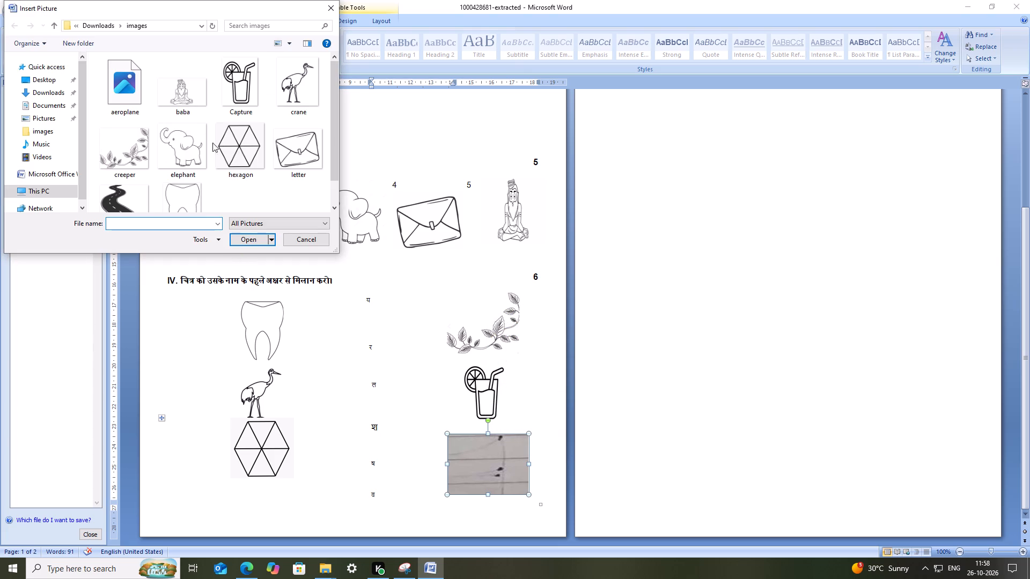
scroll(221, 154, "down", 3)
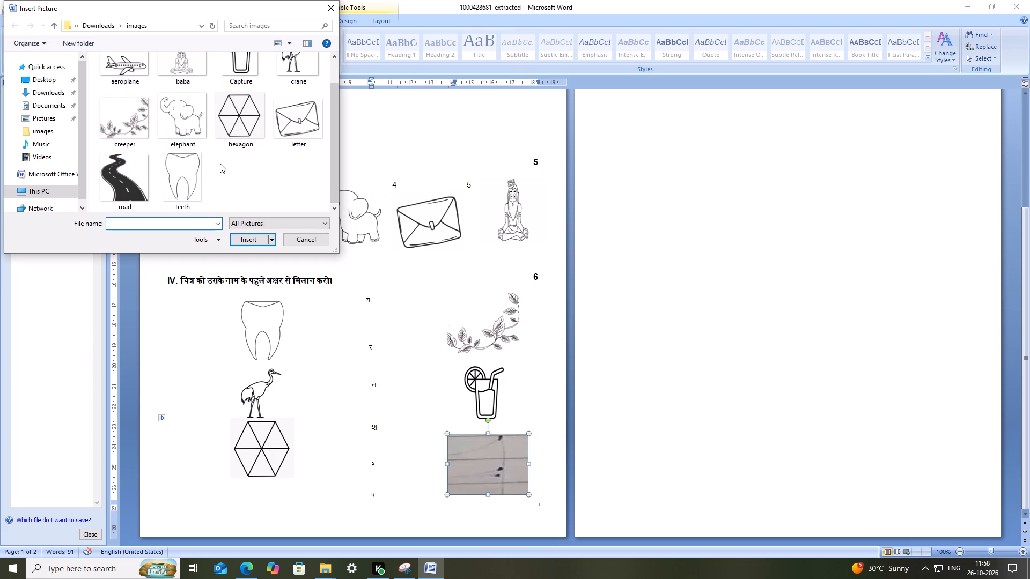
scroll(230, 170, "down", 1)
scroll(230, 170, "up", 3)
left_click(136, 97)
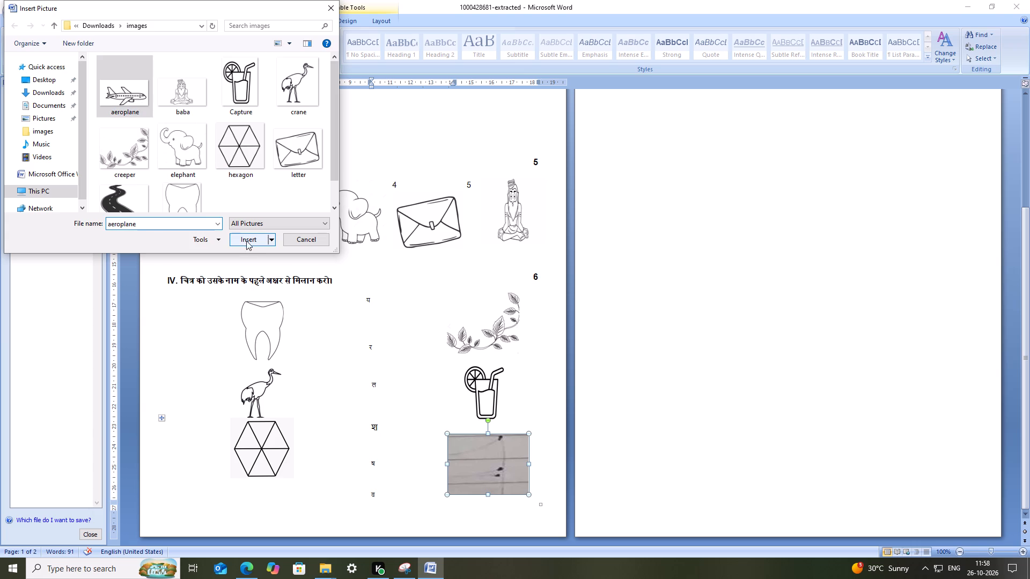
Finish replacing the hand-drawn picture below the juice glass in question IV with the aeroplane picture, and save the document.
left_click(247, 237)
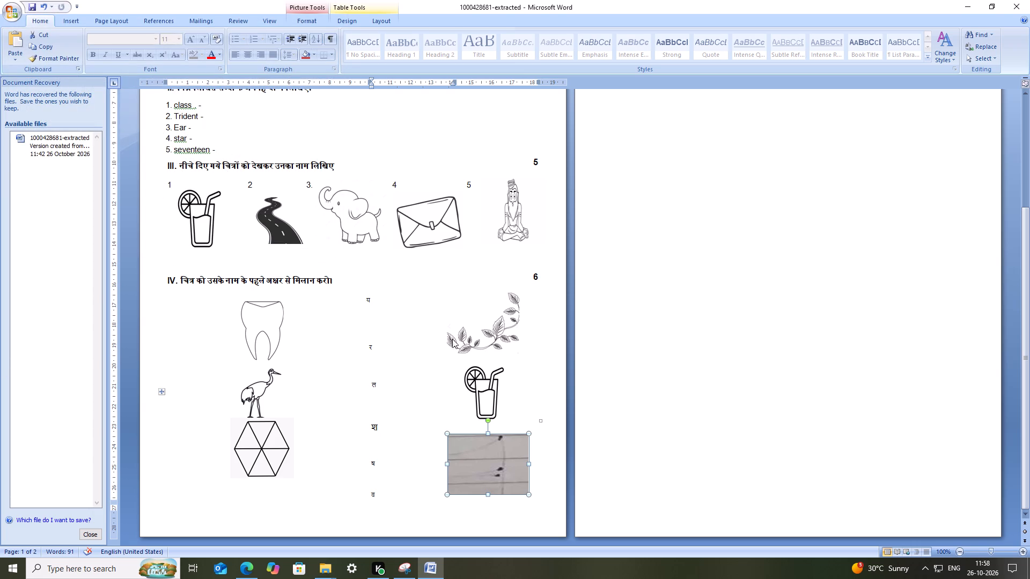
key("ctrl+s")
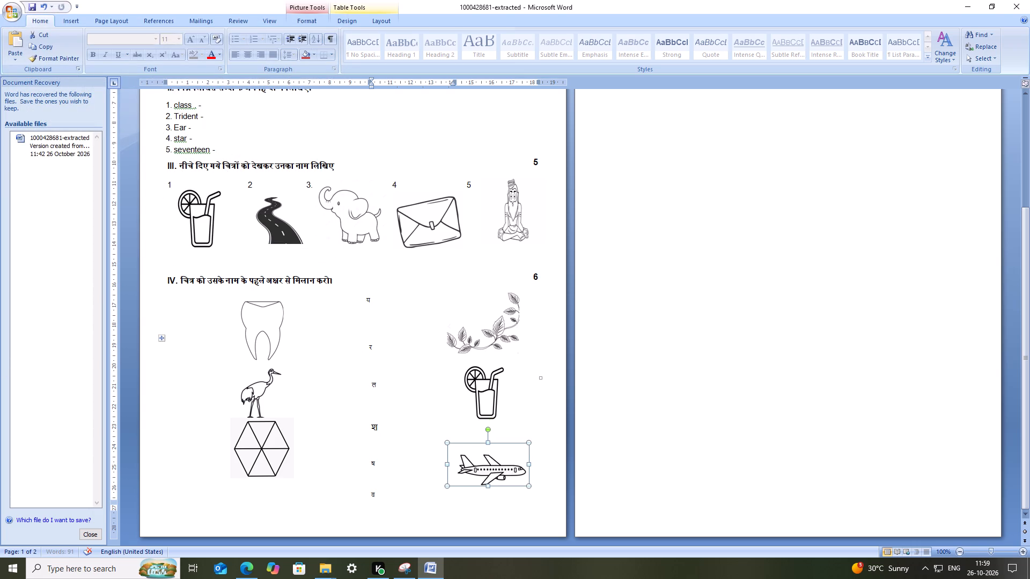
key("ctrl+s")
key("ctrl+s")
key("ctrl+s")
key("ctrl+s")
key("ctrl+s")
key("ctrl+s")
key("ctrl+s")
key("ctrl+s")
key("ctrl+s")
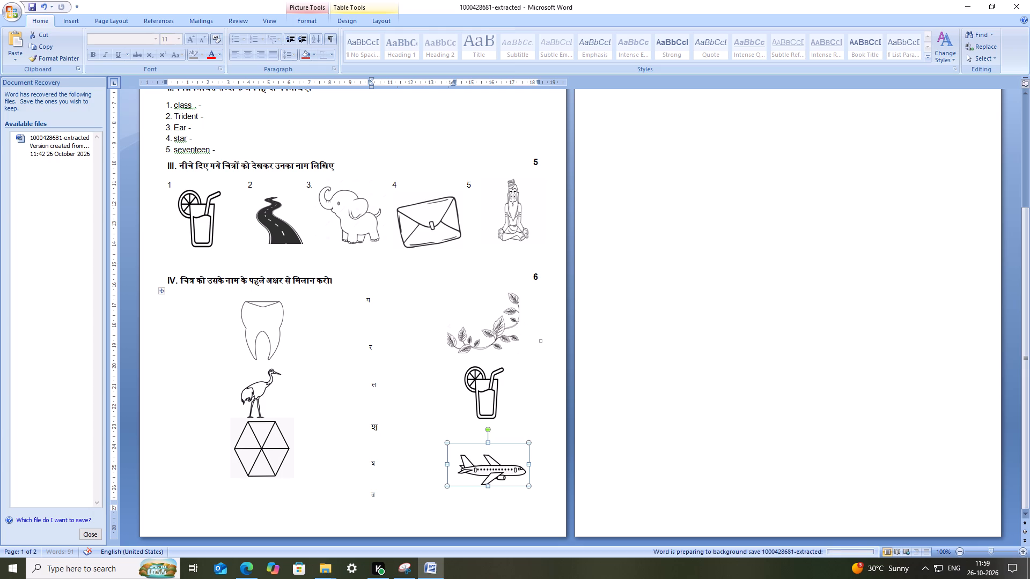
scroll(651, 264, "up", 6)
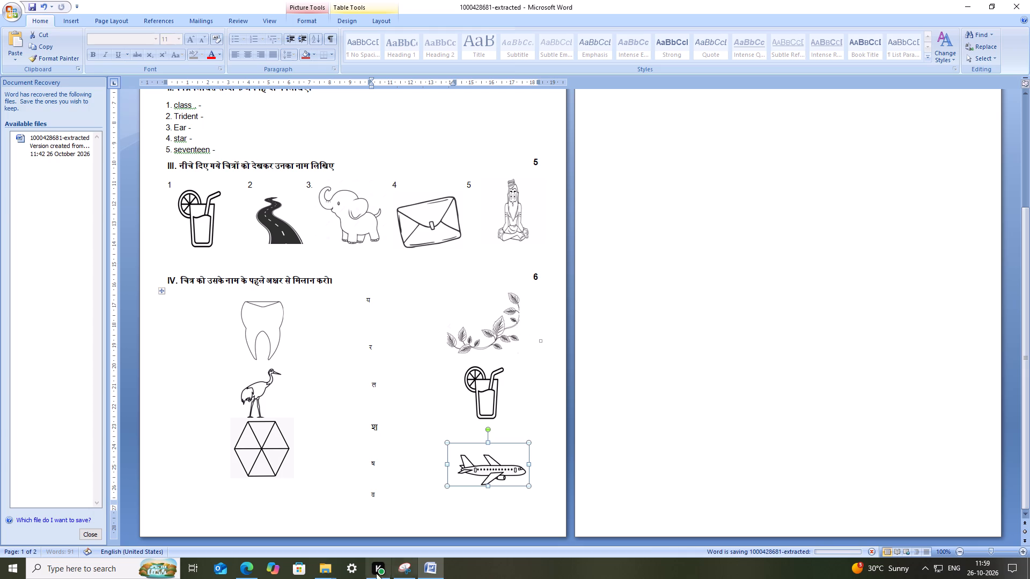
Switch to Edge, close the airplane outline image preview and go to the WhatsApp Business page.
left_click(320, 569)
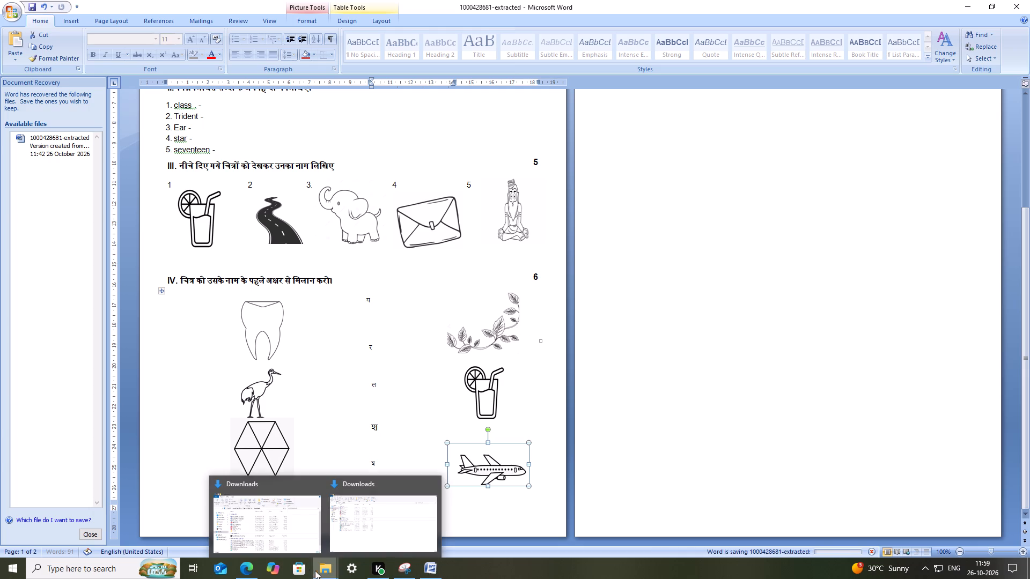
left_click(245, 569)
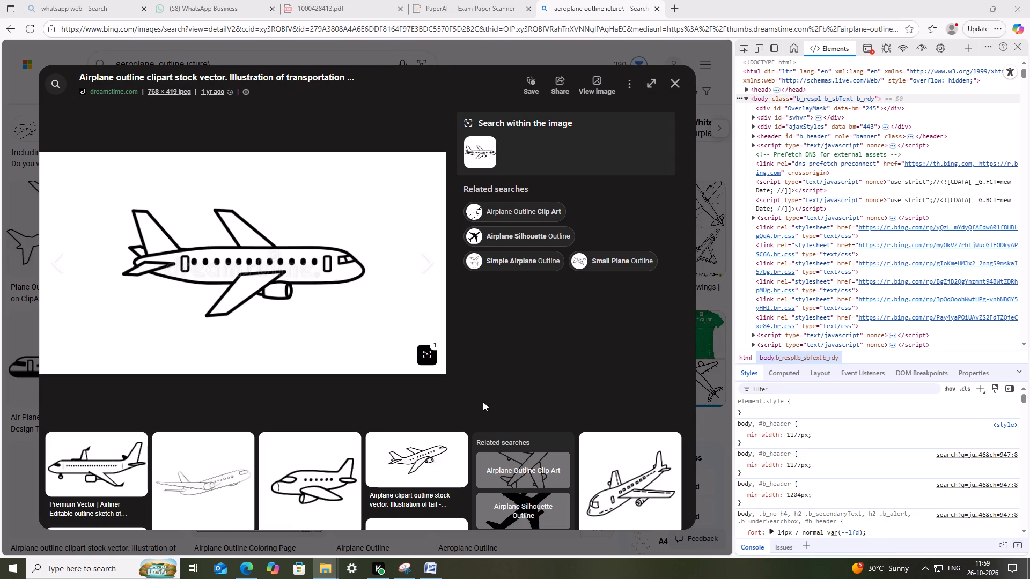
left_click(680, 79)
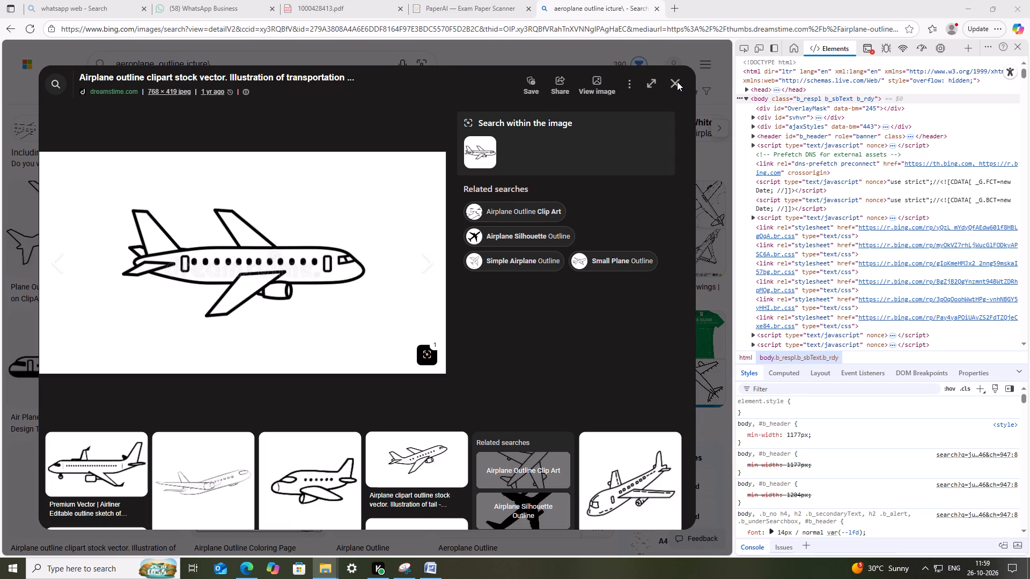
left_click(677, 81)
left_click(206, 9)
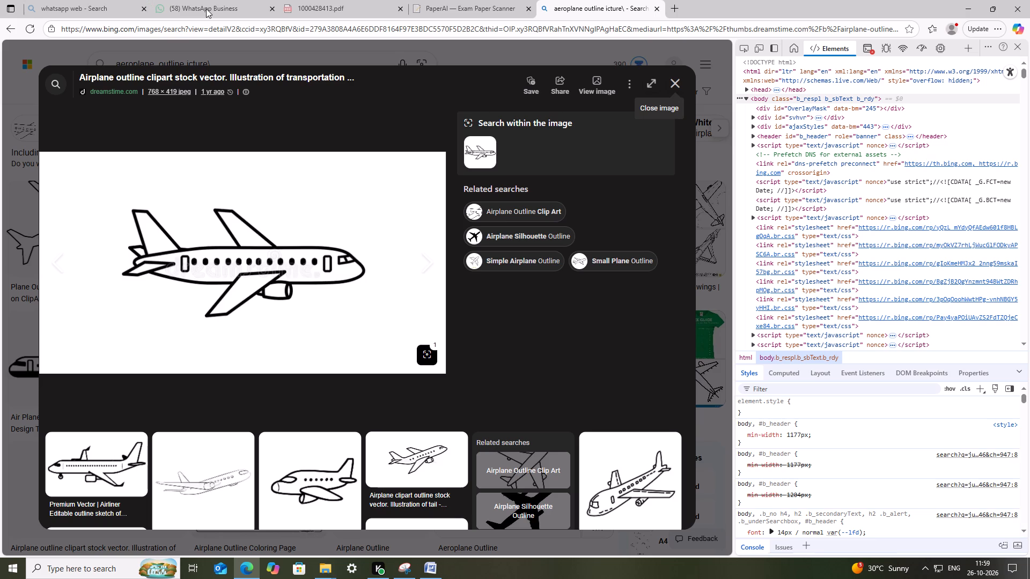
left_click(674, 83)
left_click(50, 39)
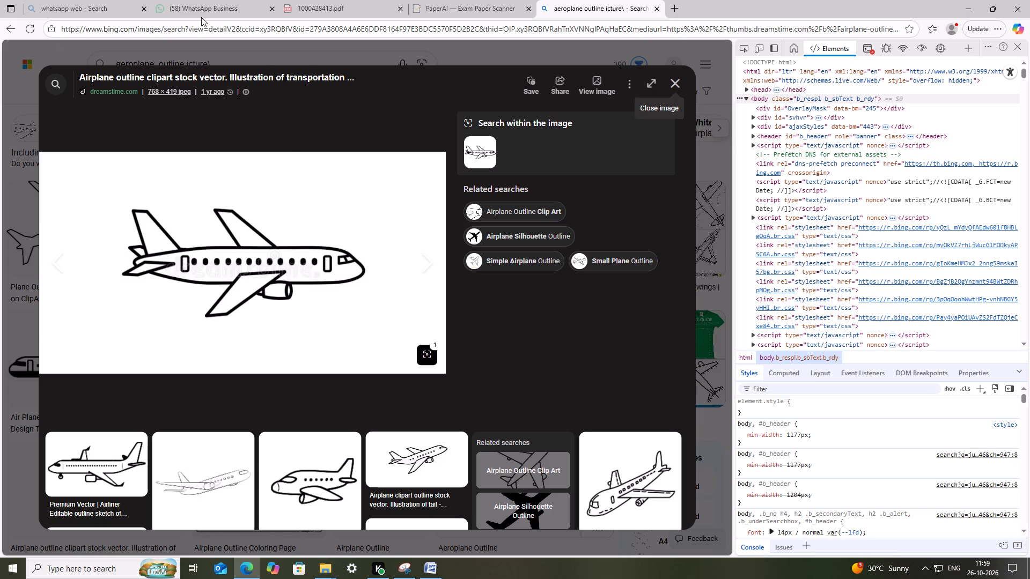